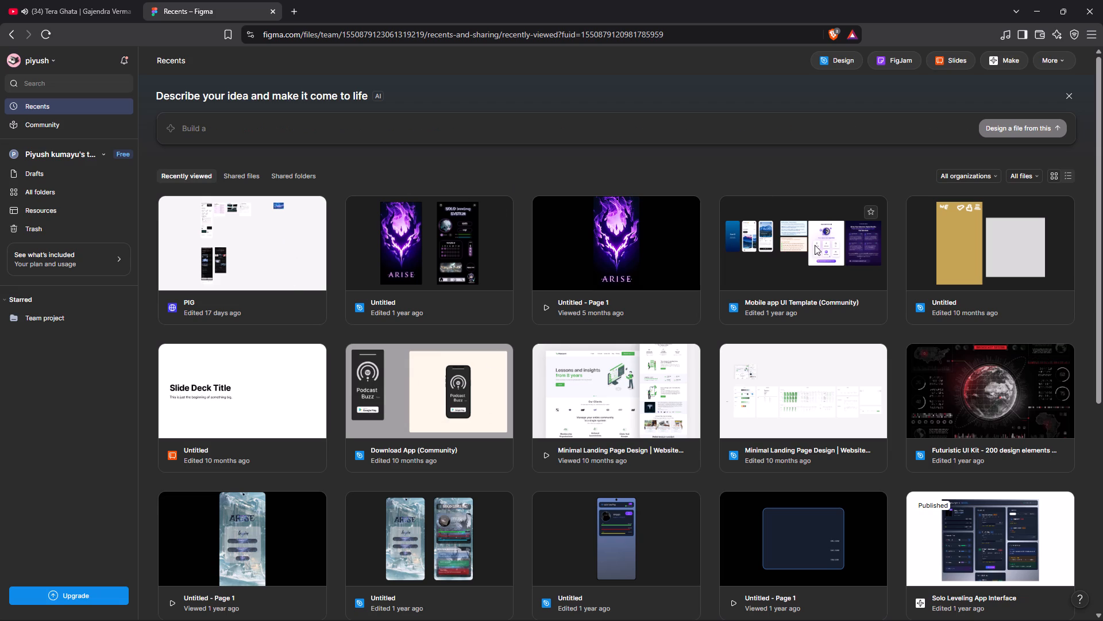
Open the Futuristic UI Kit - 200 design elements file from the recently viewed files.
scroll(762, 399, "down", 1)
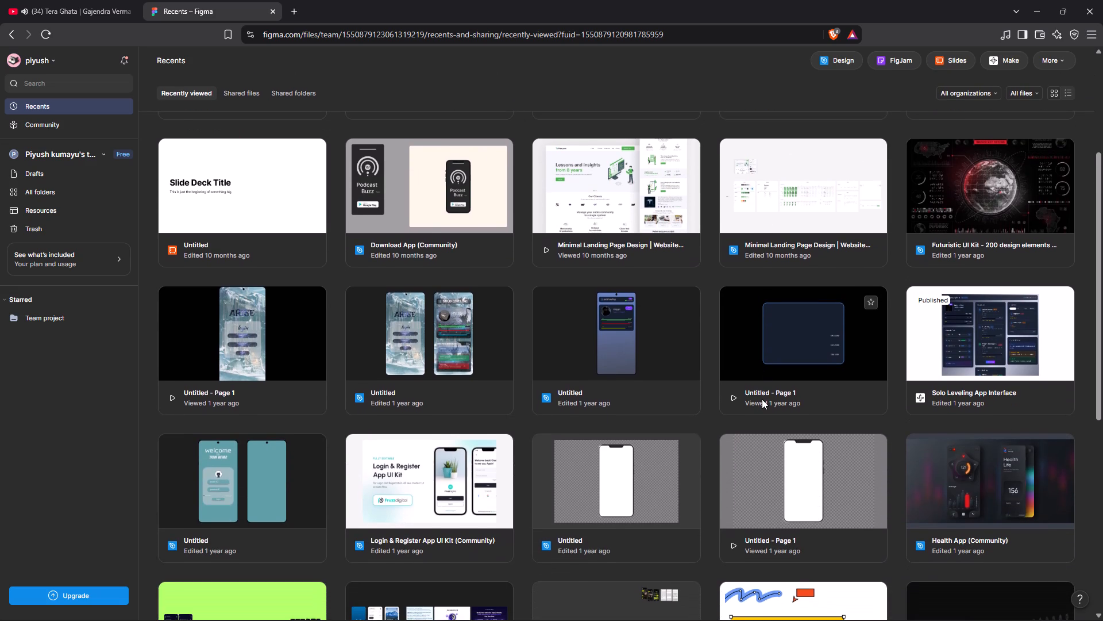
scroll(762, 399, "down", 2)
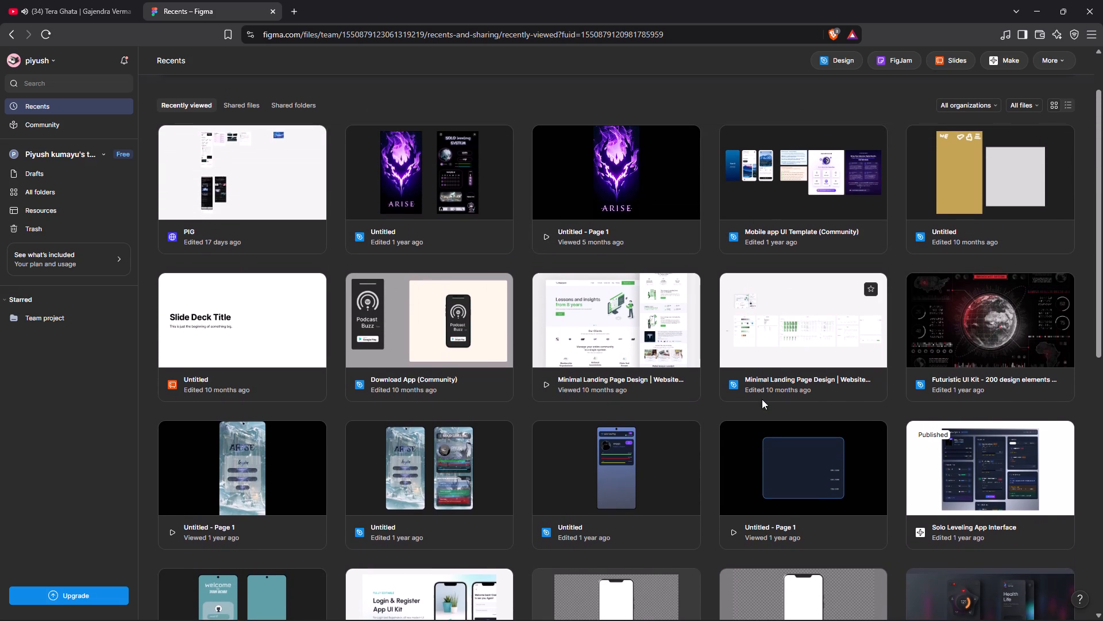
double_click(1009, 315)
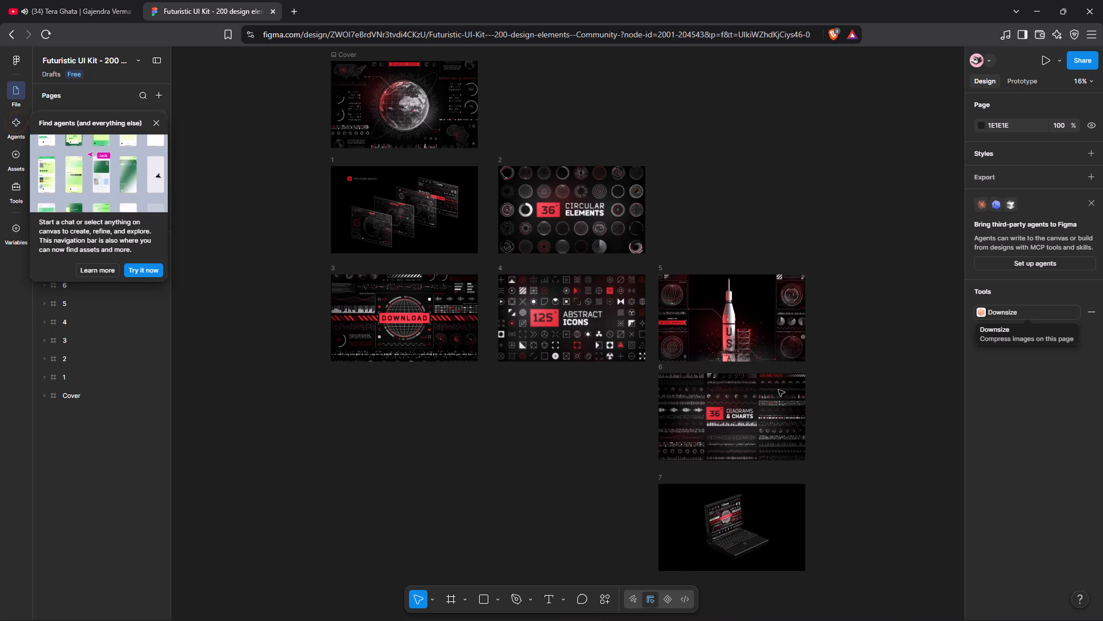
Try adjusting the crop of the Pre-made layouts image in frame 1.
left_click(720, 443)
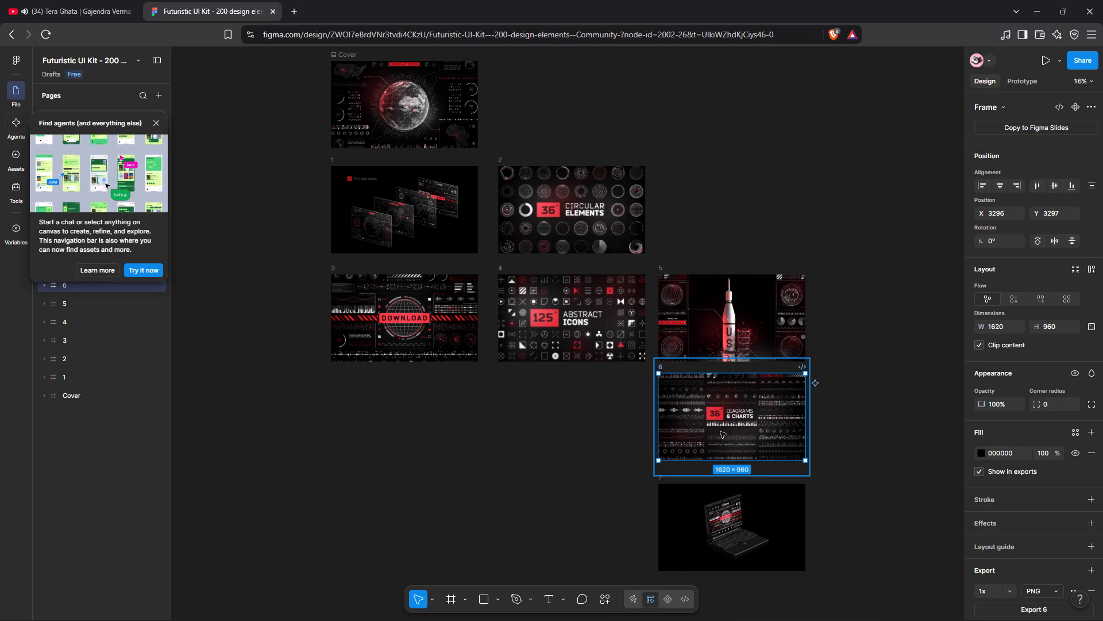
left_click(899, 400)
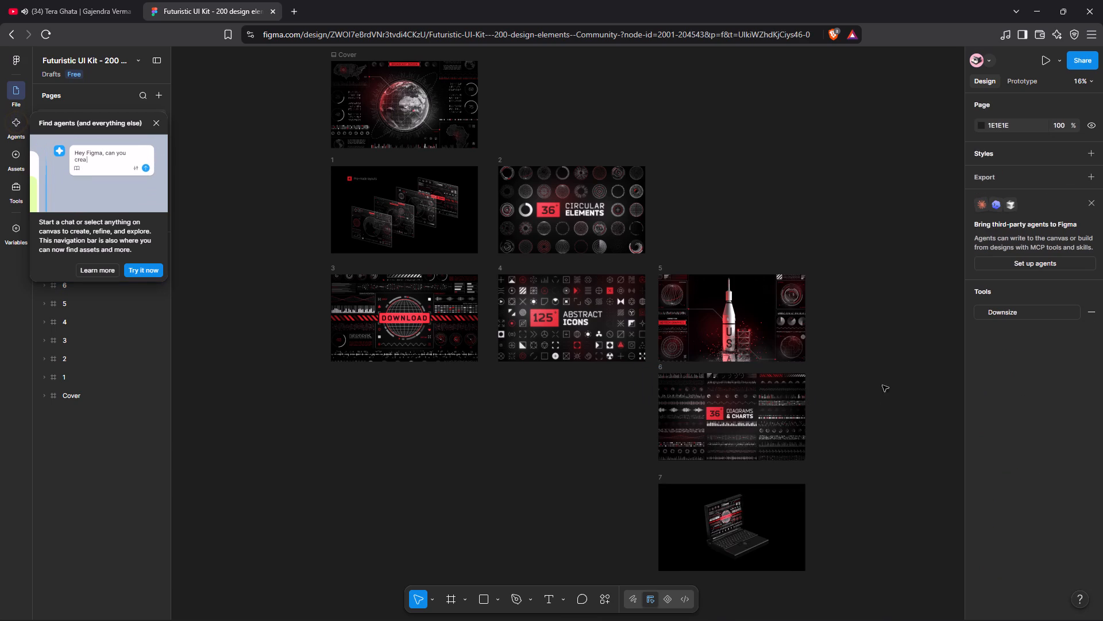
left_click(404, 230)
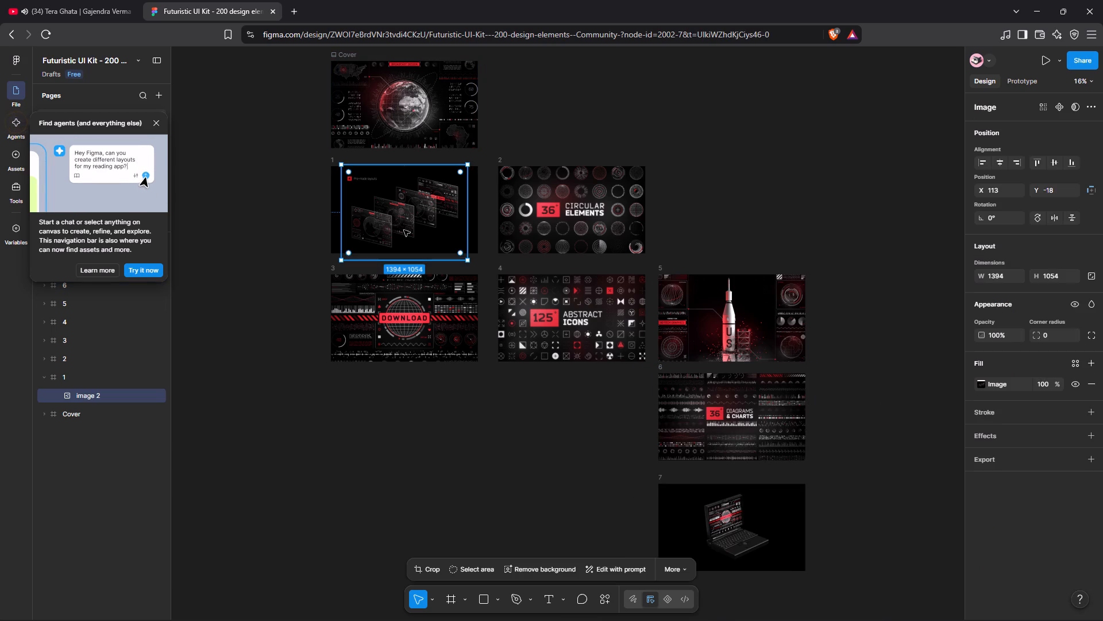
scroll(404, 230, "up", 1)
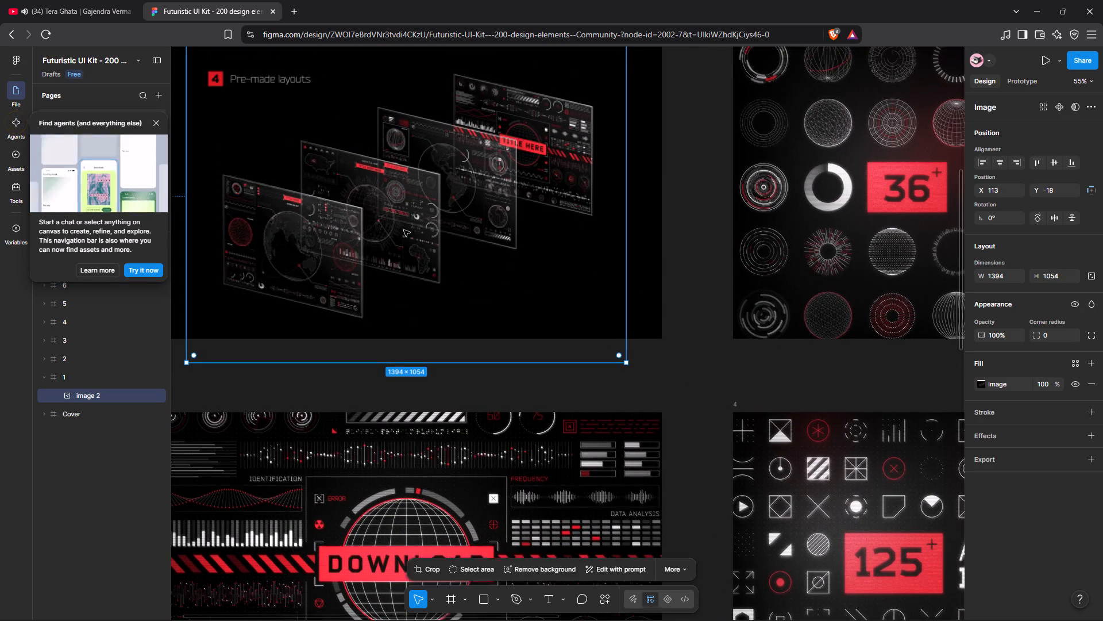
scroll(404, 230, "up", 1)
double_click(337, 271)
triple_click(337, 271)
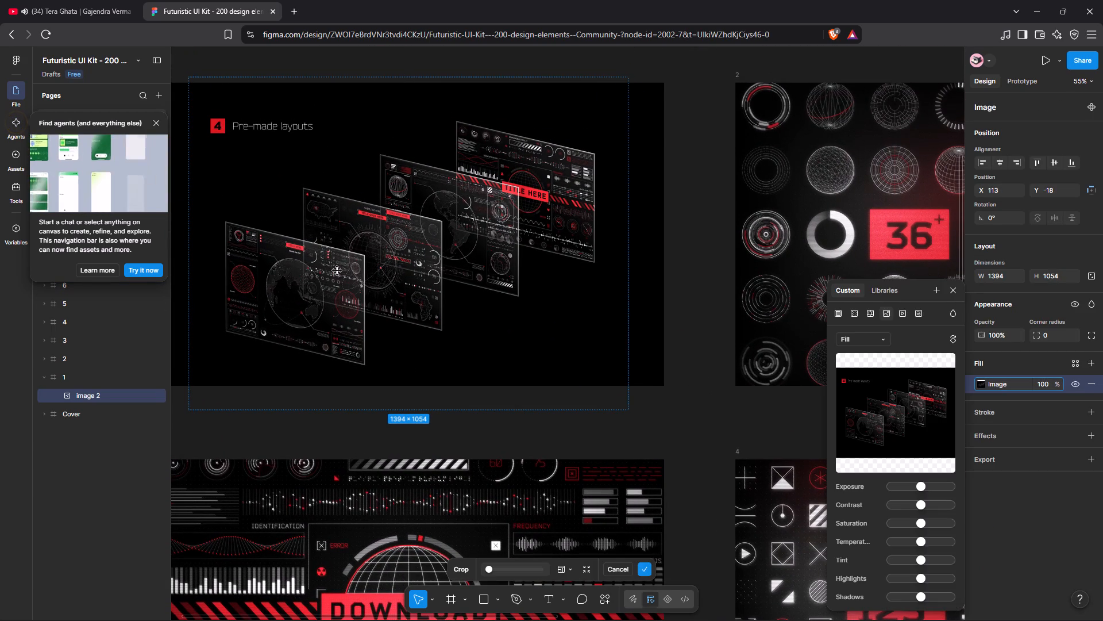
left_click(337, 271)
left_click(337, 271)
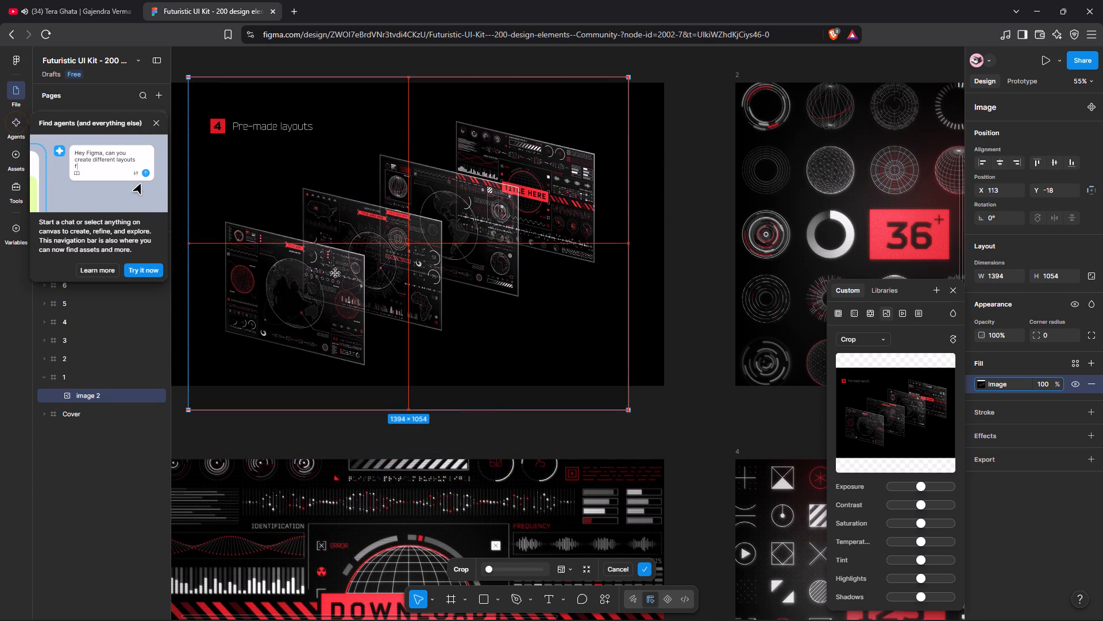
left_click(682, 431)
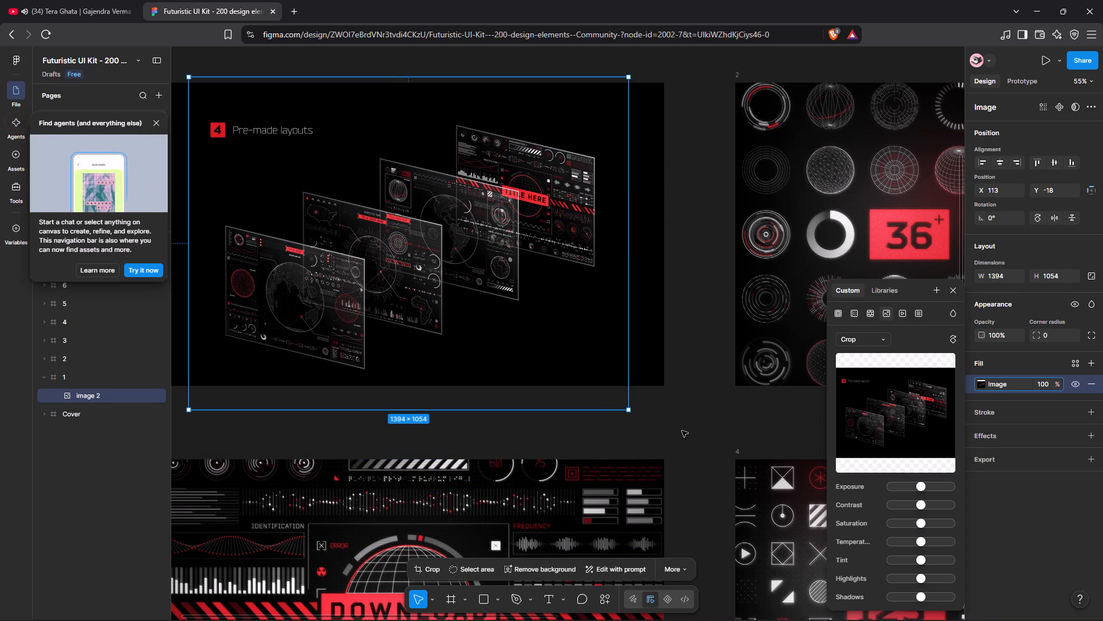
Close the image fill settings and dismiss the Find agents introduction tip.
scroll(682, 431, "down", 7)
scroll(682, 431, "up", 5)
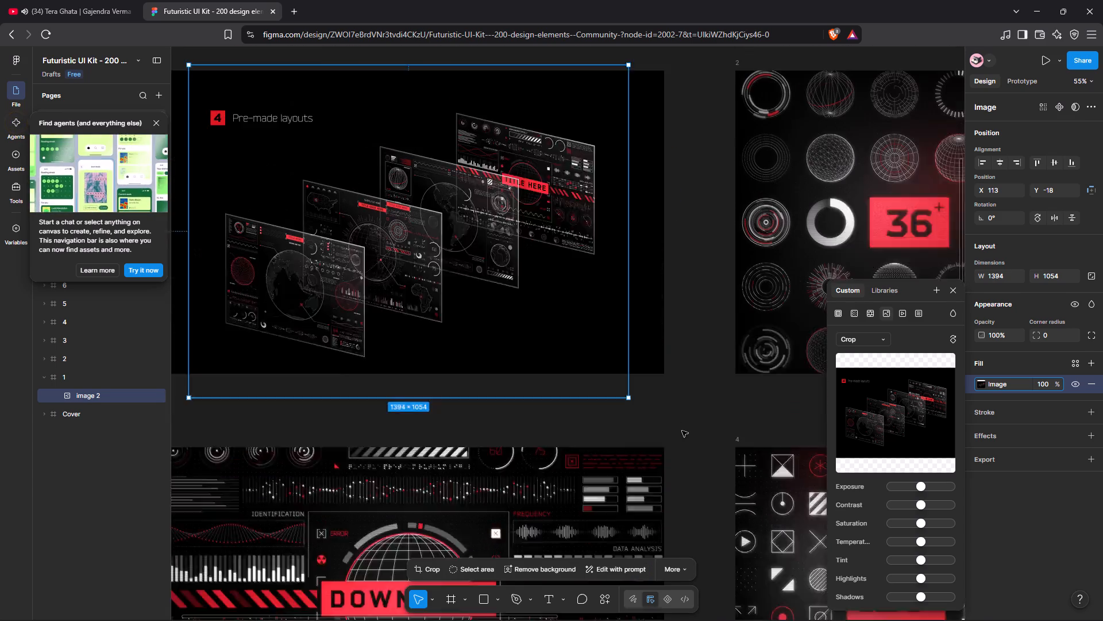
scroll(682, 431, "up", 5)
scroll(682, 431, "right", 2)
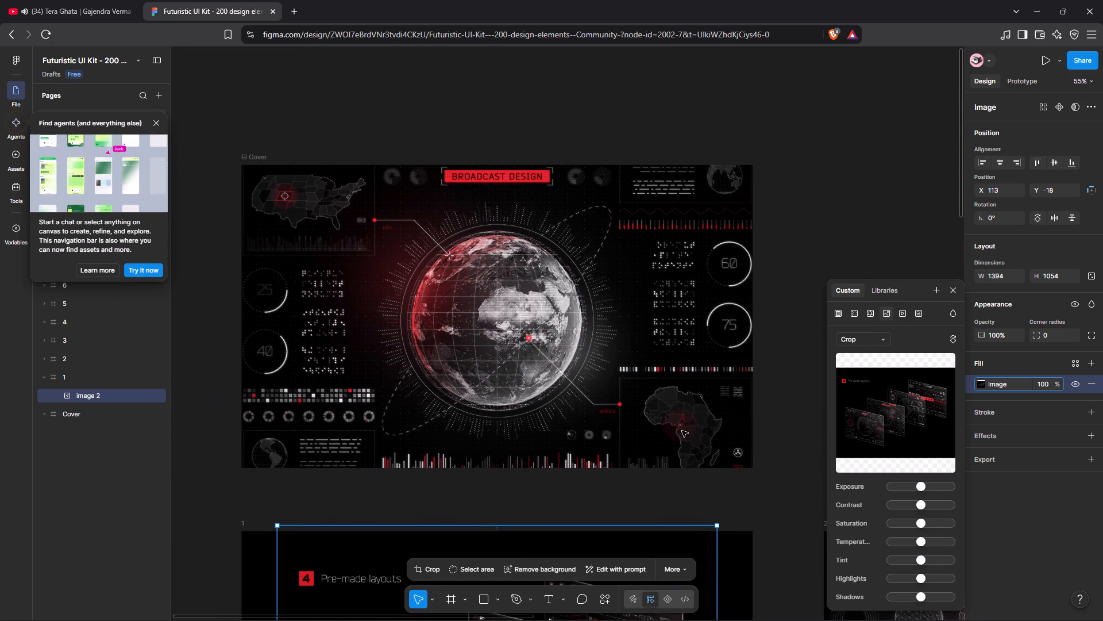
left_click(952, 290)
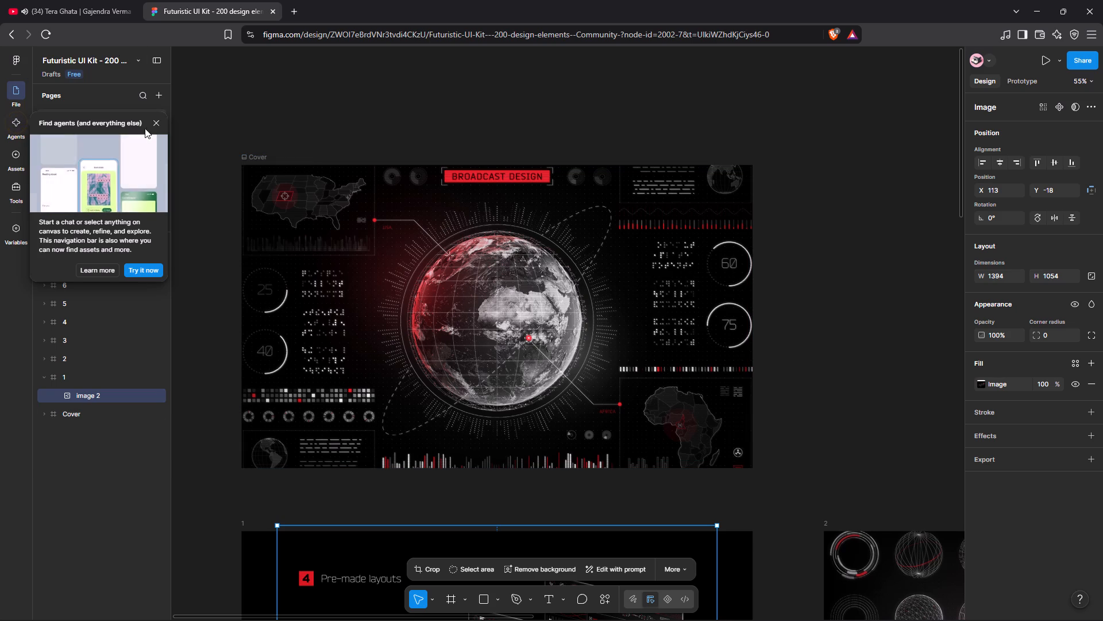
left_click(160, 122)
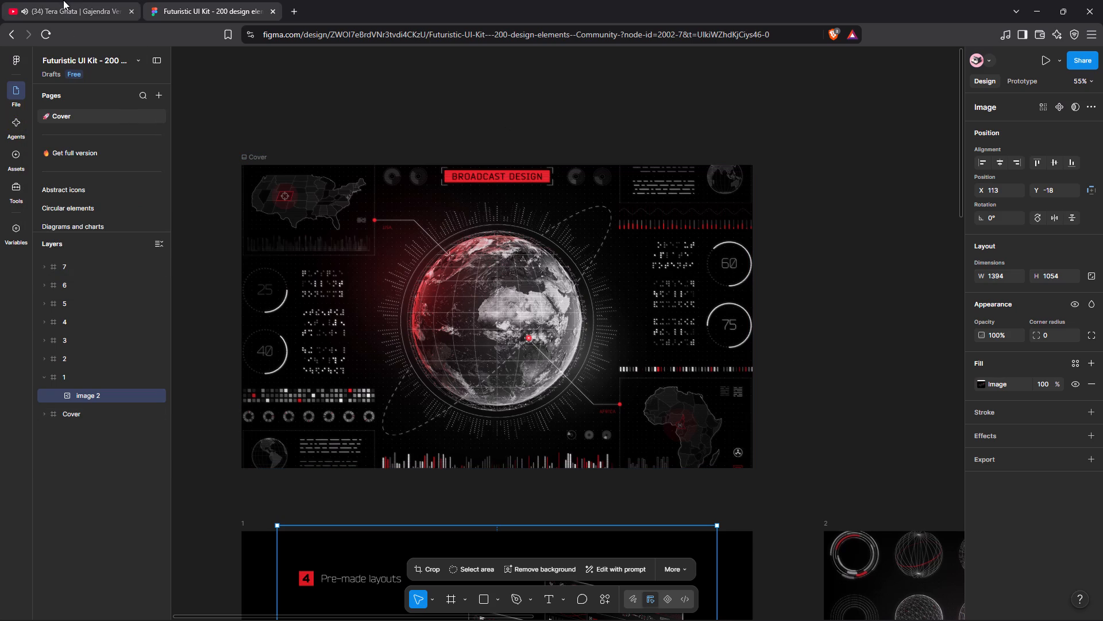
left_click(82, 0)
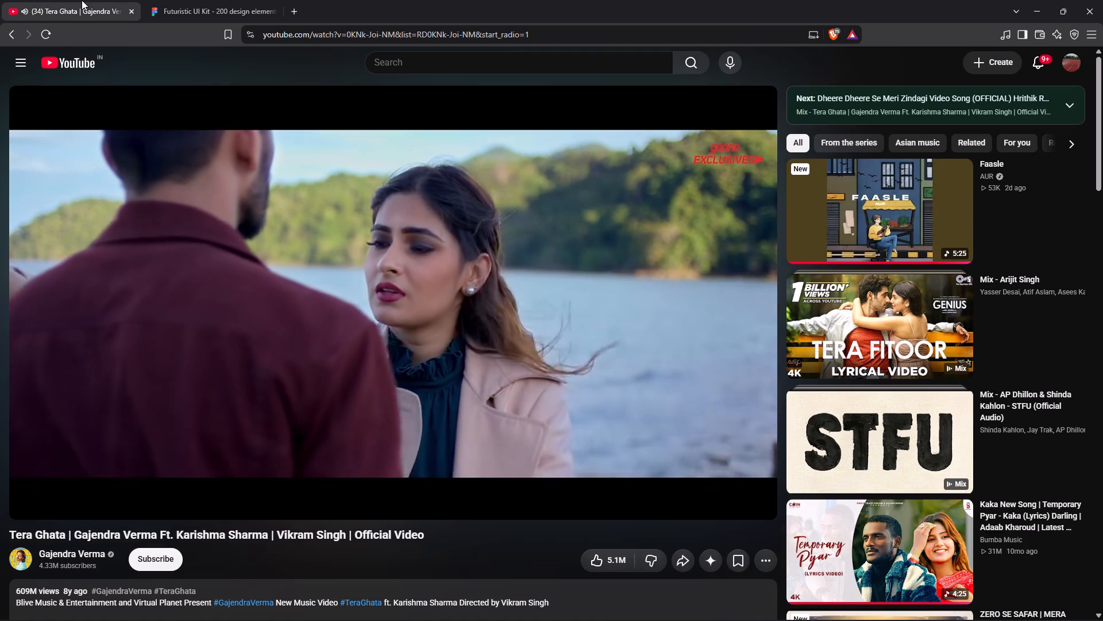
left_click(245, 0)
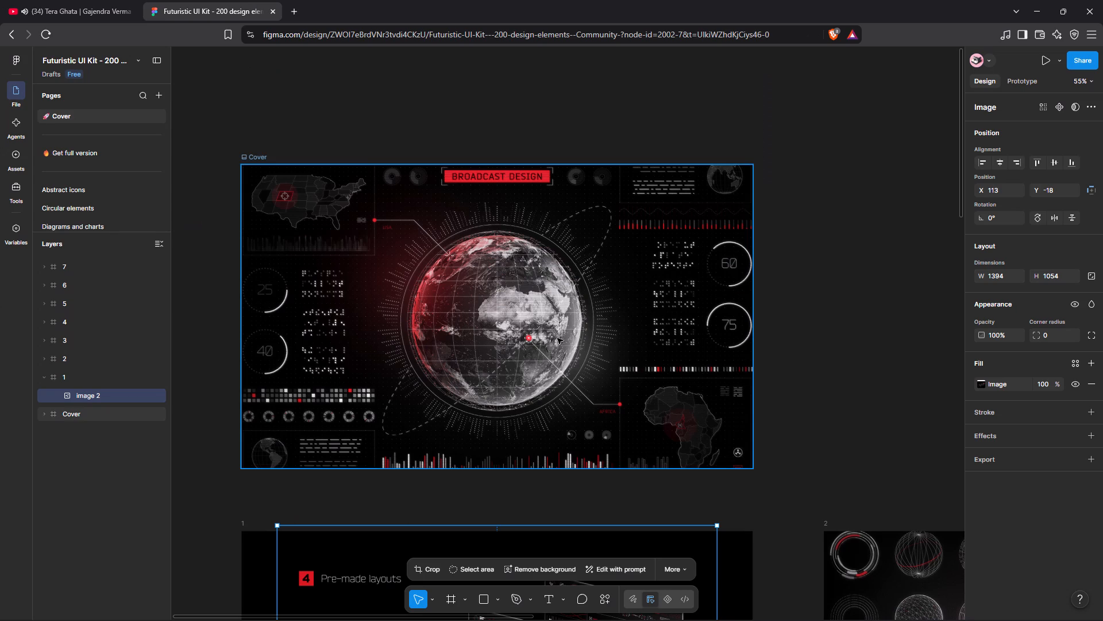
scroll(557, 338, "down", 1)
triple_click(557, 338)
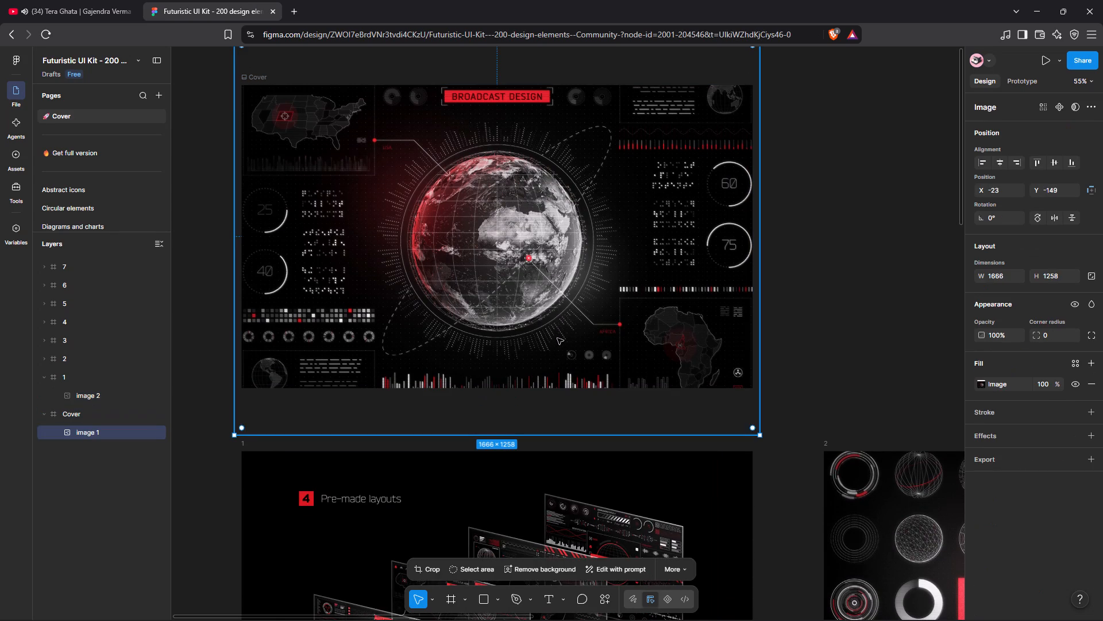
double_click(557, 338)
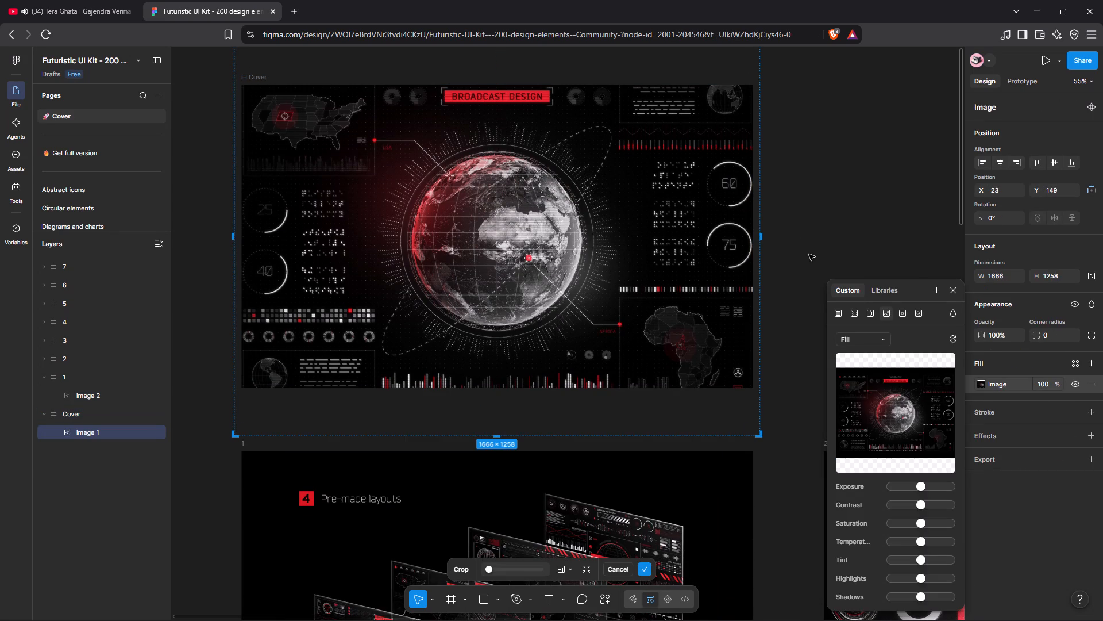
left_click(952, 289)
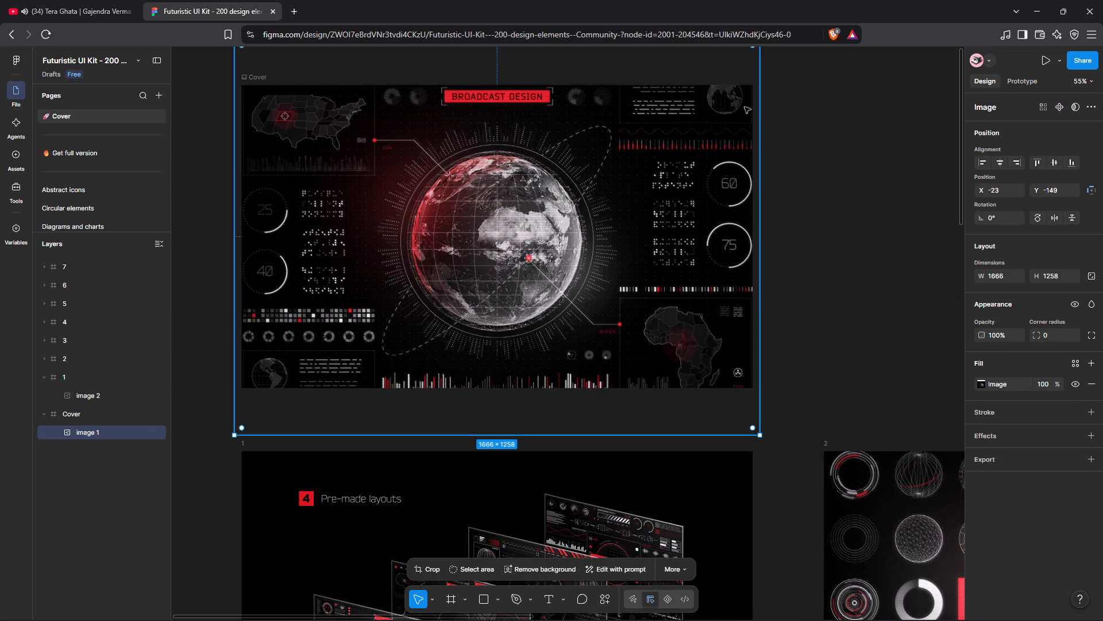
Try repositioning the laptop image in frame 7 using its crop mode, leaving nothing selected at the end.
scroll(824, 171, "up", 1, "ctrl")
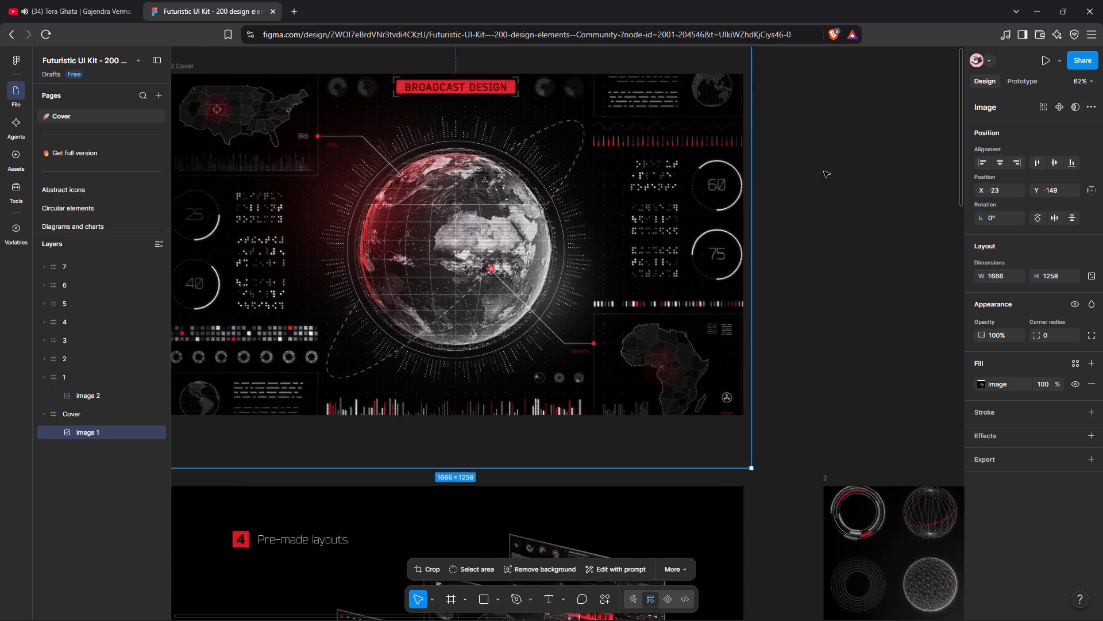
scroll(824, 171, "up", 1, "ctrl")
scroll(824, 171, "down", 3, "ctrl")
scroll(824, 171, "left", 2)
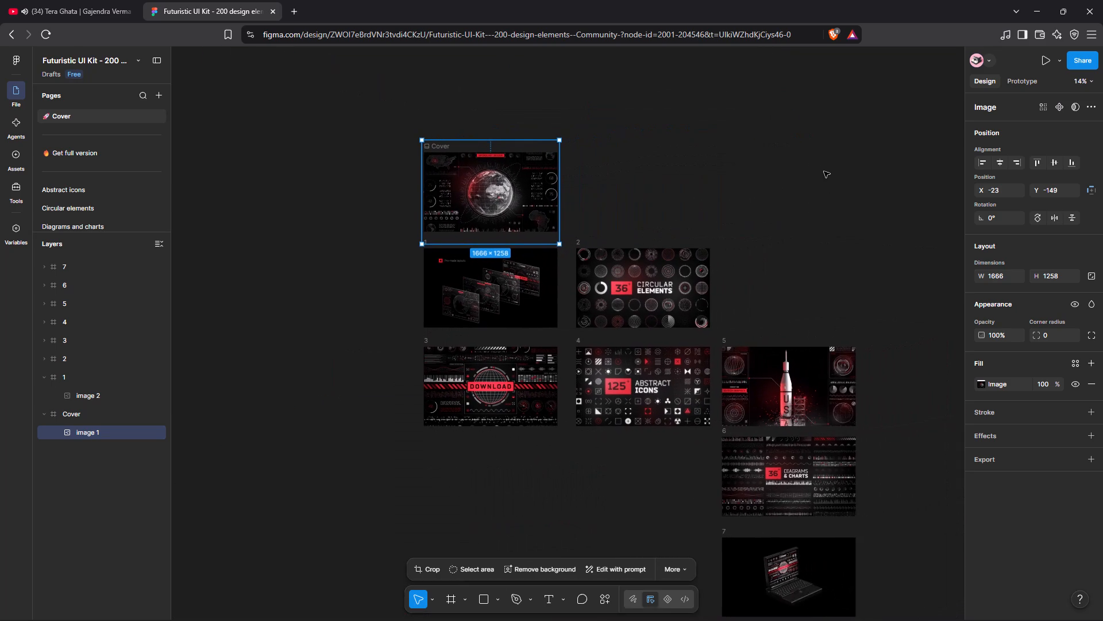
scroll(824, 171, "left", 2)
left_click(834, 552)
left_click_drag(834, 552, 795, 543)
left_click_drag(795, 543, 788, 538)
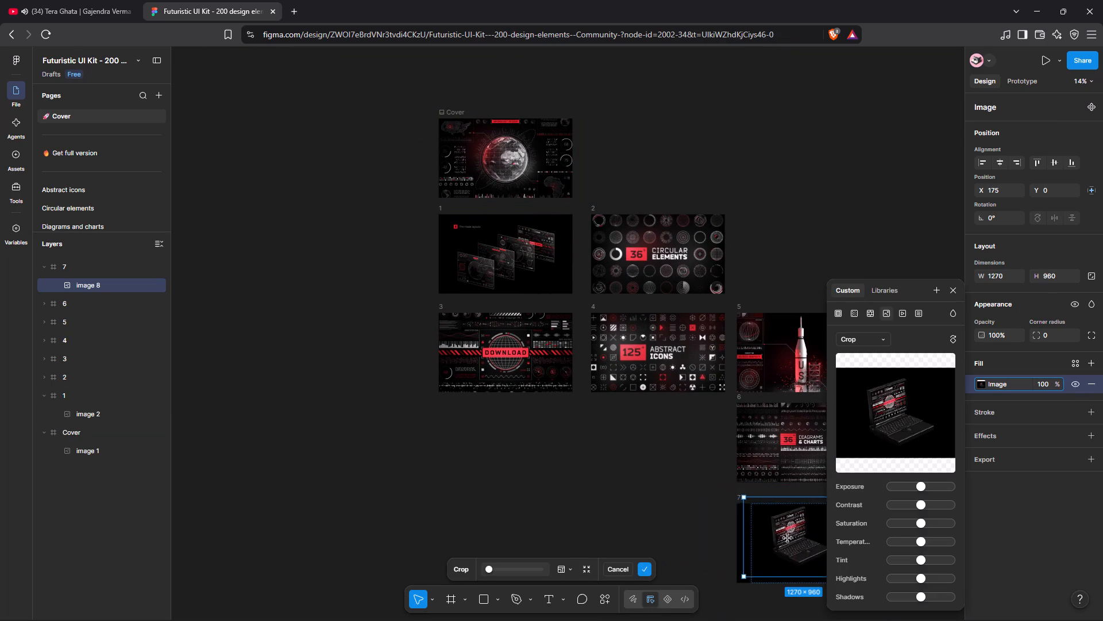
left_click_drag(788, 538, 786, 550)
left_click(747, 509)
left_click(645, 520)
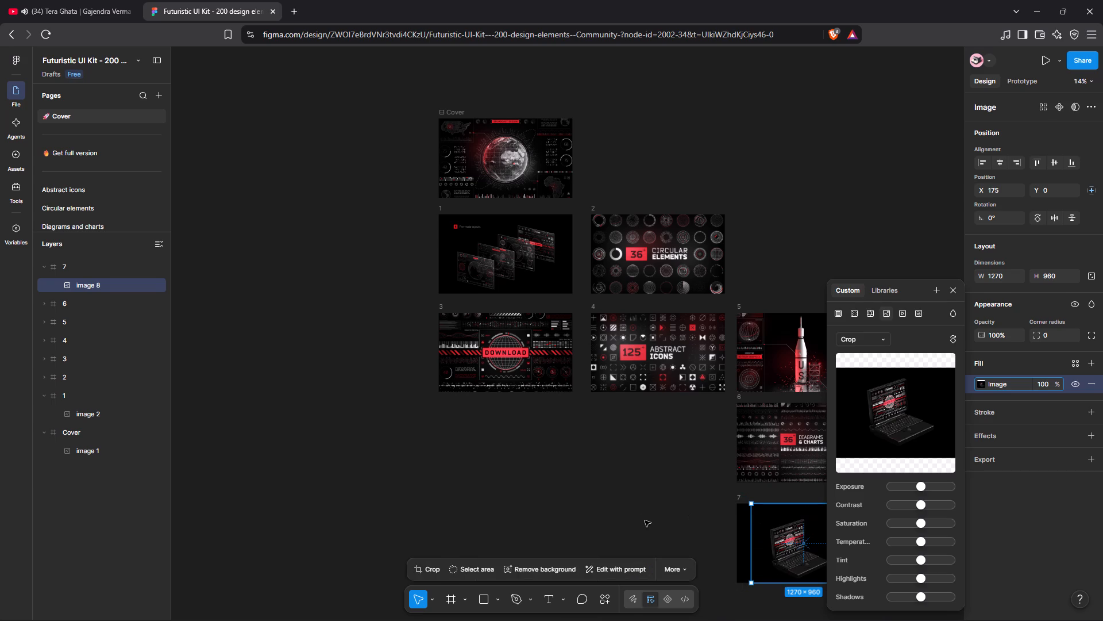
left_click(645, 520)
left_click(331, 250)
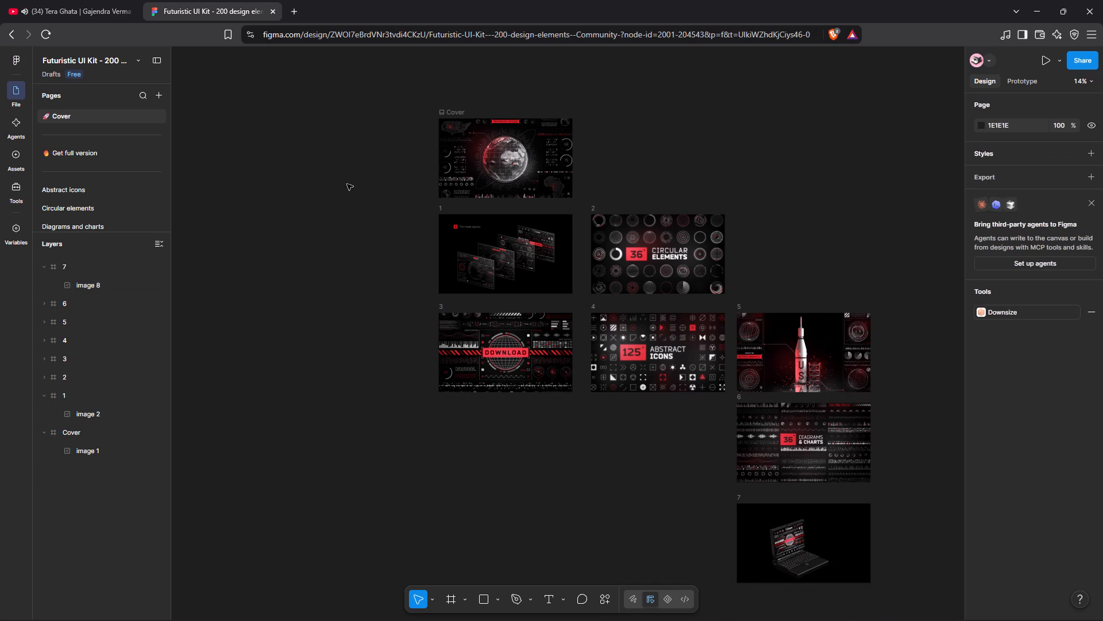
Delete frames 1 through 6 from the canvas, keeping the Cover frame and frame 7.
left_click_drag(348, 183, 837, 553)
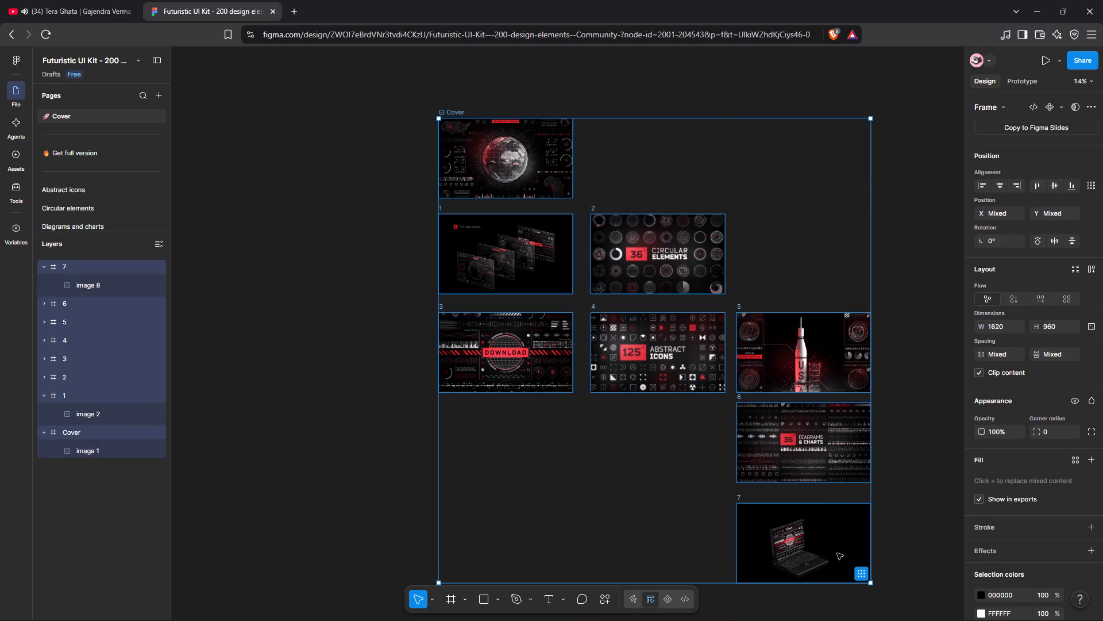
left_click(912, 503)
left_click_drag(912, 503, 564, 259)
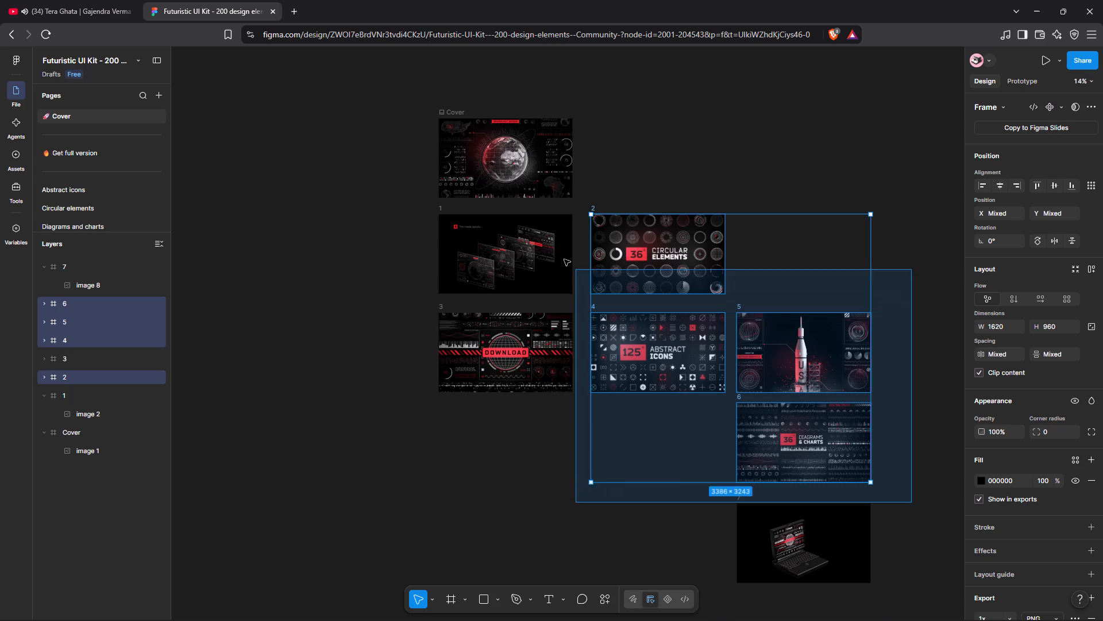
left_click_drag(564, 259, 490, 236)
key("BackSpace")
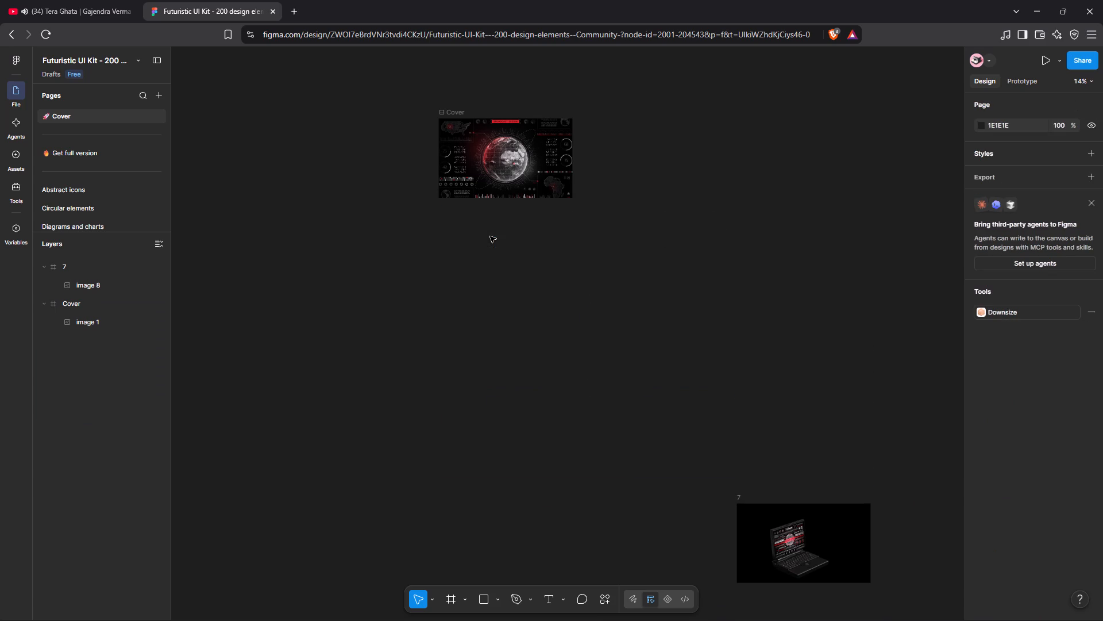
Delete the laptop image and its frame 7 from the canvas.
left_click_drag(690, 505, 824, 546)
key("BackSpace")
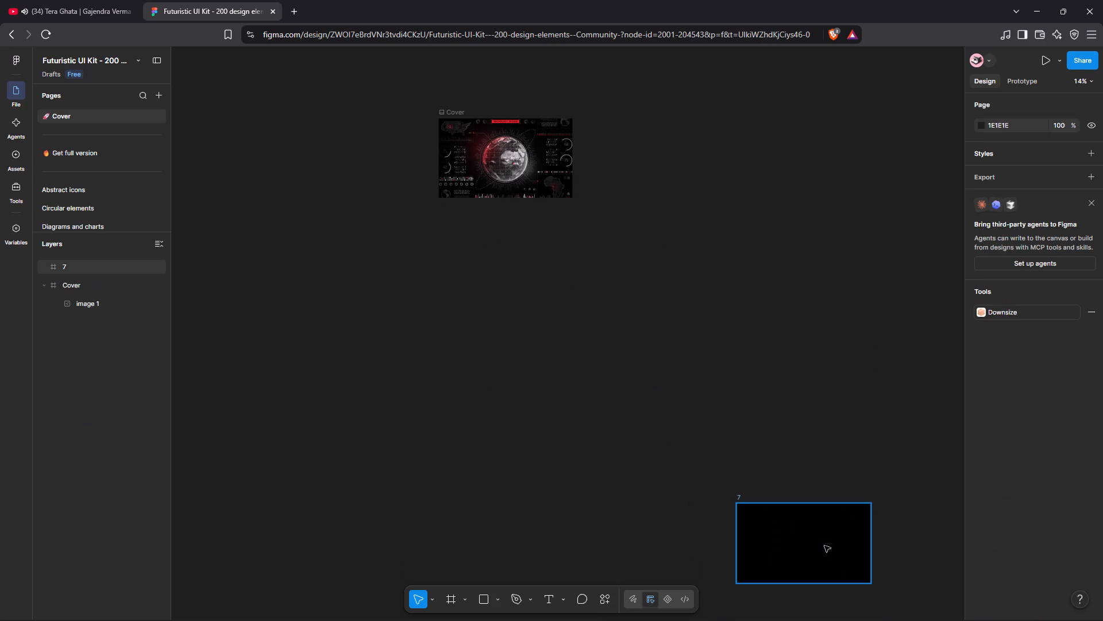
key("BackSpace")
left_click_drag(954, 472, 758, 578)
key("BackSpace")
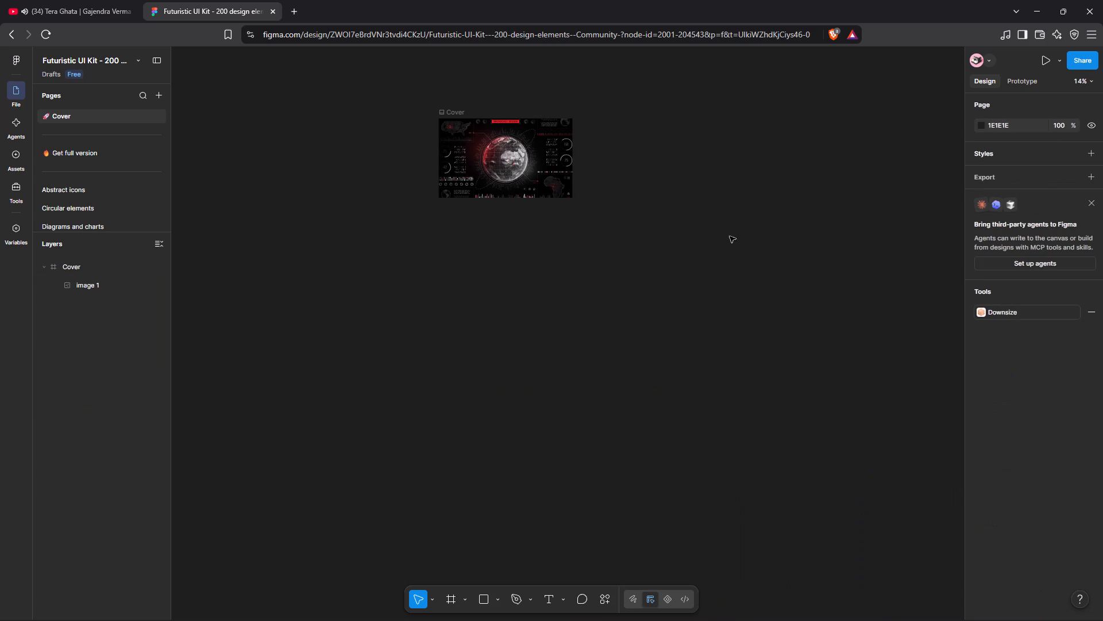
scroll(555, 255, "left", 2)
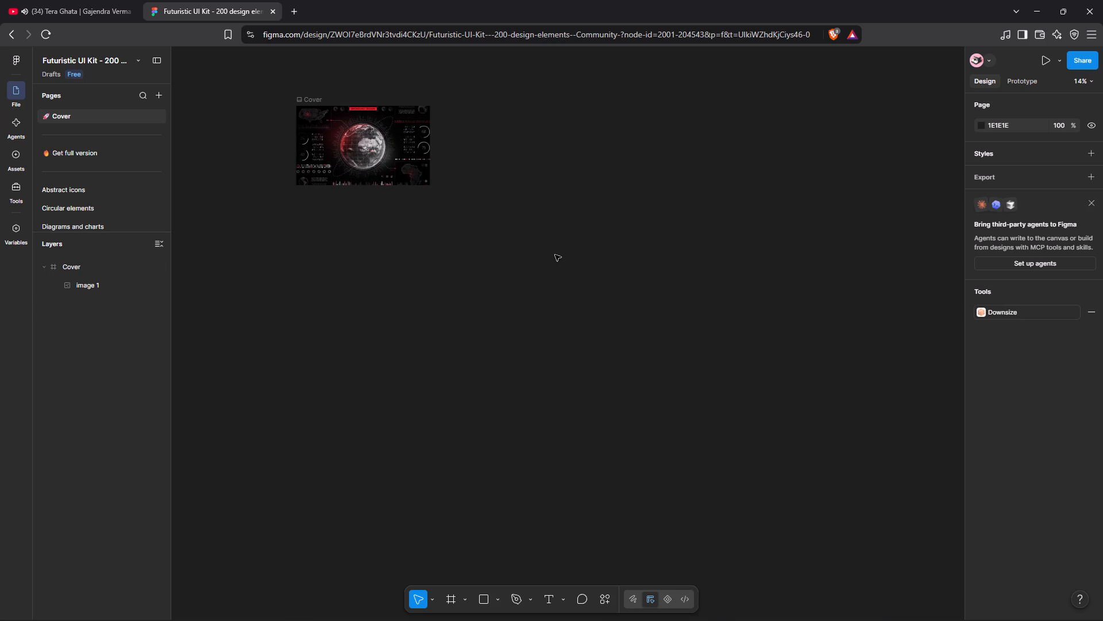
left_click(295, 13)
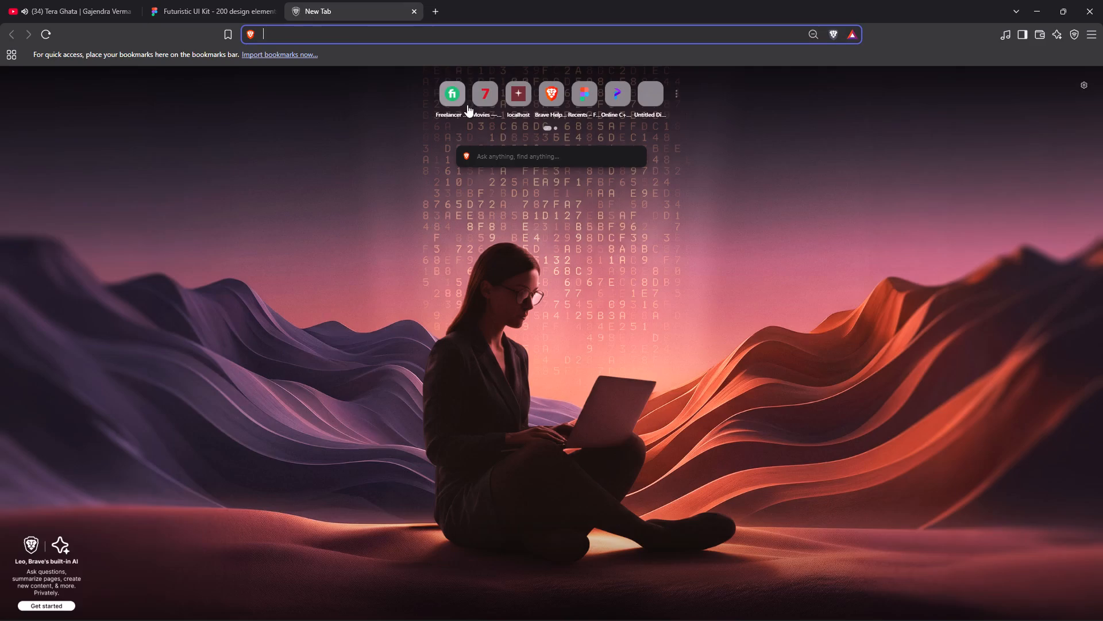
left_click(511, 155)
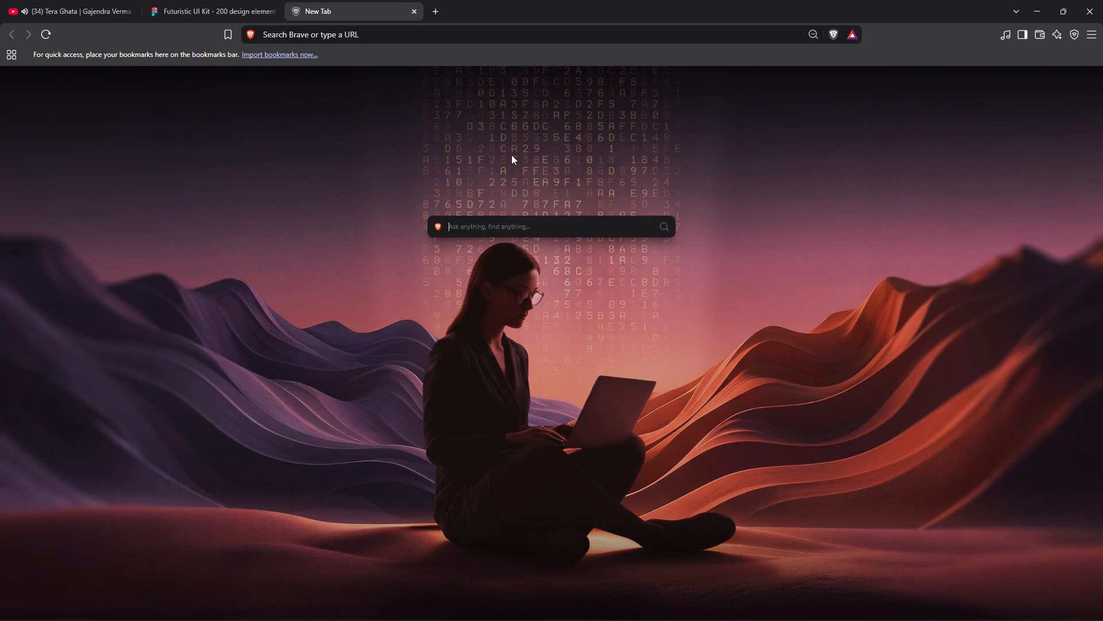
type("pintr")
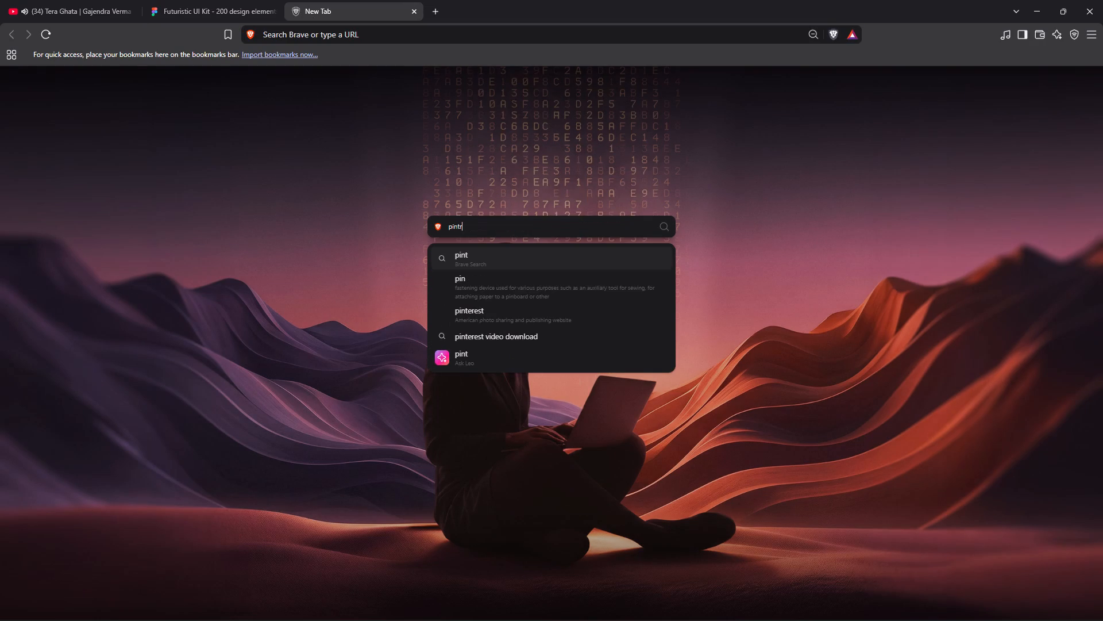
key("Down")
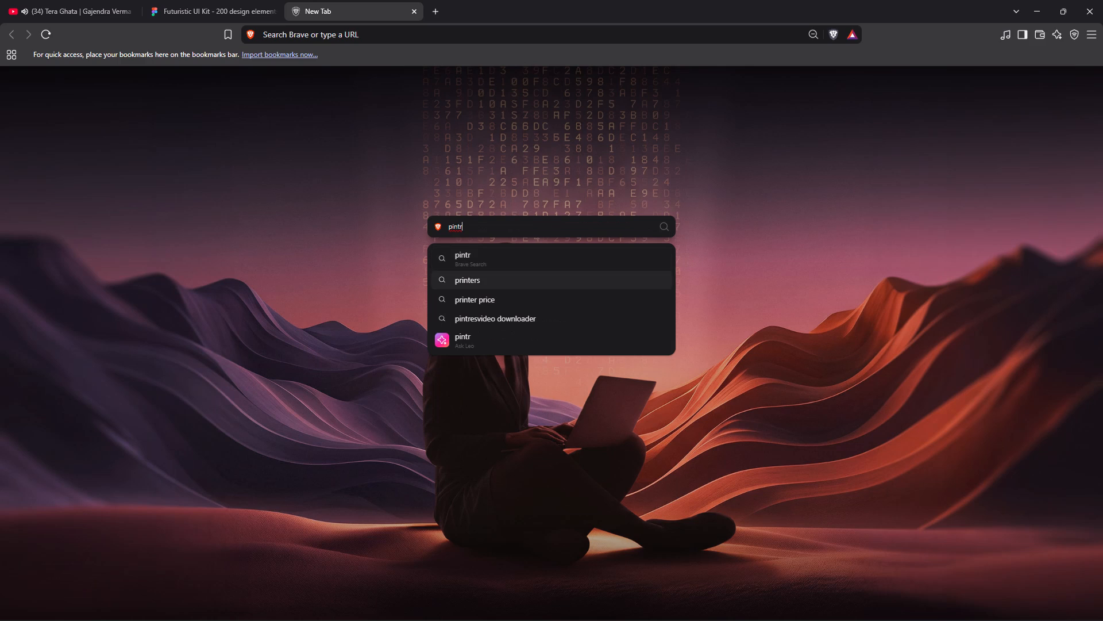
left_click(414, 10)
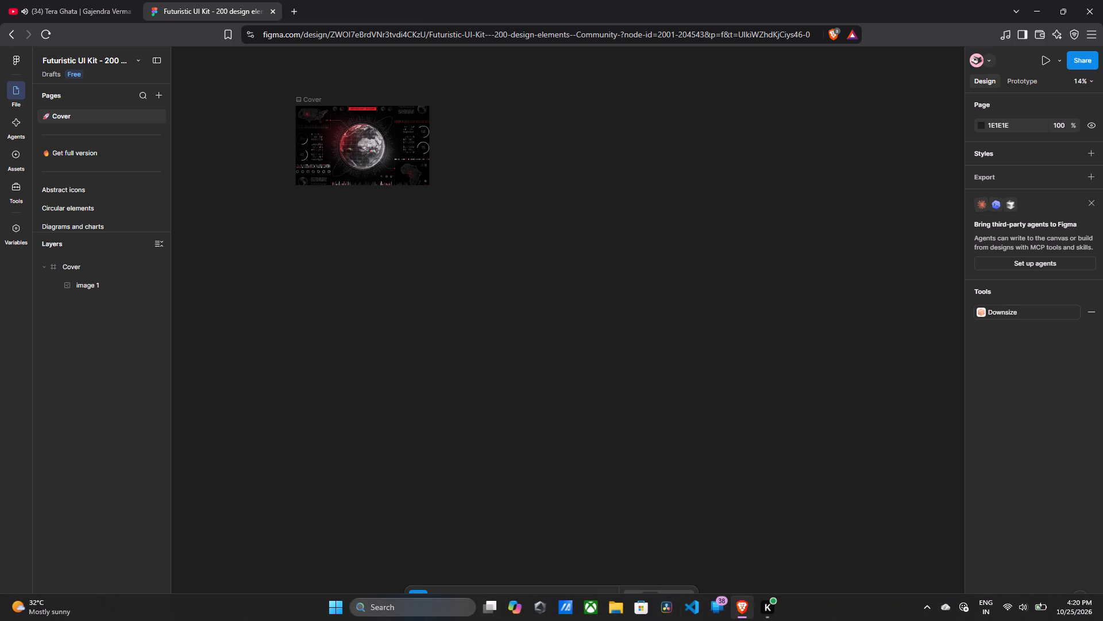
Switch to Microsoft Edge, search the web for Pinterest and open the Pinterest site.
left_click(344, 610)
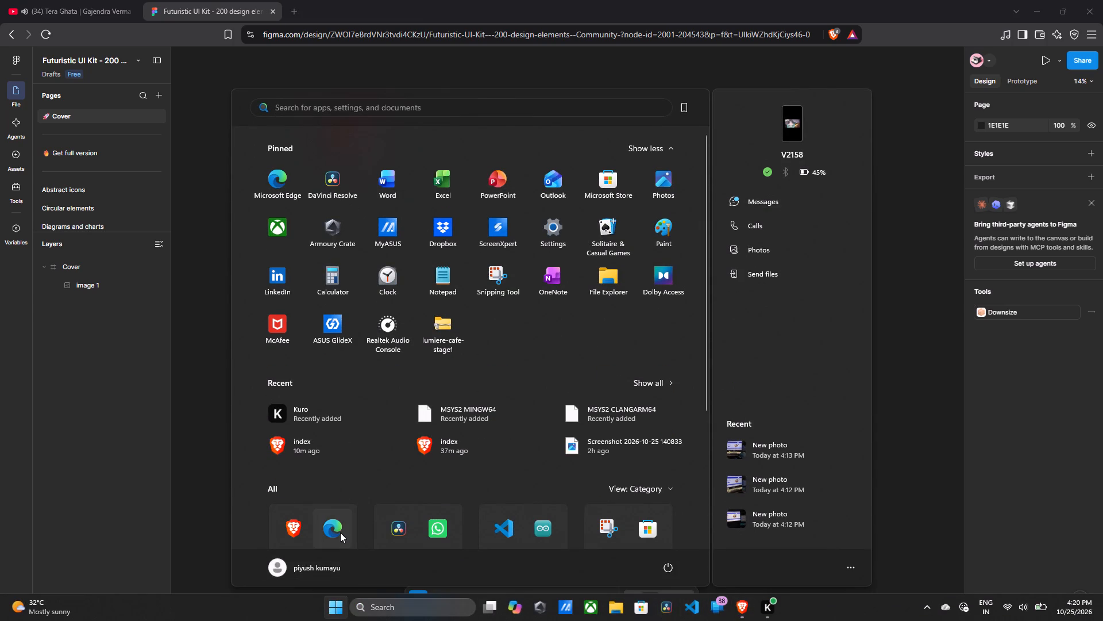
left_click(340, 531)
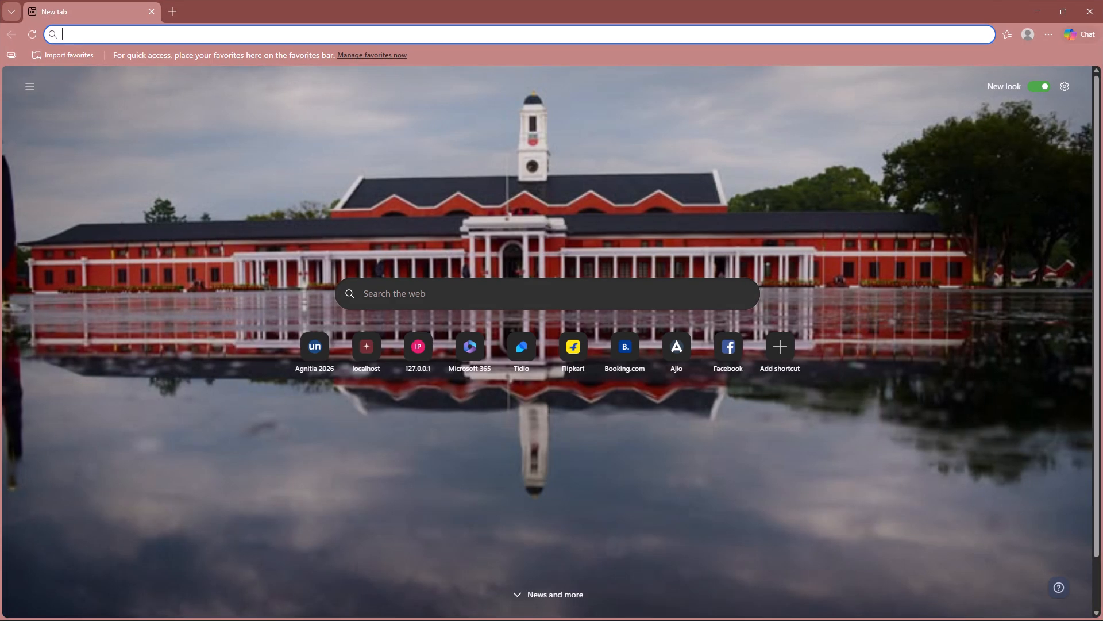
left_click(465, 301)
type("pinntrest")
key("Return")
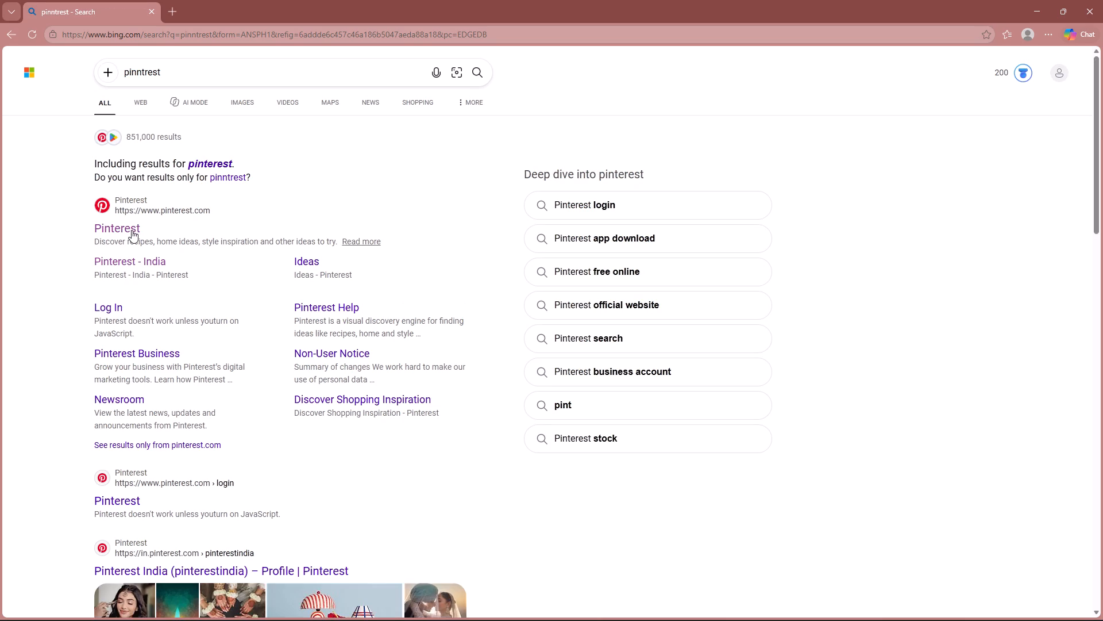
left_click(128, 225)
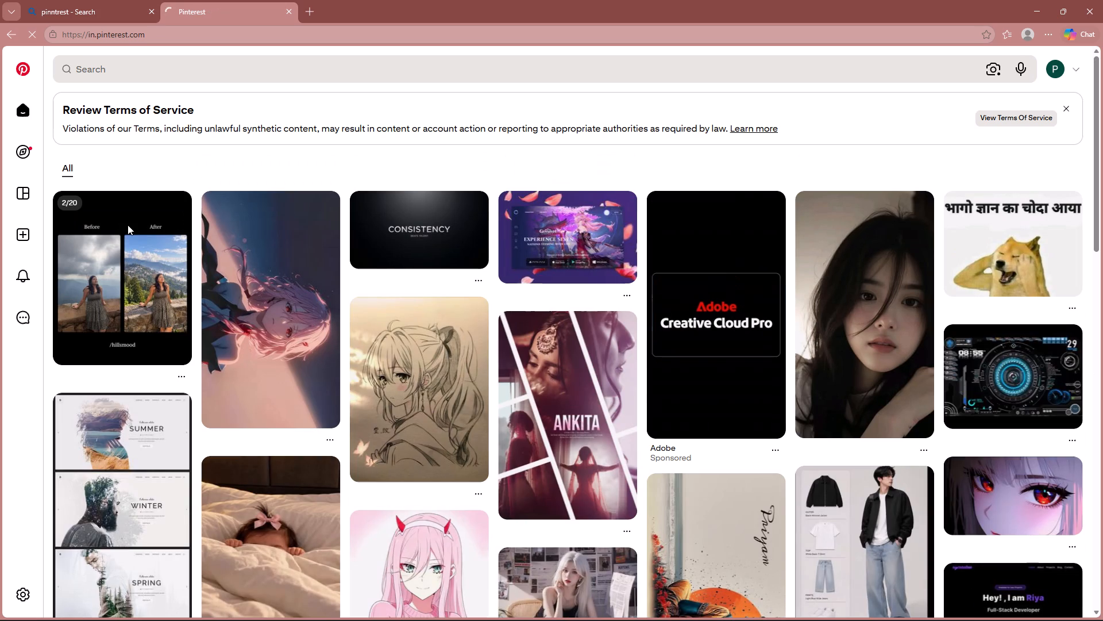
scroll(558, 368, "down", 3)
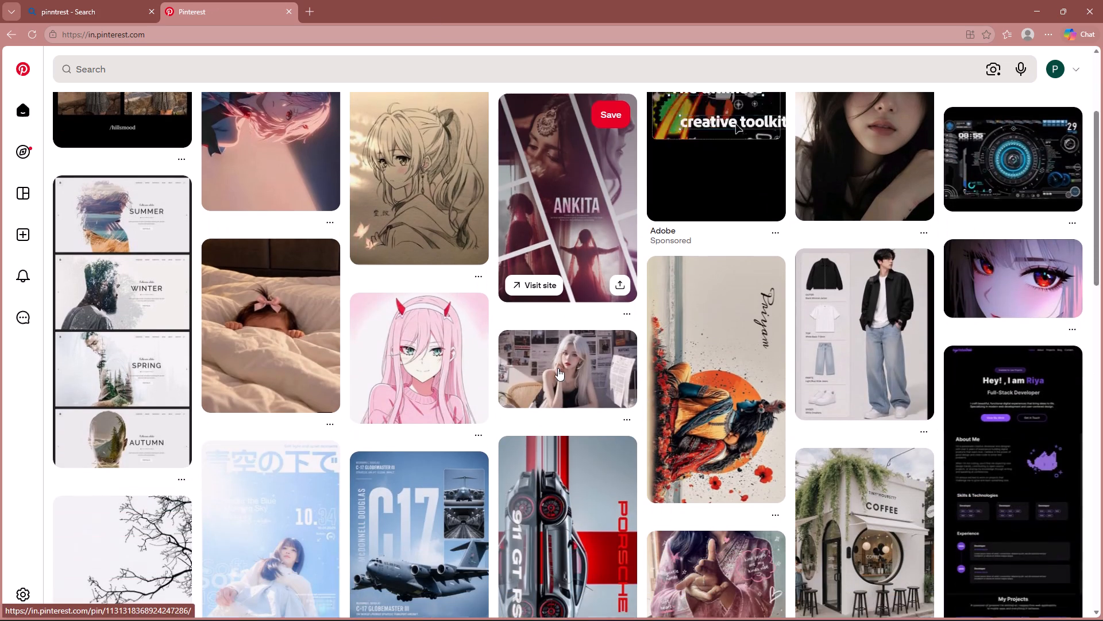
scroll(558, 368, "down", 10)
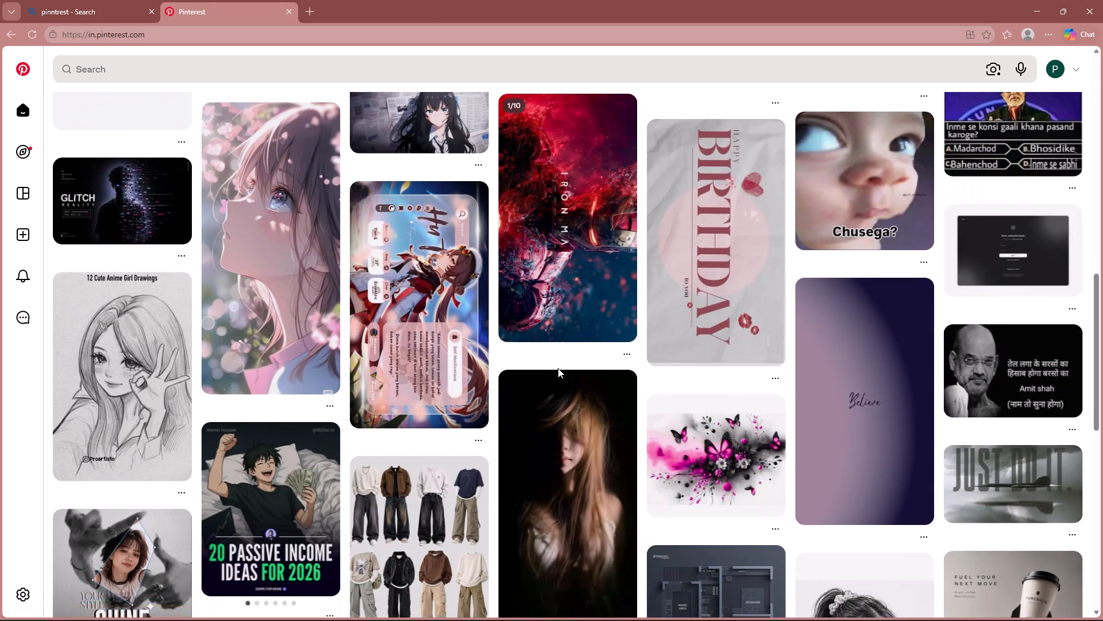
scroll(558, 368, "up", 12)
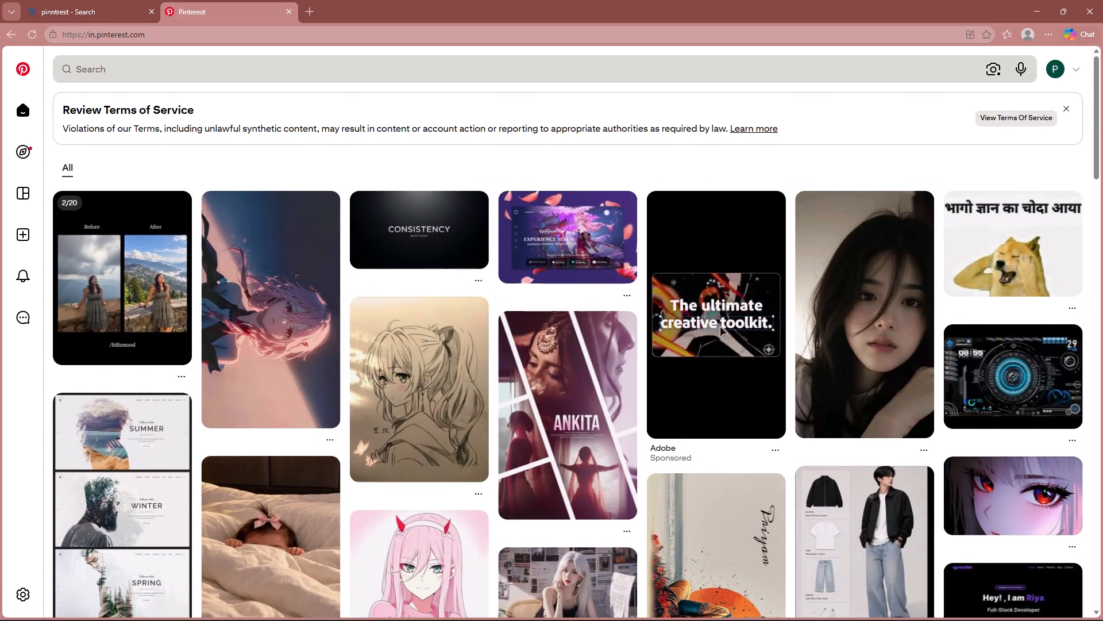
Search Pinterest for "cafe app ui".
left_click(536, 74)
type("cafe")
key("space")
type("web")
key("BackSpace")
key("BackSpace")
key("BackSpace")
key("BackSpace")
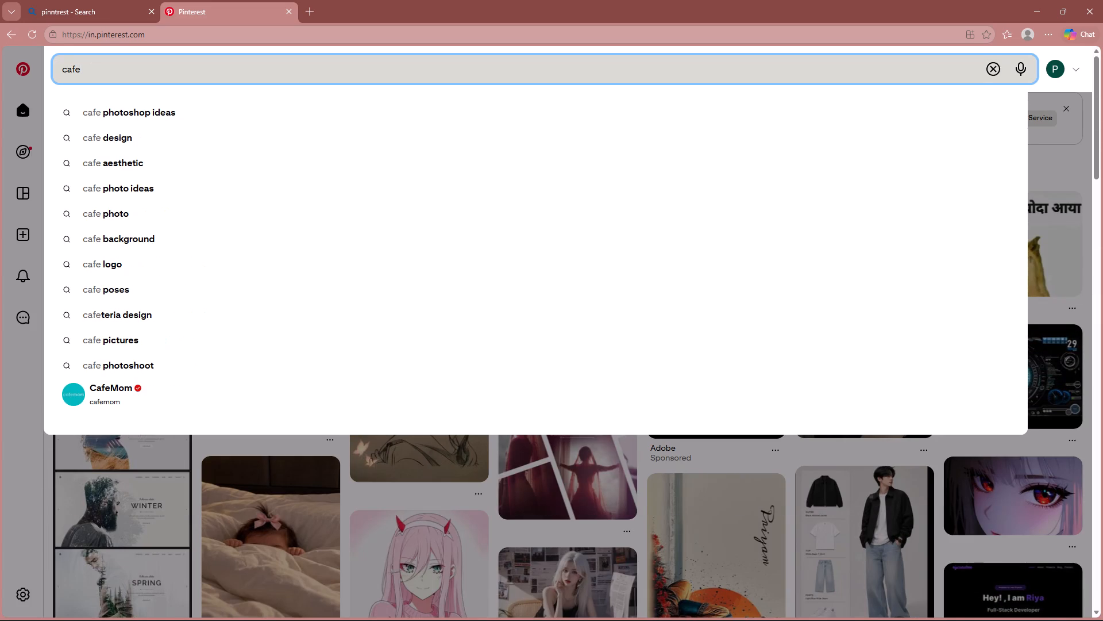
key("space")
type("app ui")
key("Return")
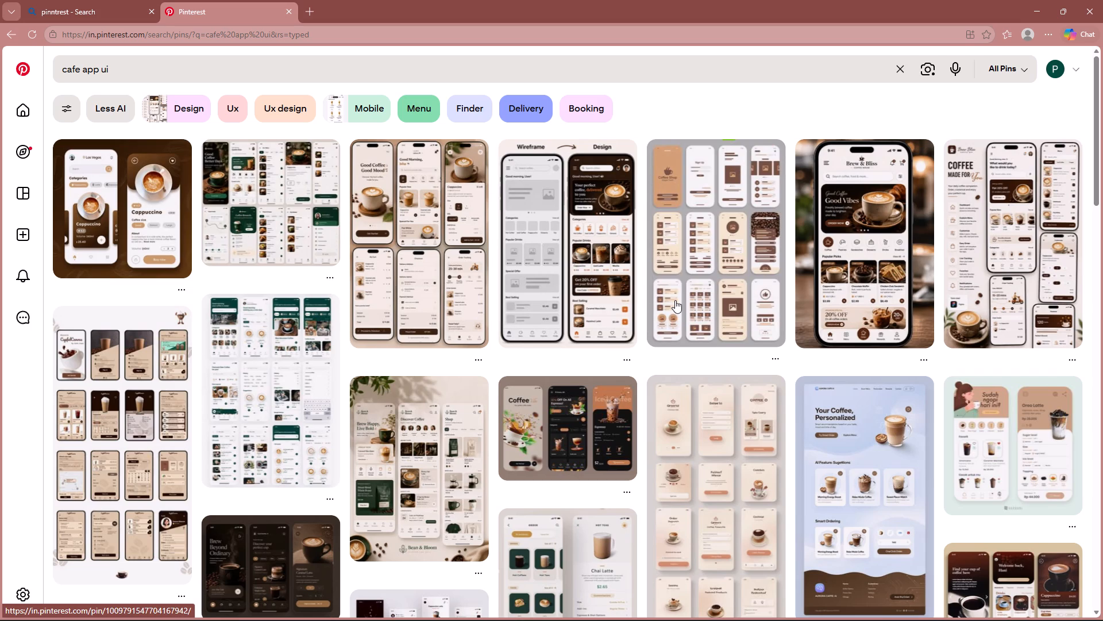
Browse the cafe app designs and open the coffee app pin with three brown phone screens on a grey background.
scroll(675, 300, "down", 1)
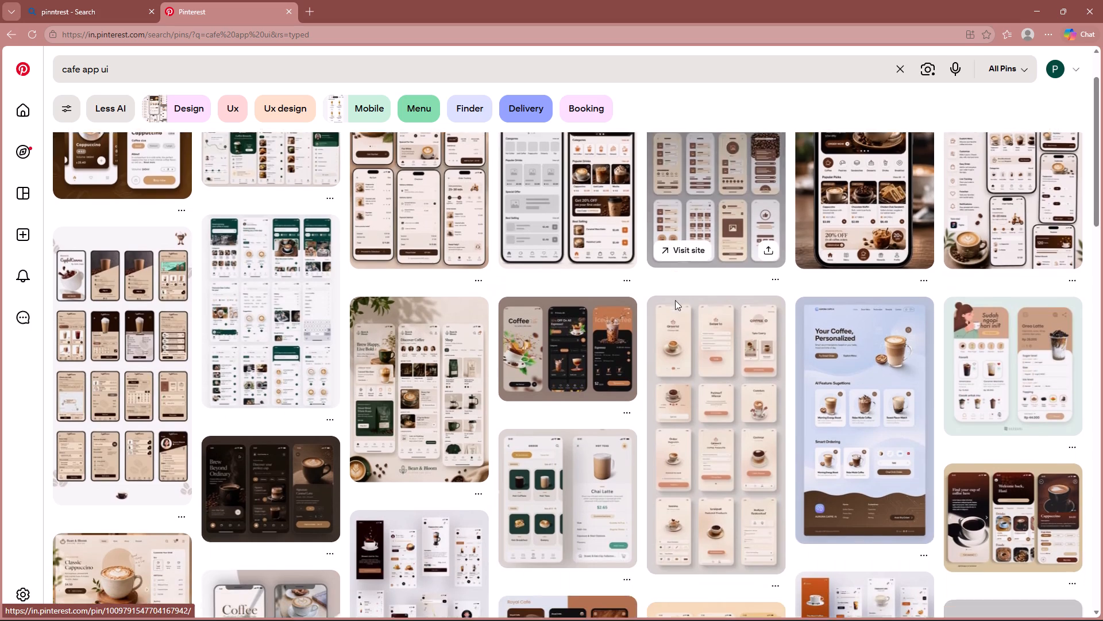
scroll(675, 300, "down", 4)
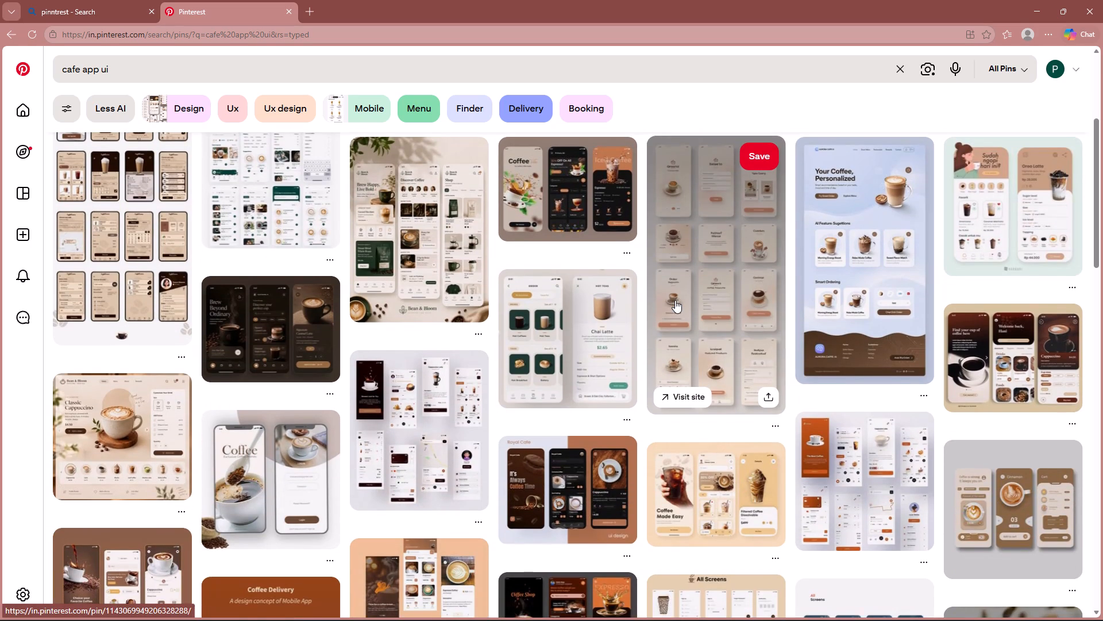
scroll(675, 300, "down", 1)
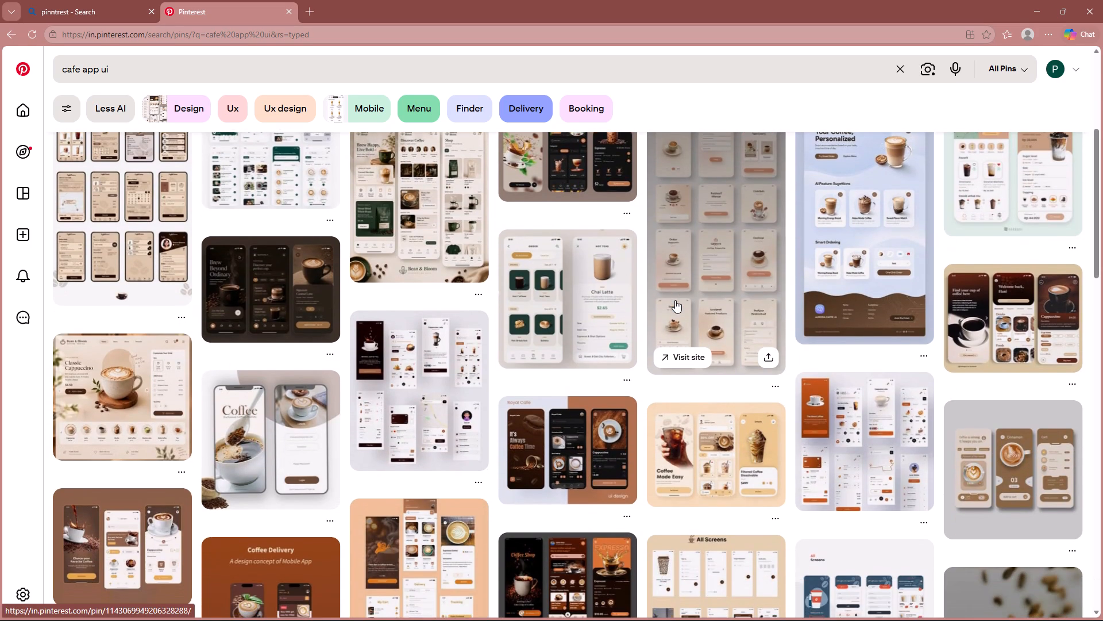
scroll(675, 300, "down", 3)
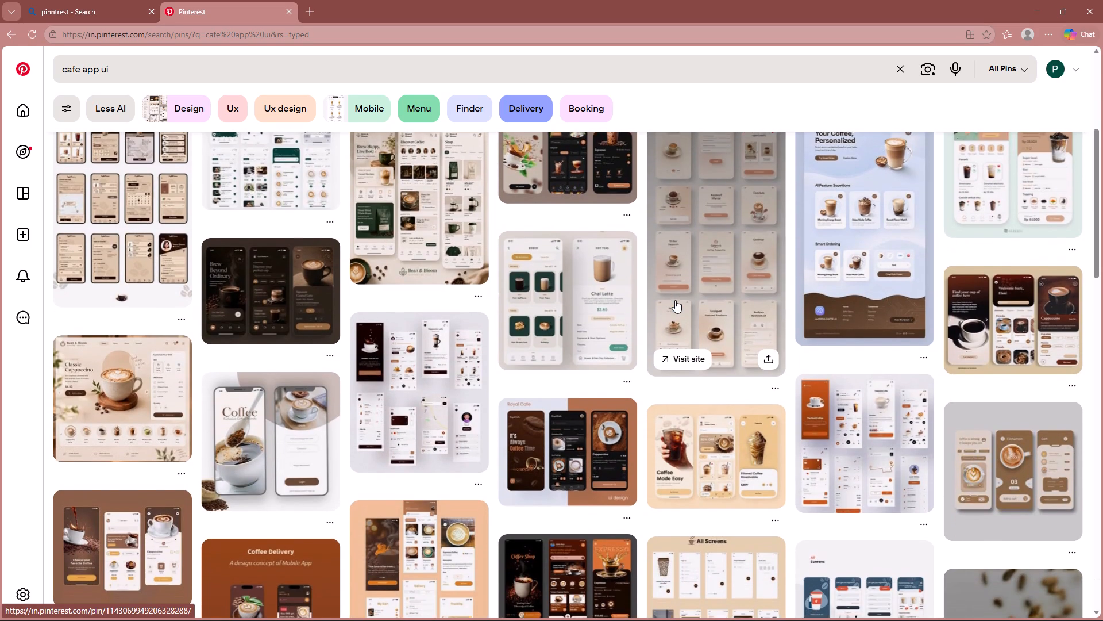
scroll(675, 300, "down", 1)
left_click(985, 423)
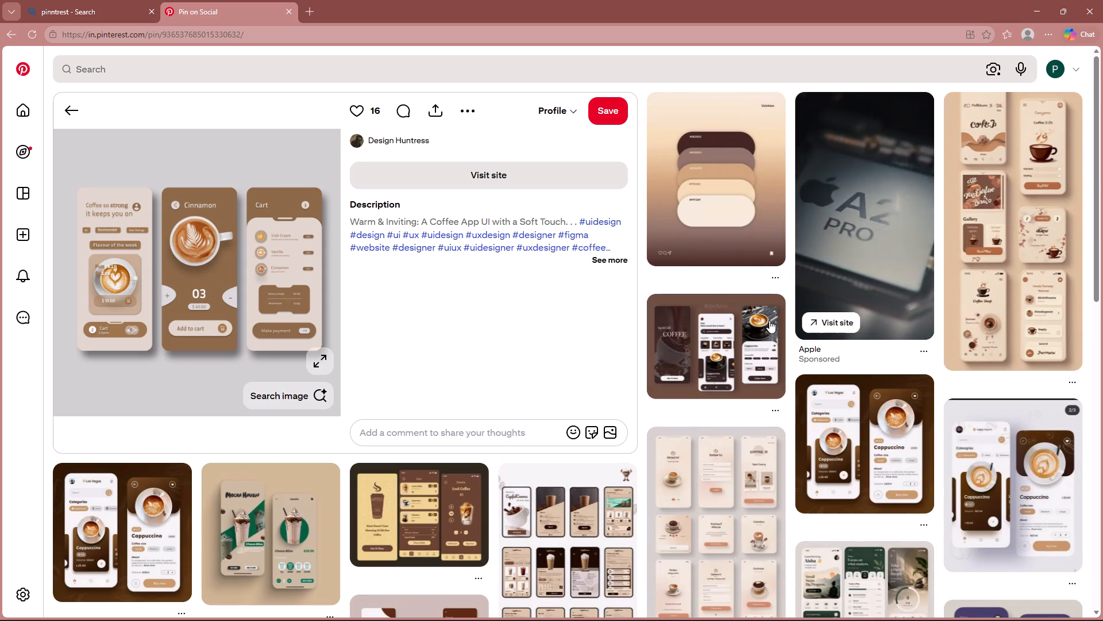
Look through the designs related to the coffee pin and open the pink ice cream app pin with three screens.
scroll(447, 382, "down", 5)
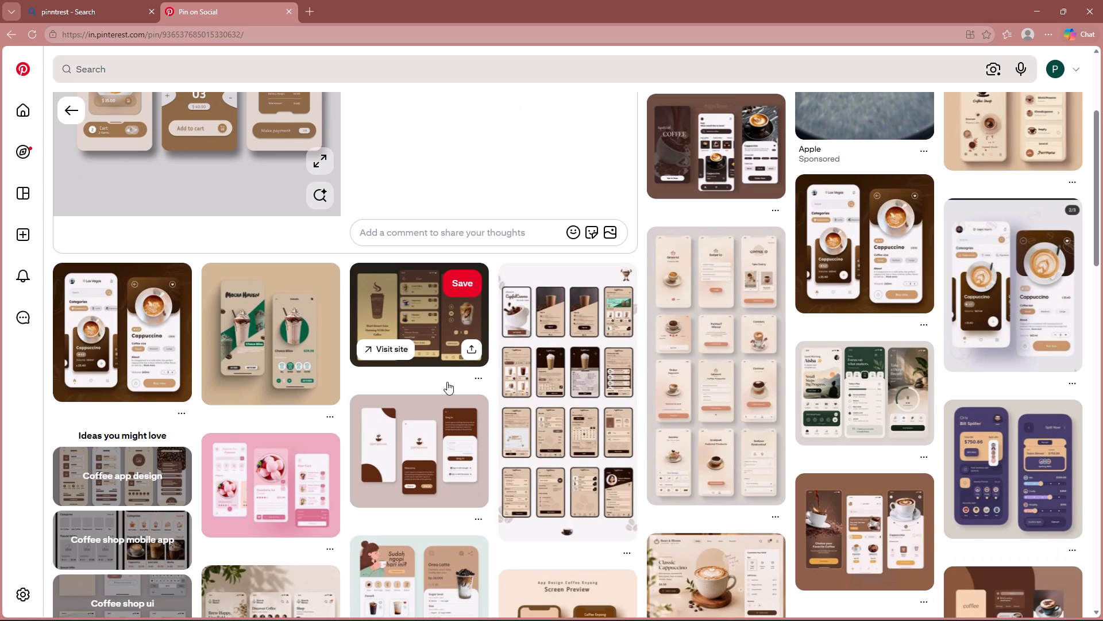
scroll(447, 382, "down", 6)
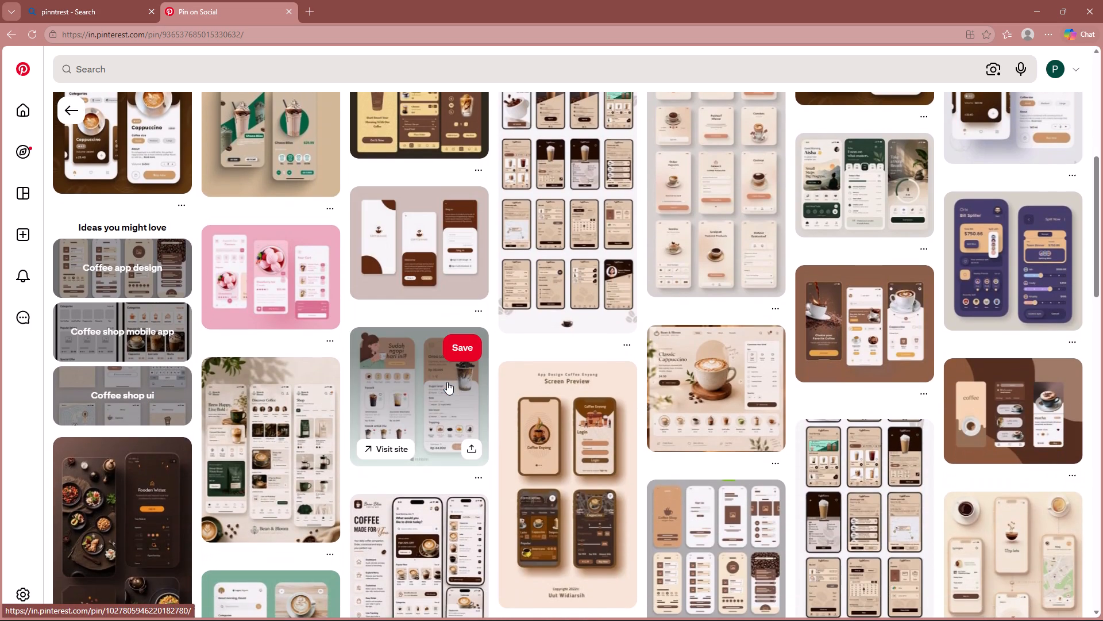
scroll(447, 382, "down", 5)
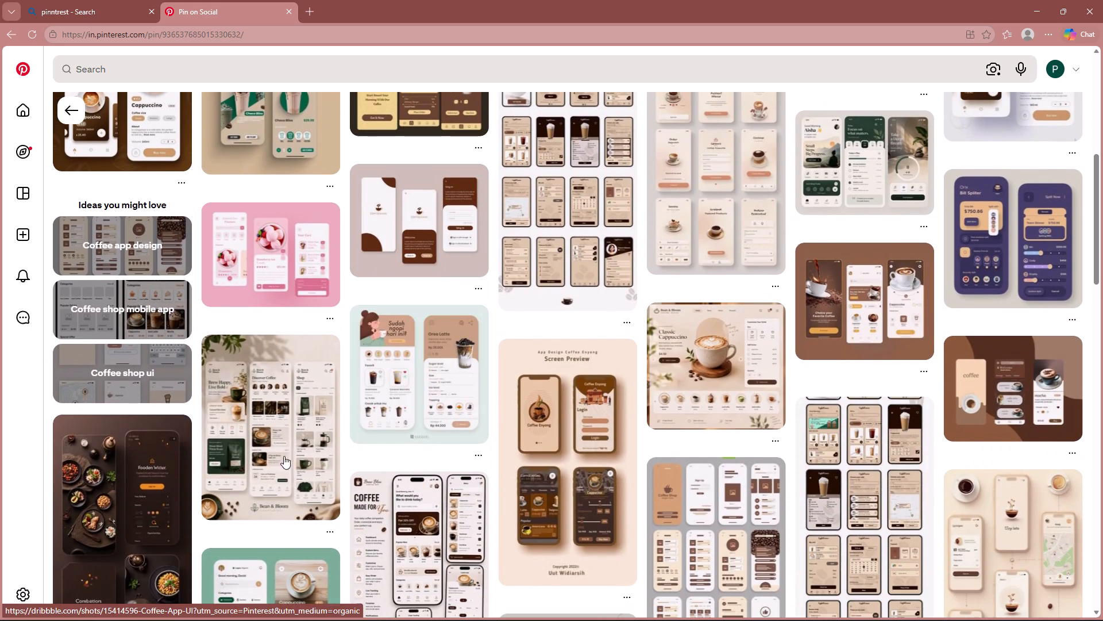
scroll(276, 458, "right", 2)
scroll(276, 458, "up", 1)
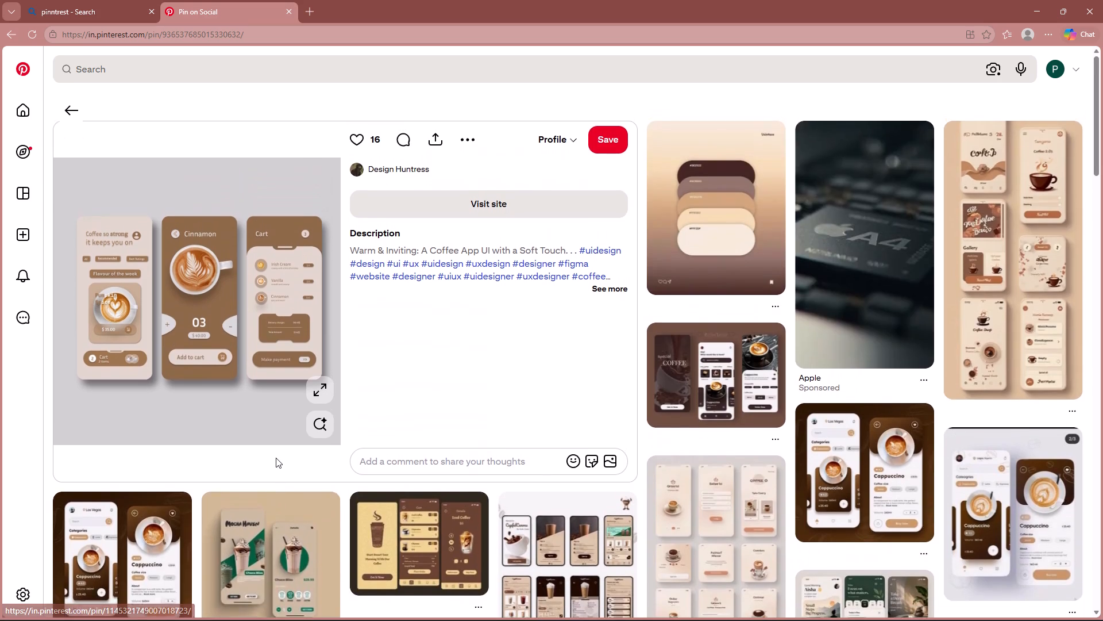
scroll(276, 458, "up", 1)
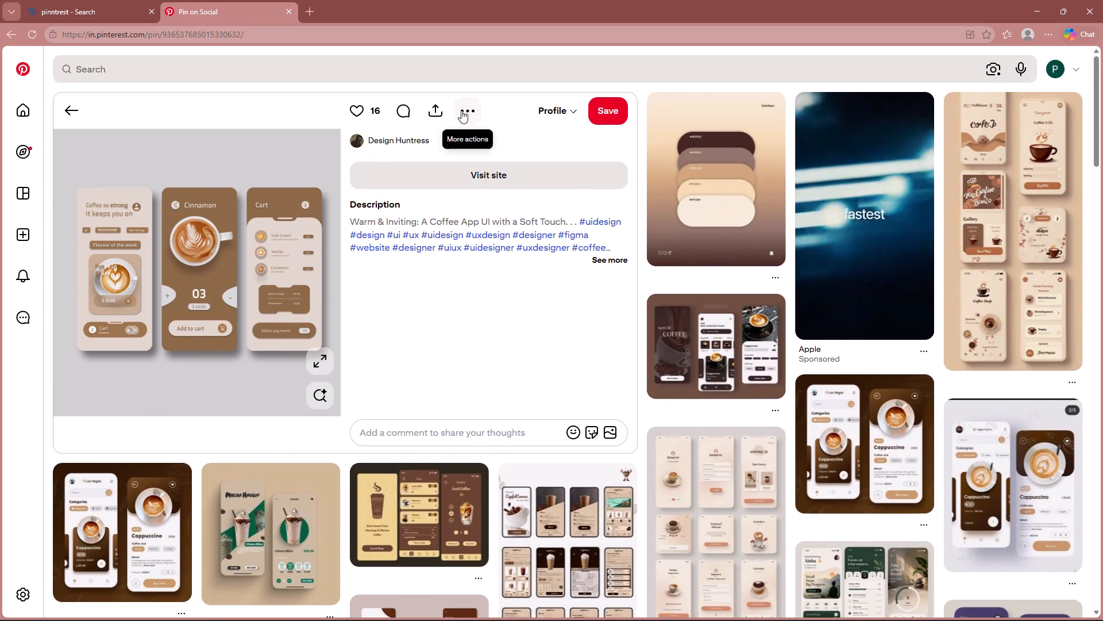
scroll(339, 491, "down", 8)
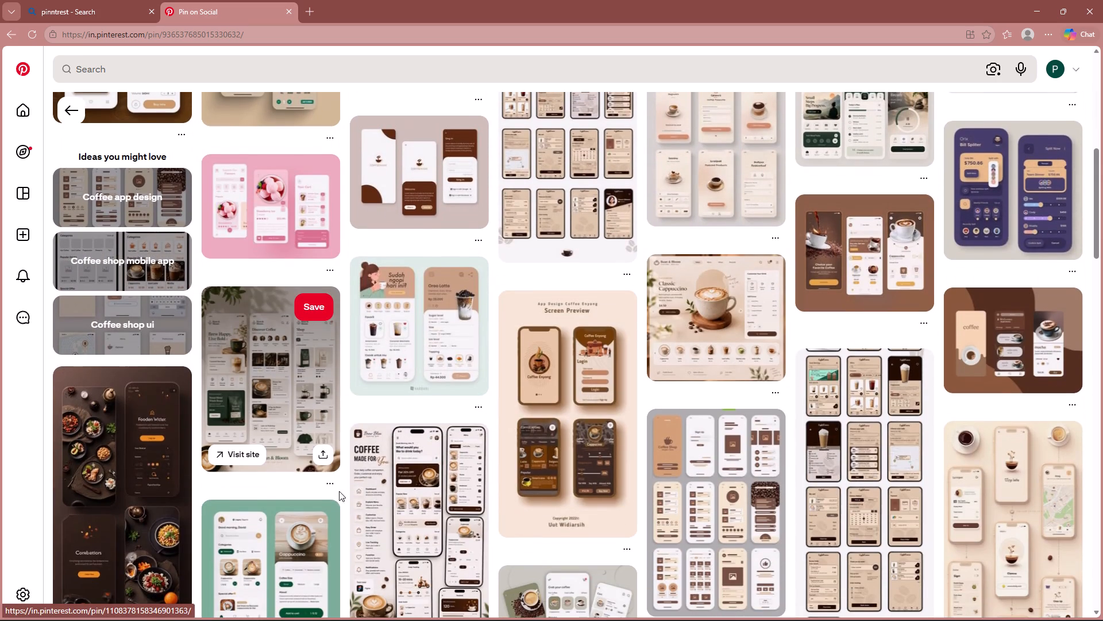
left_click(286, 198)
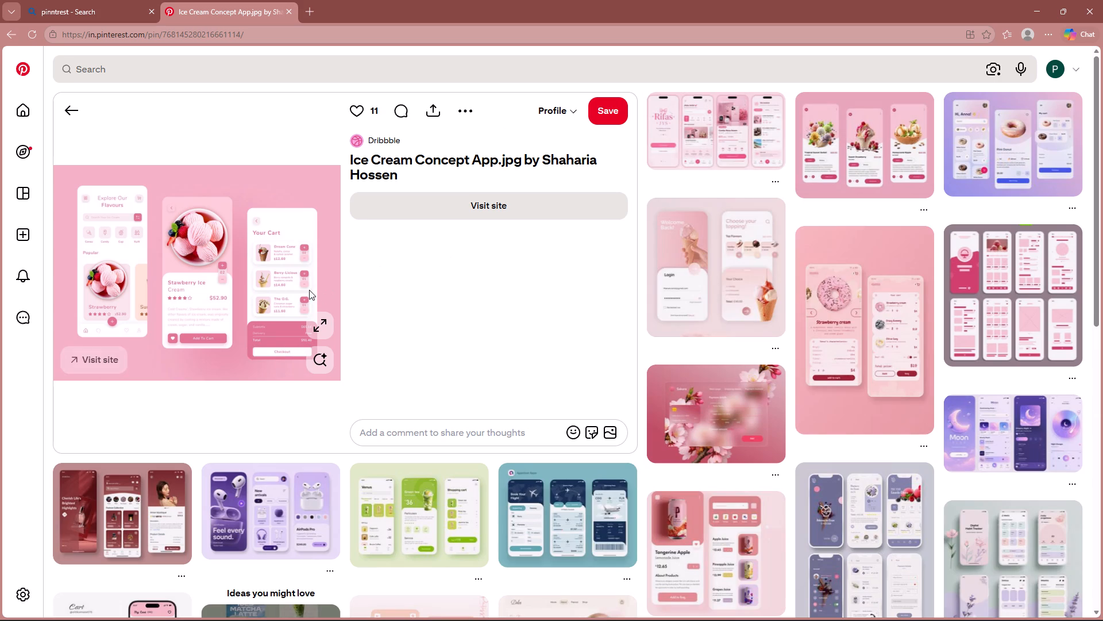
Examine the related app designs beneath the ice cream pin.
scroll(500, 379, "down", 7)
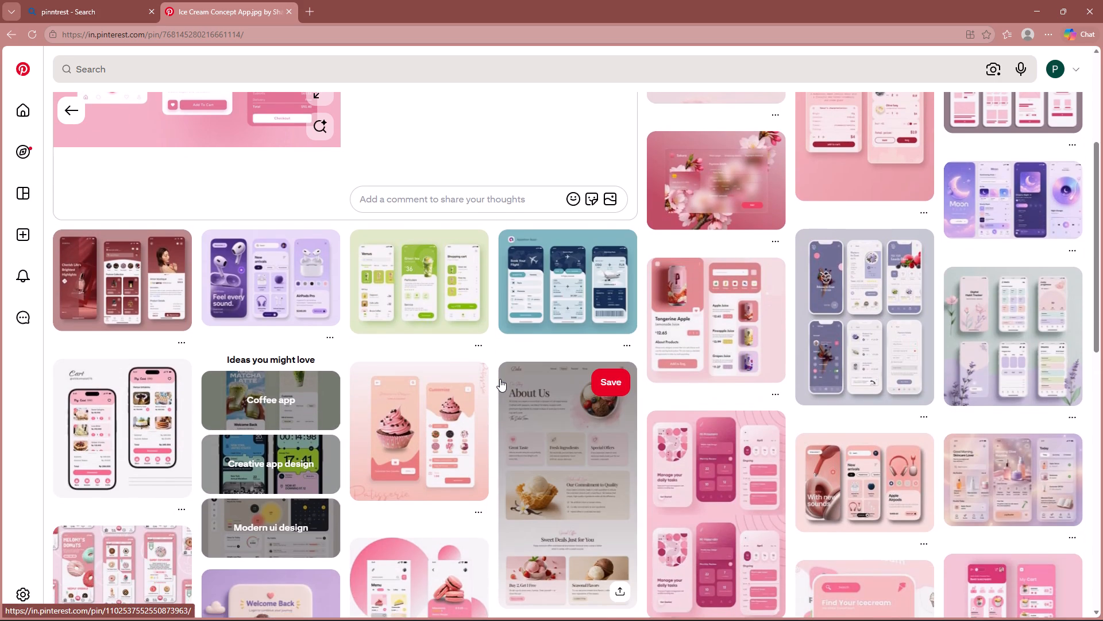
scroll(500, 379, "down", 4)
scroll(500, 379, "right", 1)
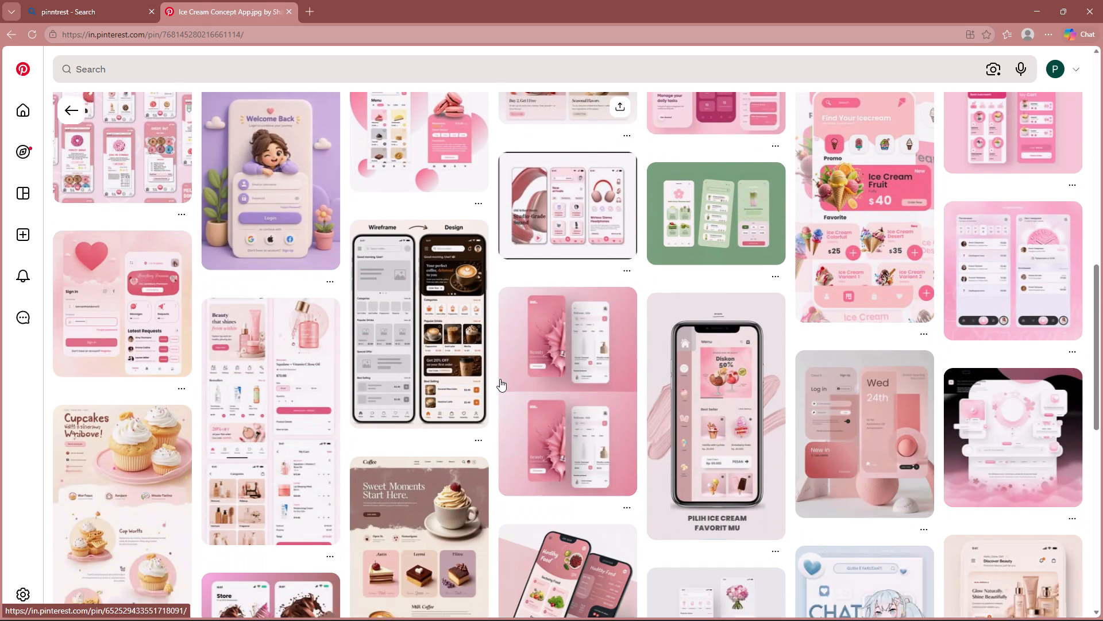
scroll(500, 379, "right", 3)
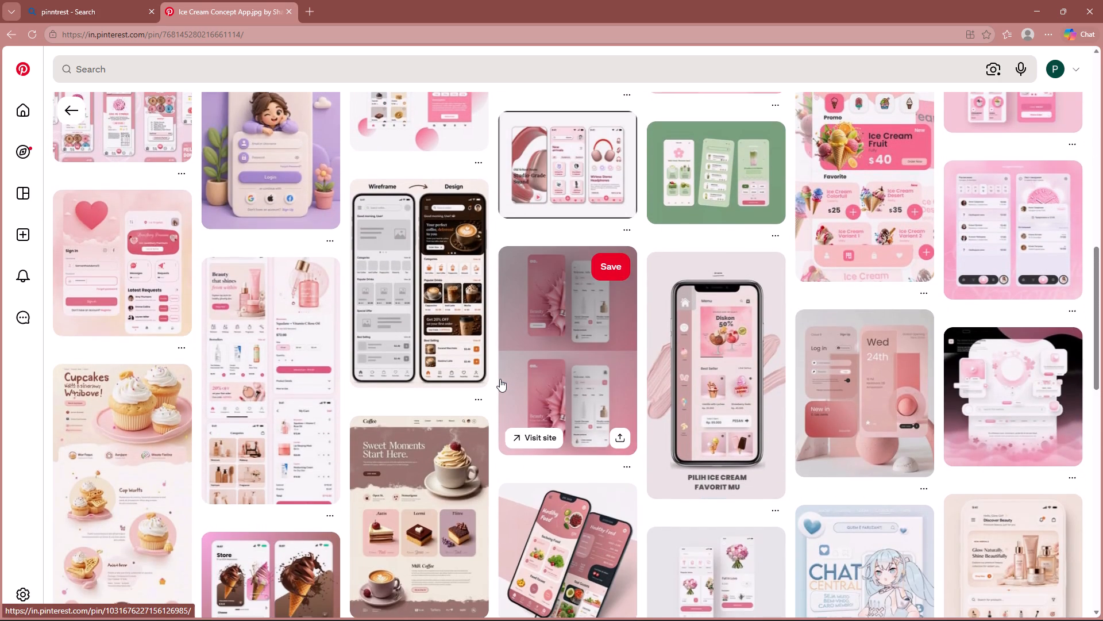
scroll(500, 379, "right", 1)
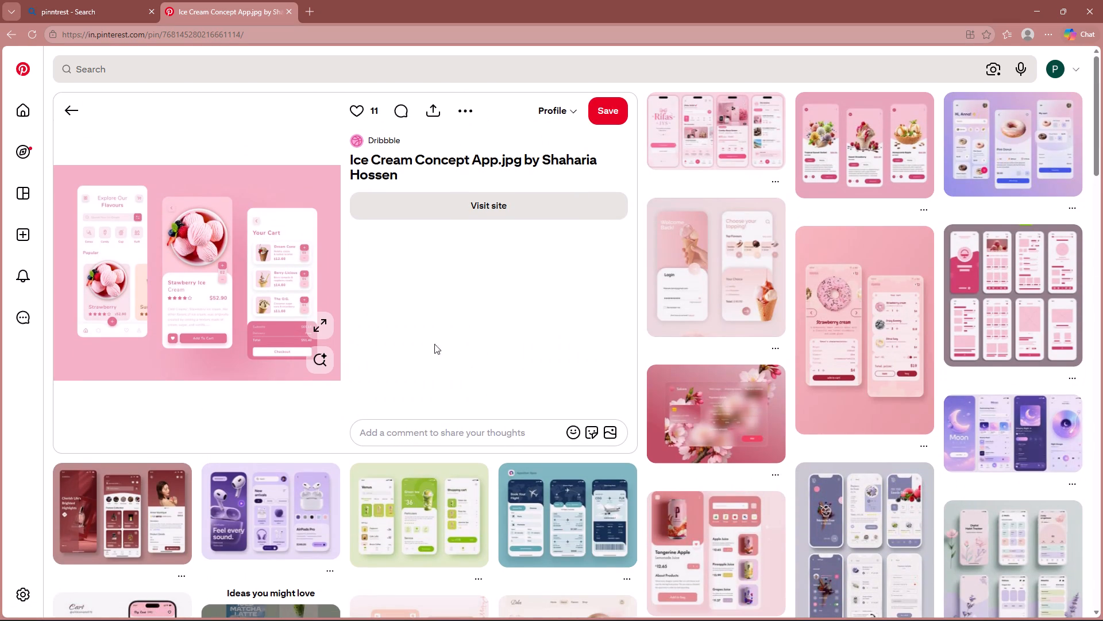
Download the Ice Cream Concept App pin's image and dismiss the download notices.
left_click(463, 112)
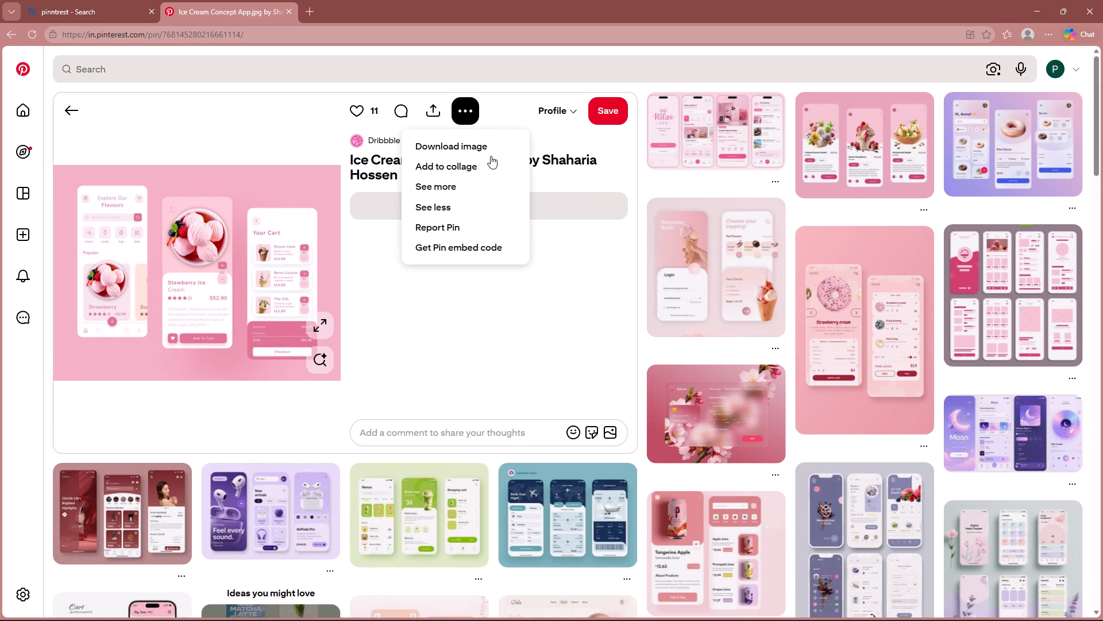
left_click(491, 156)
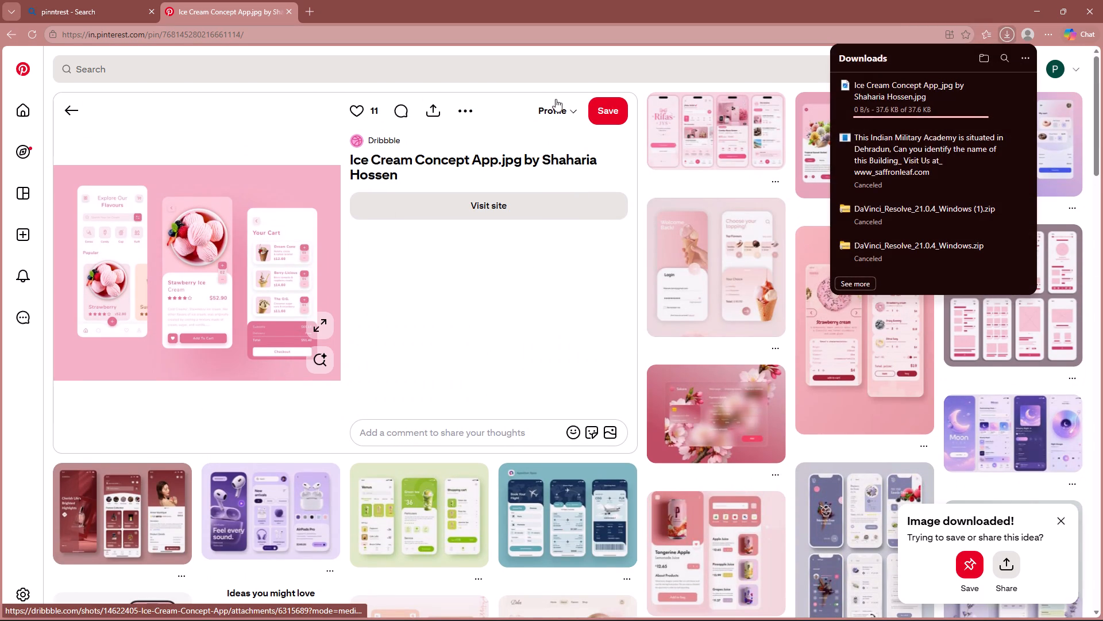
left_click(588, 332)
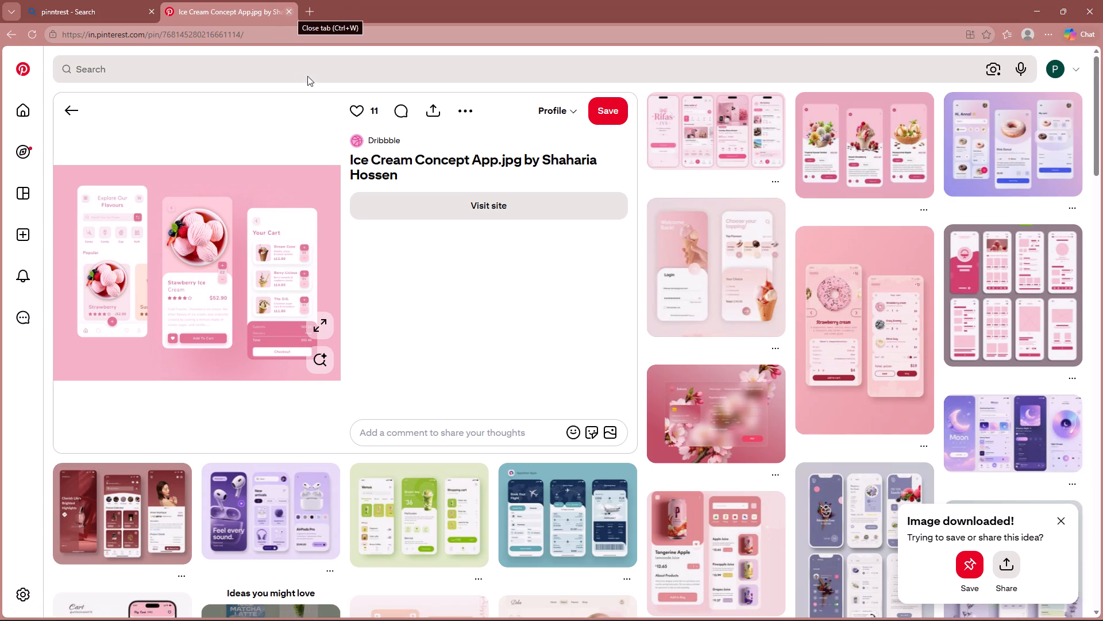
left_click(1058, 523)
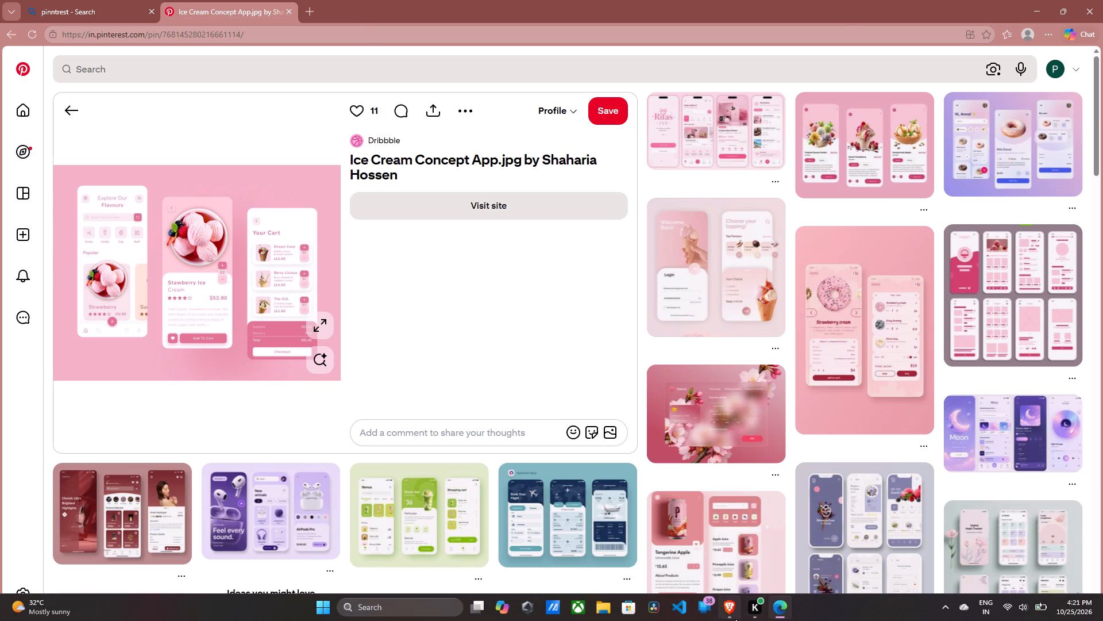
Place the downloaded Ice Cream Concept App image from the Downloads folder onto the Figma canvas, on empty space below and right of the Cover frame.
left_click(735, 618)
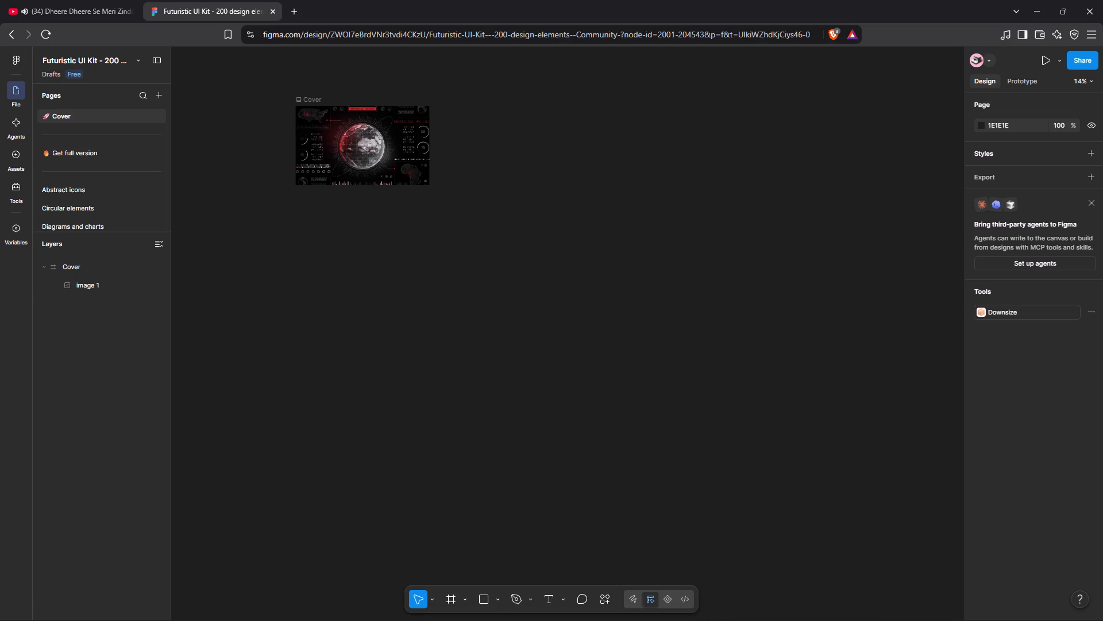
left_click(606, 608)
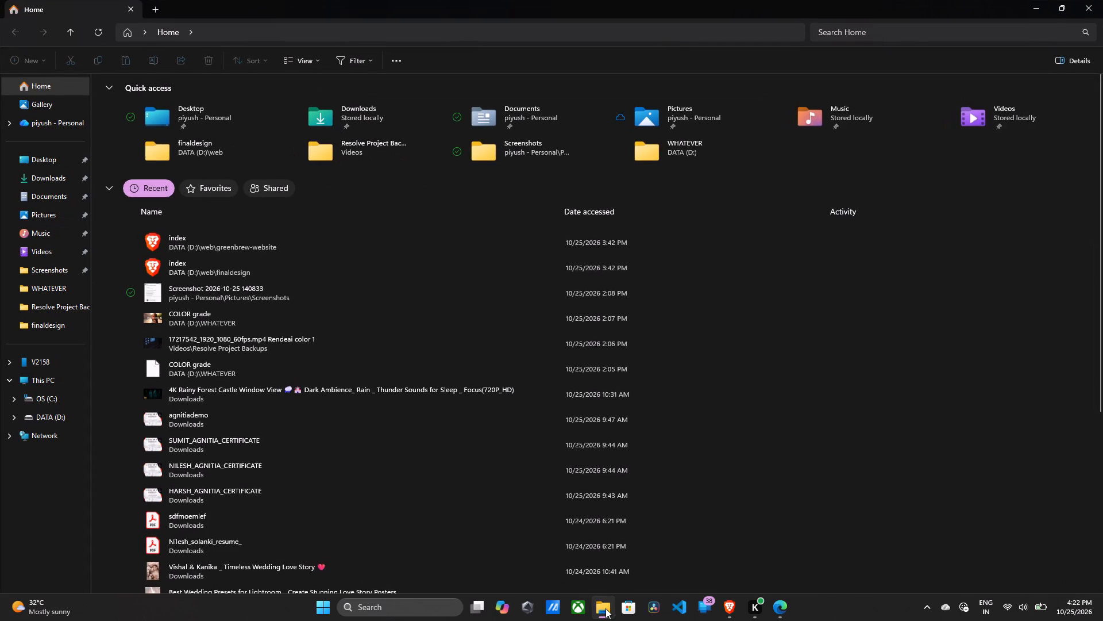
left_click(50, 182)
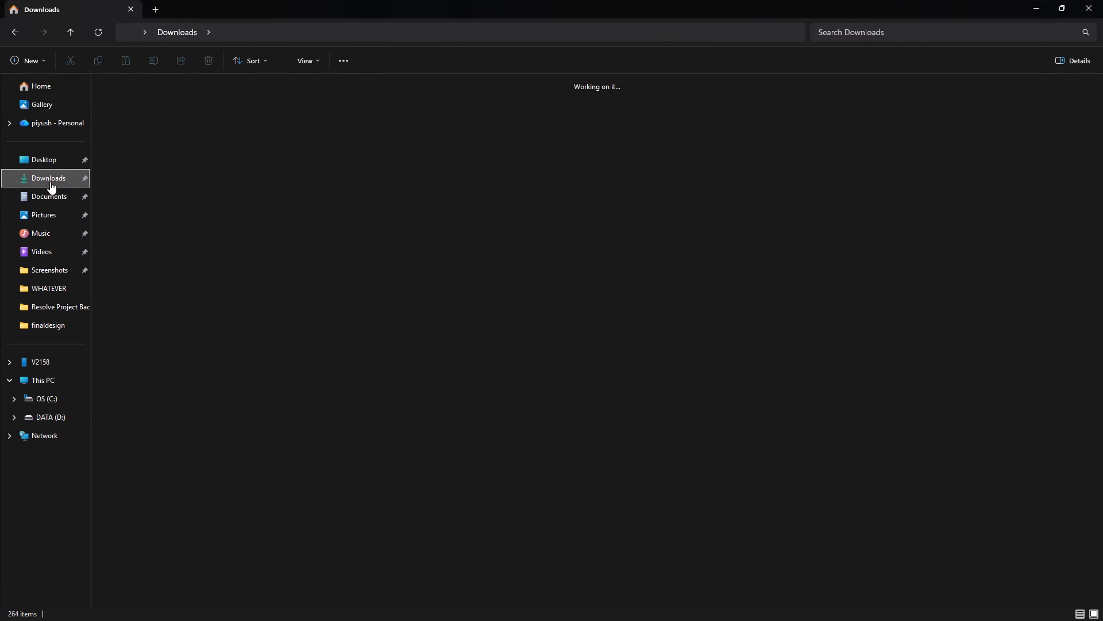
left_click_drag(191, 99, 591, 536)
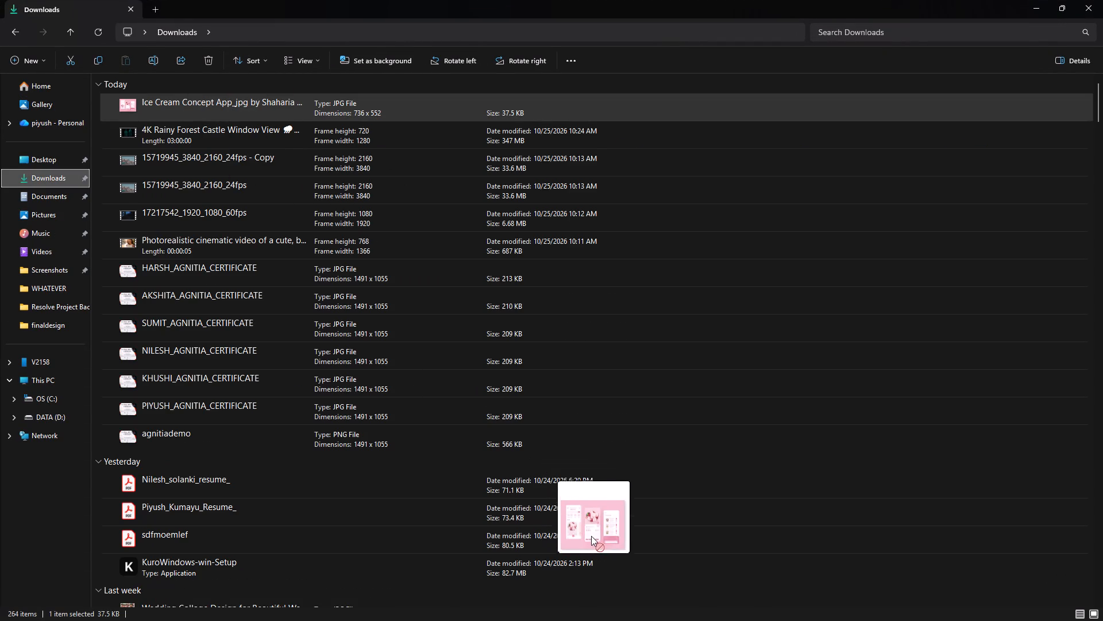
left_click_drag(591, 536, 736, 609)
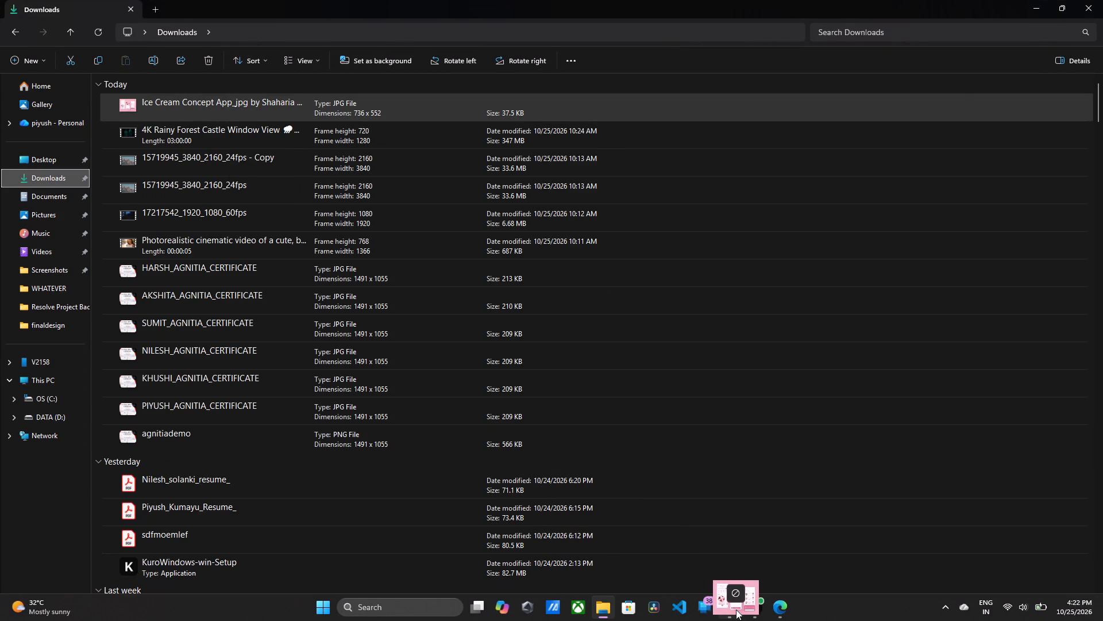
left_click_drag(736, 609, 545, 342)
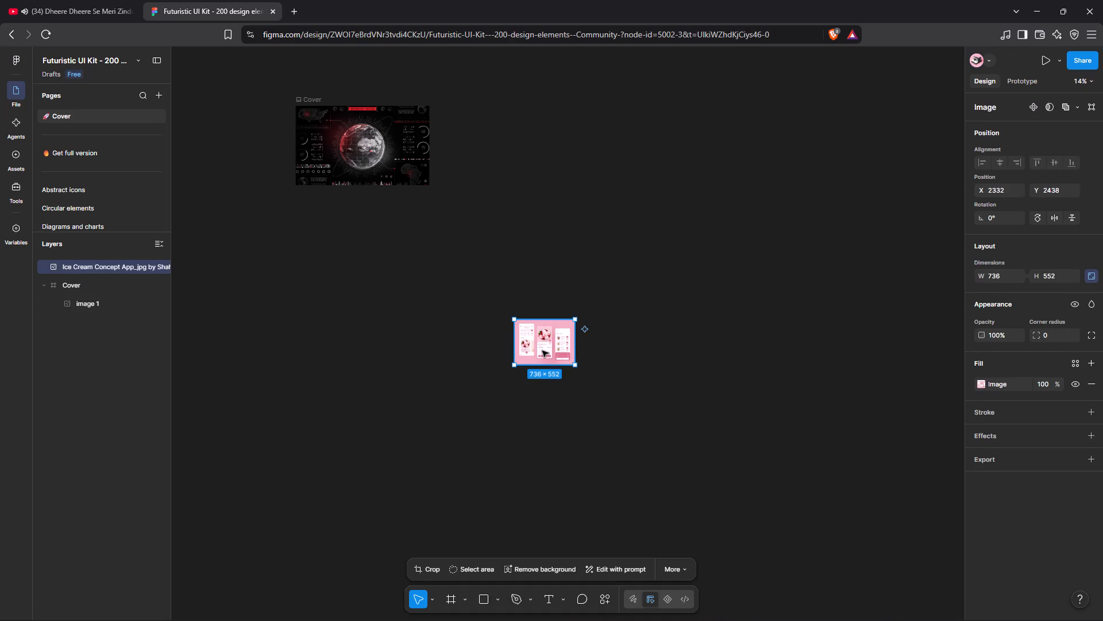
Move the ice cream app image up beside the Cover frame and enlarge it proportionally to about 1858 × 1394.
left_click_drag(542, 351, 568, 191)
left_click_drag(601, 209, 707, 283)
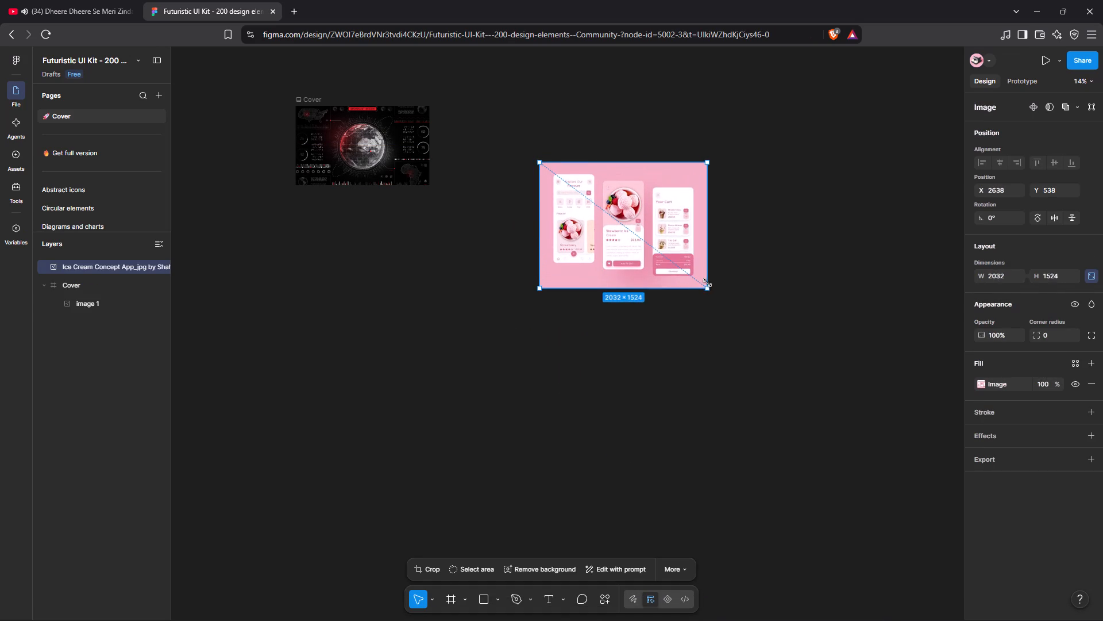
left_click_drag(707, 283, 693, 275)
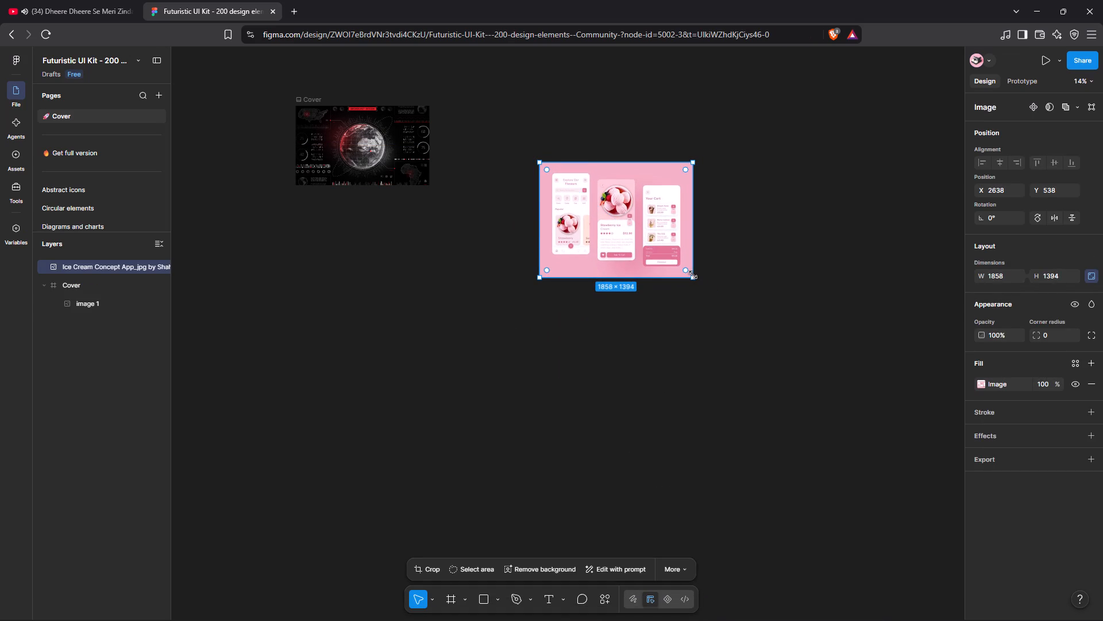
left_click(739, 212)
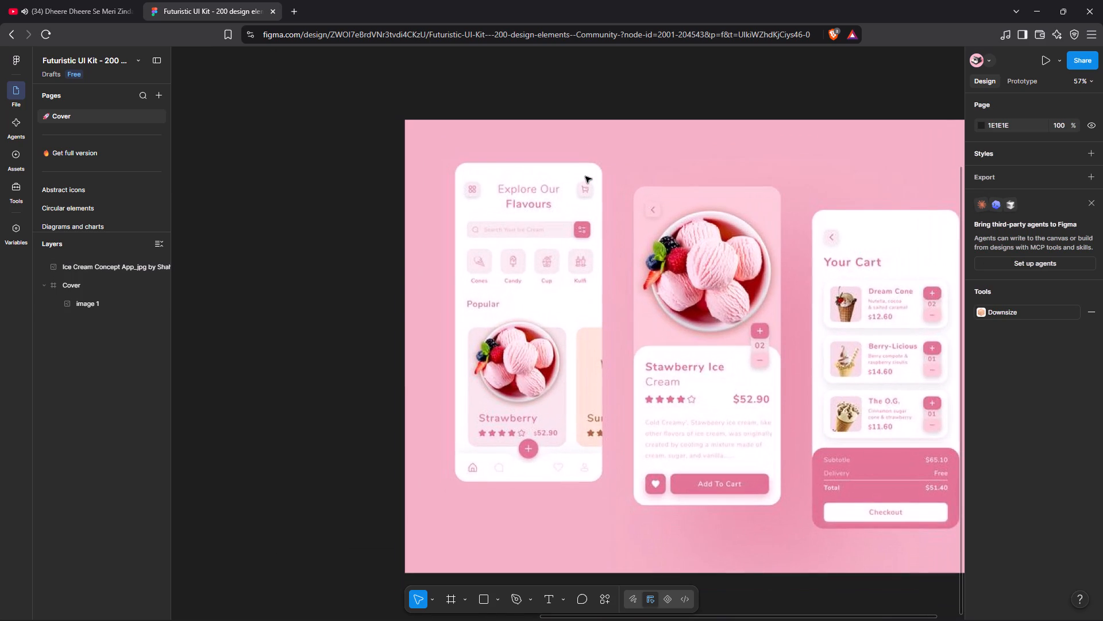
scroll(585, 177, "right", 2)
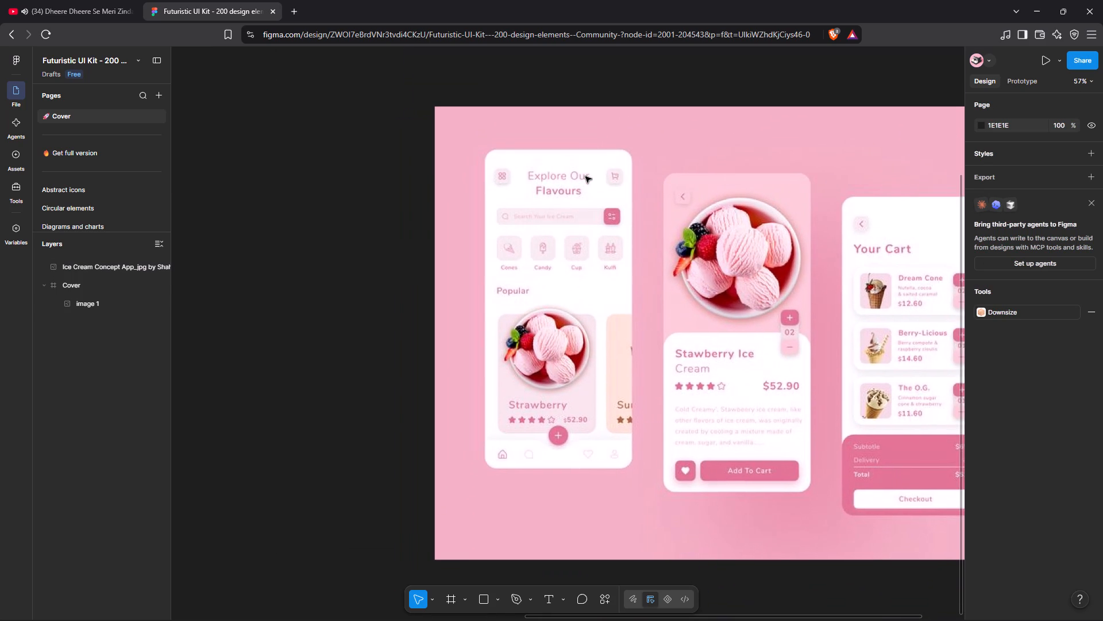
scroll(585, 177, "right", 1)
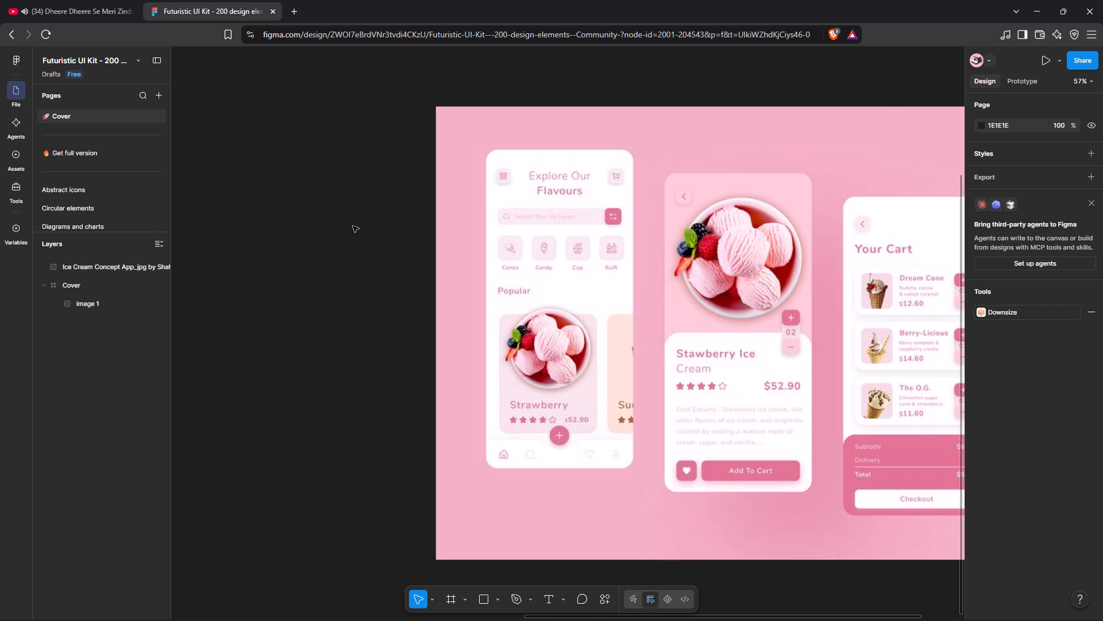
Search the web in a new browser tab for samsung s25 dimensions and look through the image results.
left_click(295, 18)
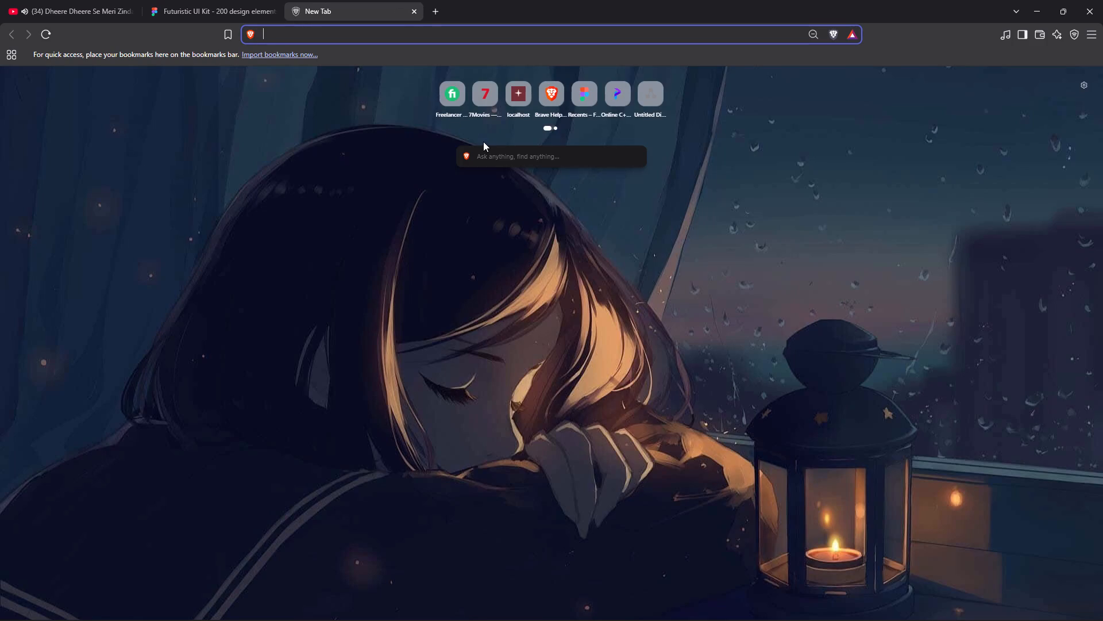
type("samsunng pho")
key("BackSpace")
key("BackSpace")
key("BackSpace")
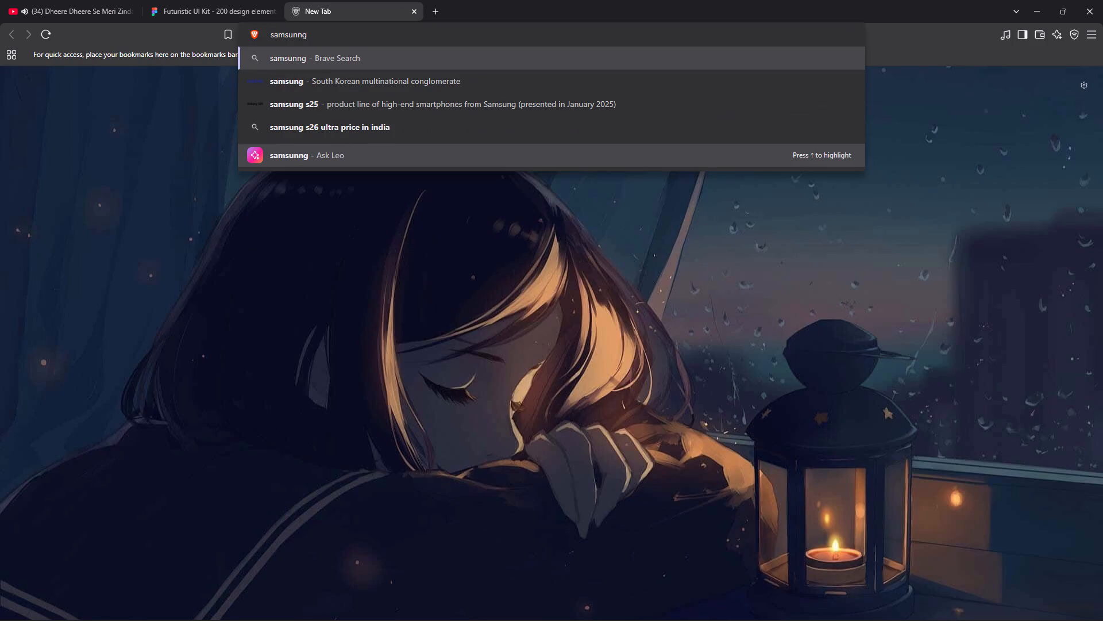
type("s25 dimen")
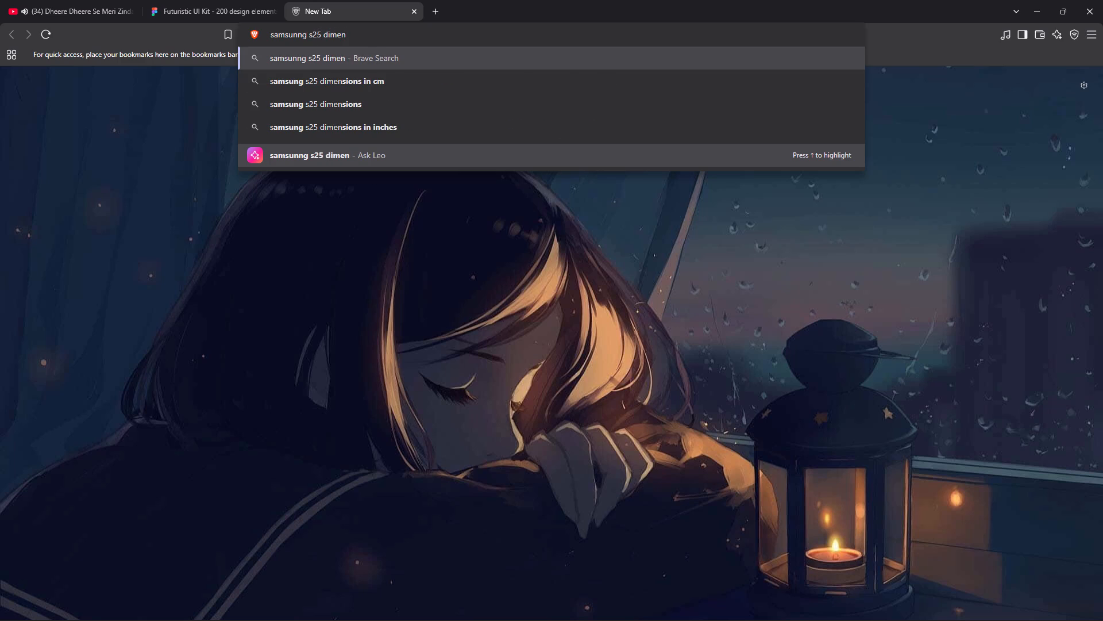
key("Down")
key("Down")
key("Return")
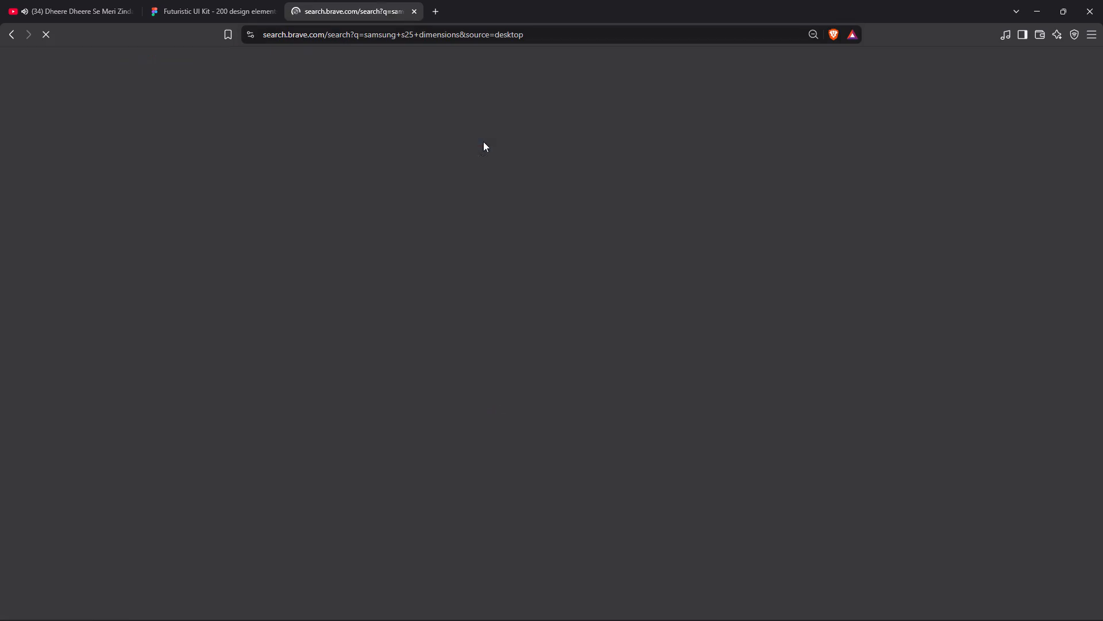
left_click(176, 102)
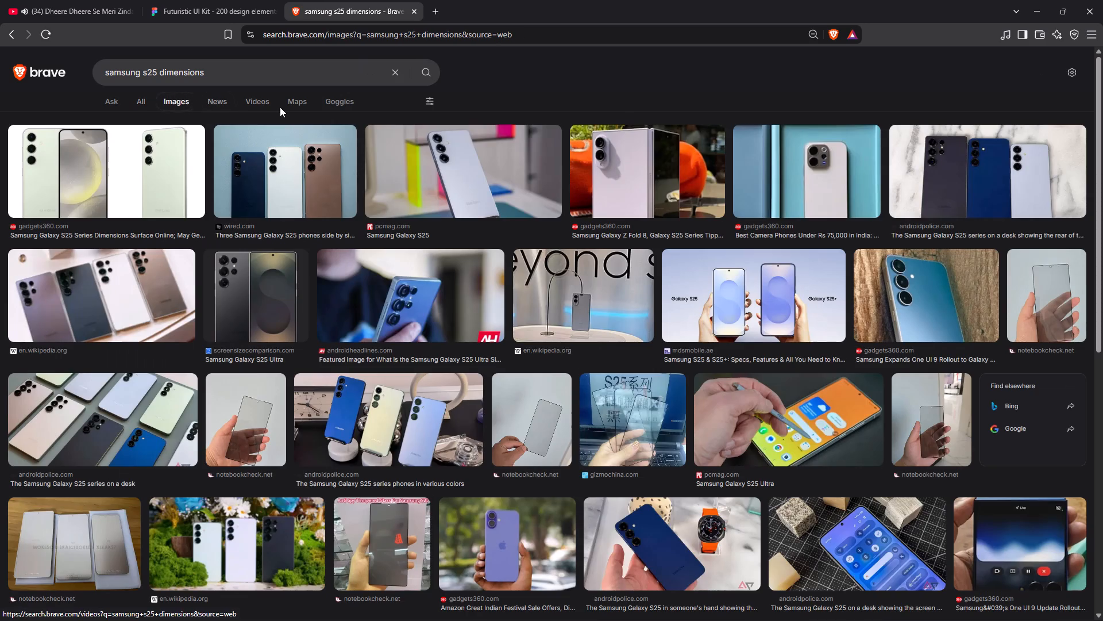
scroll(278, 298, "down", 3)
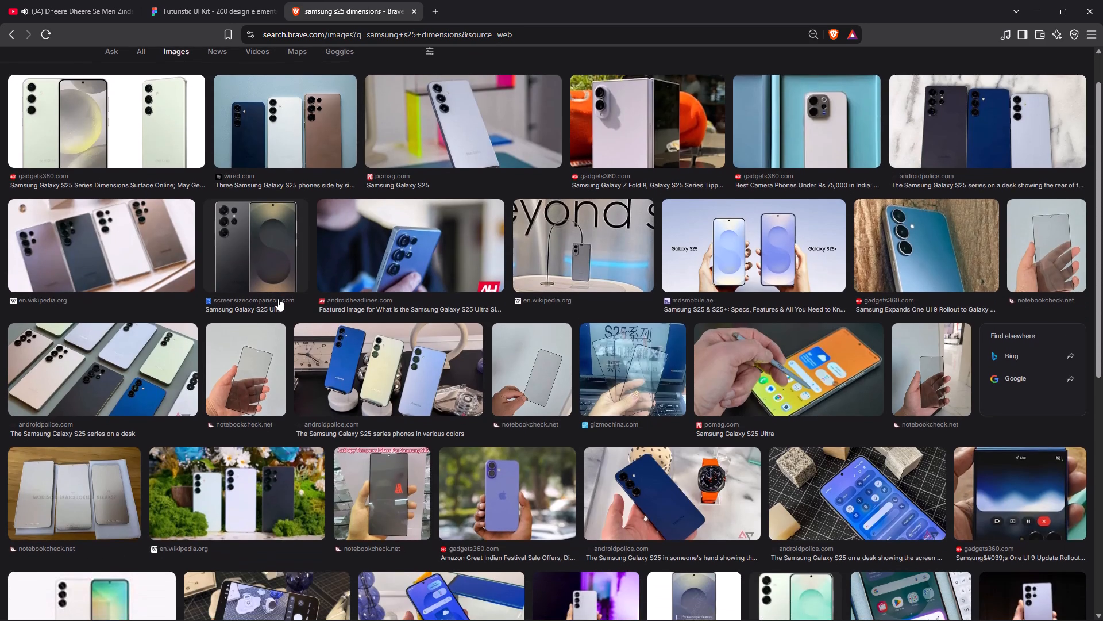
scroll(278, 298, "down", 3)
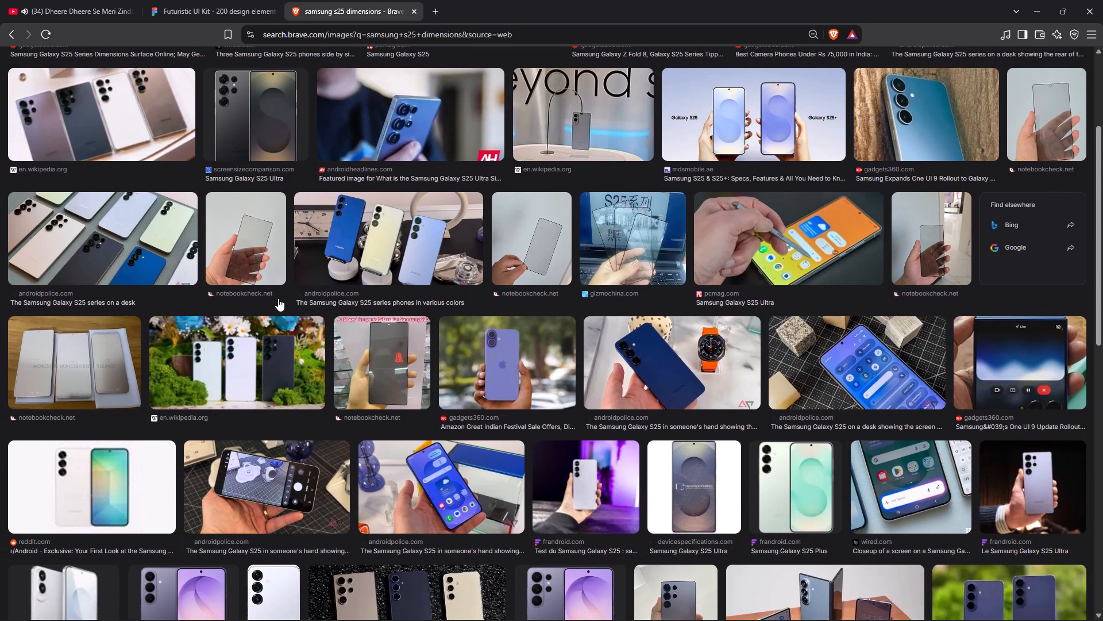
scroll(278, 298, "up", 4)
Refine the search to samsung s25 dimensions in cm and check the Wikipedia article and the general results for the phone's size.
left_click(273, 73)
key("space")
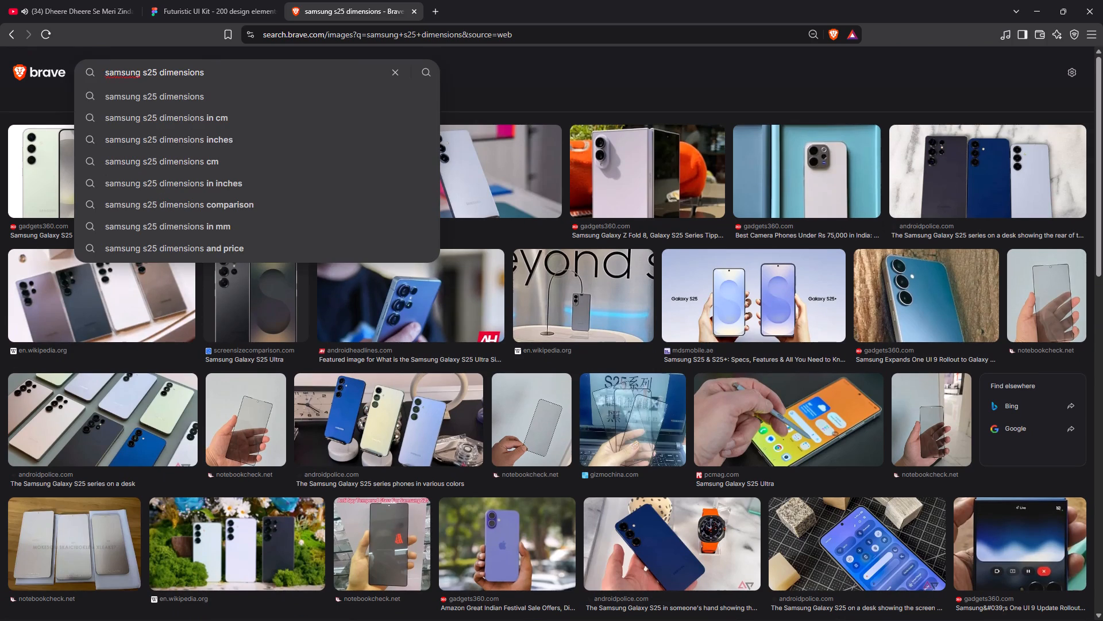
left_click(271, 114)
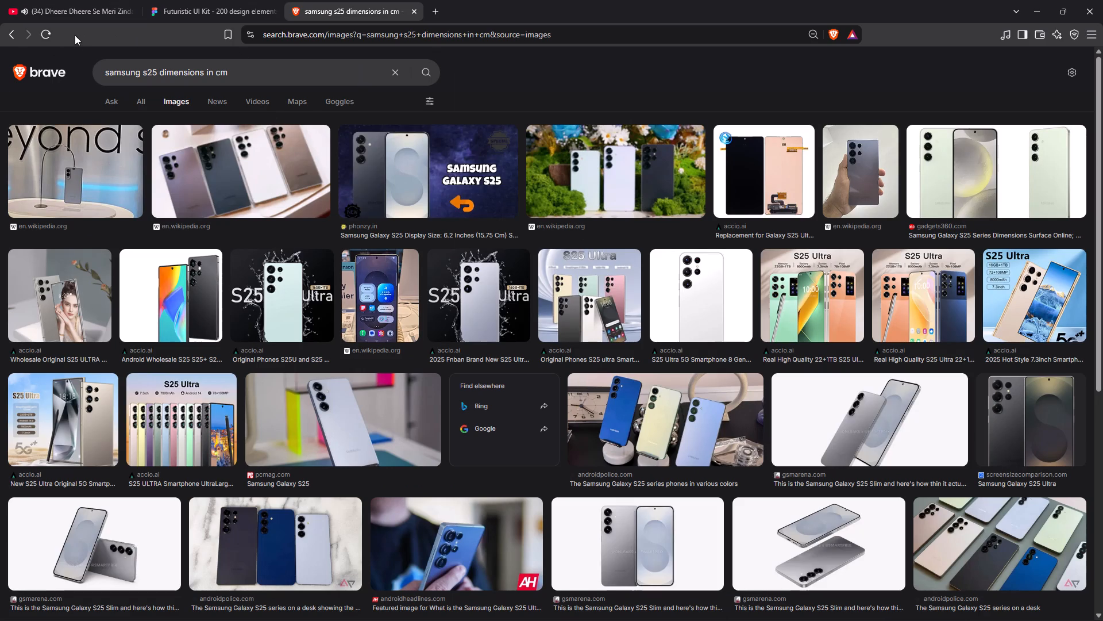
left_click(139, 99)
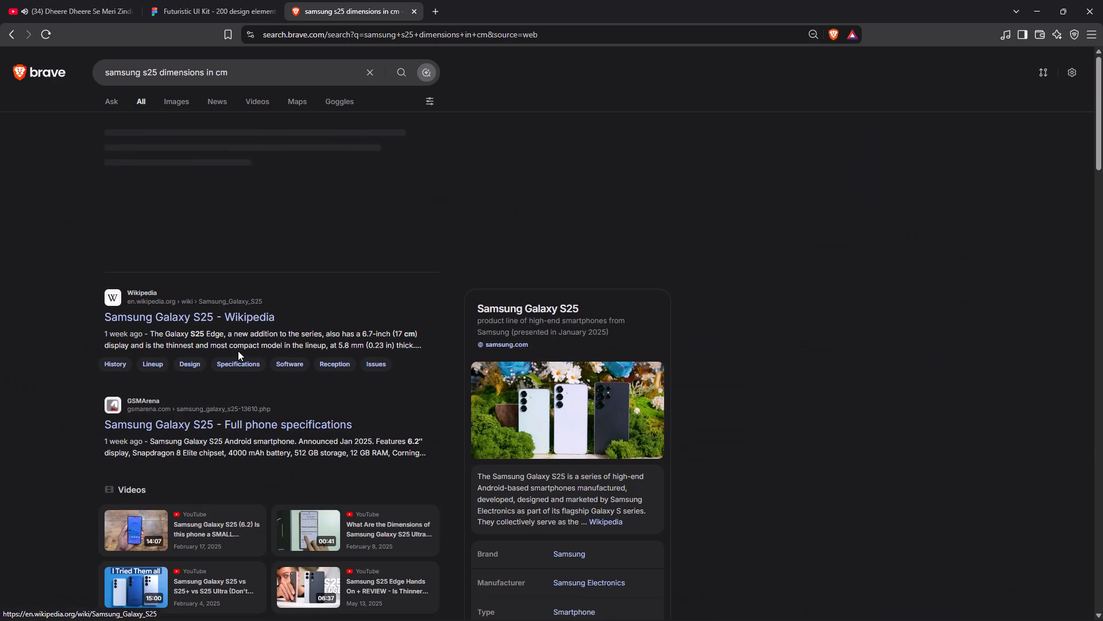
left_click(236, 320)
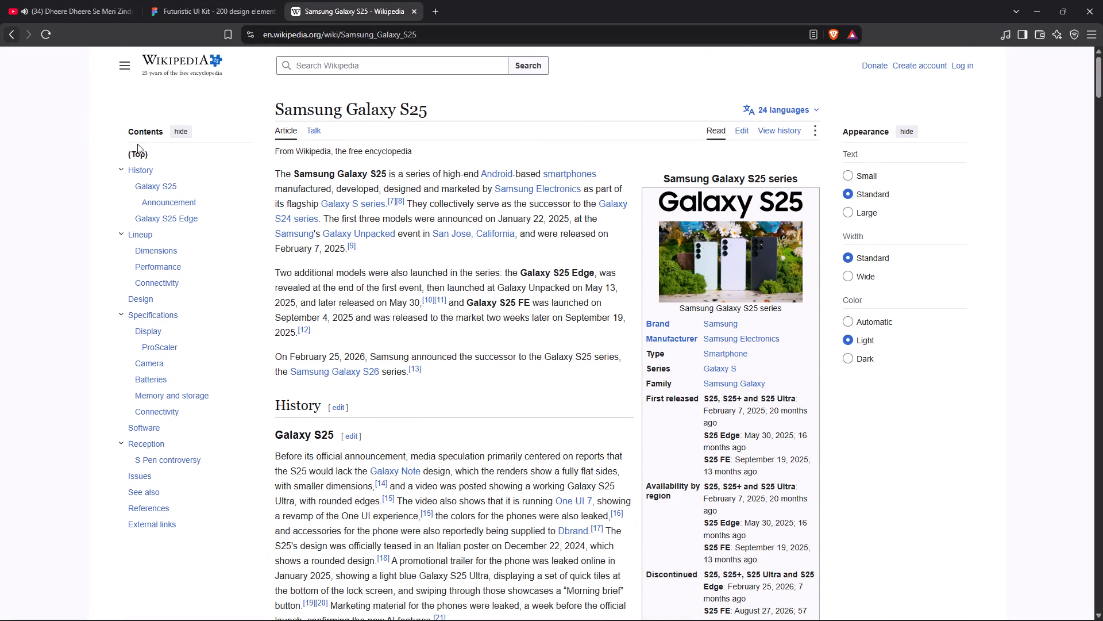
left_click(12, 37)
left_click(222, 250)
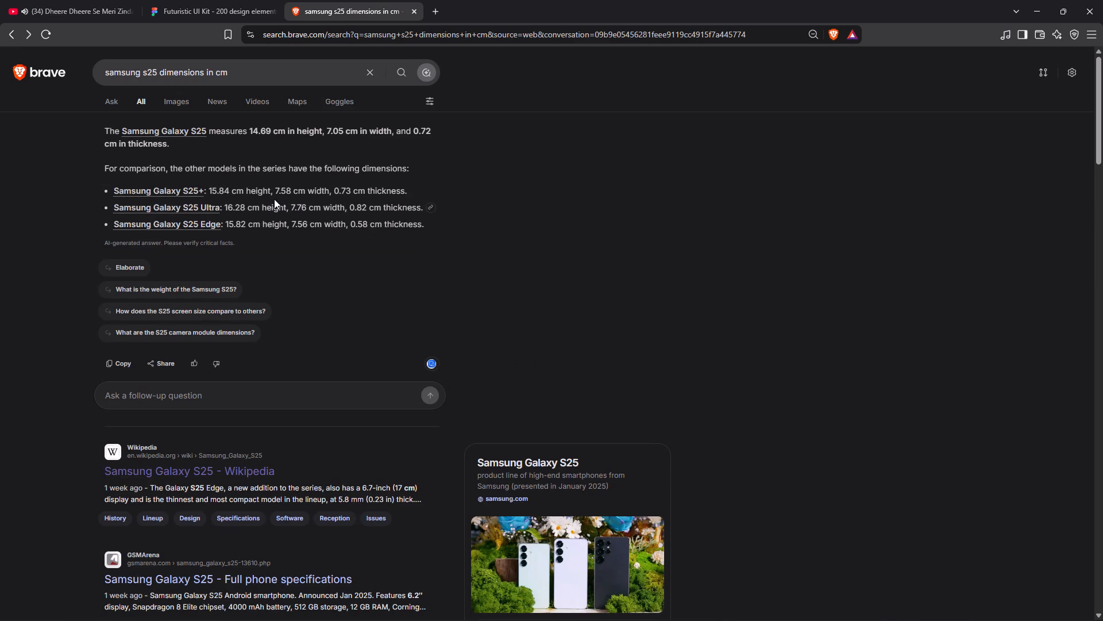
Back in the Figma file, draw a rectangle about 478 × 915 on the empty canvas between the Cover frame and the ice cream image.
left_click(257, 0)
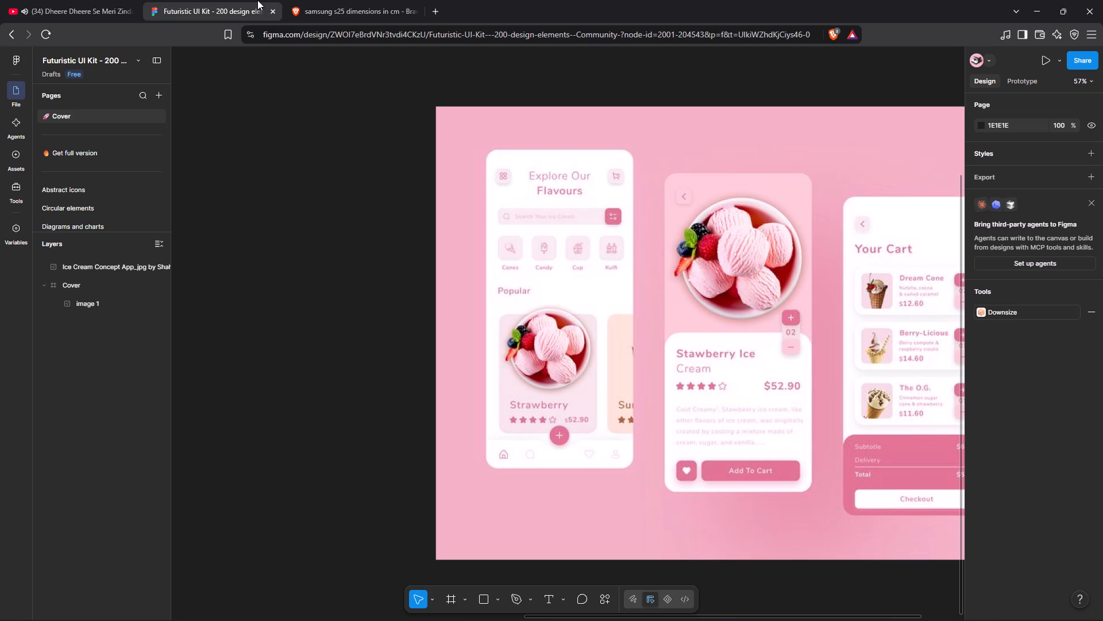
left_click(59, 0)
left_click(163, 0)
scroll(398, 309, "right", 5)
scroll(398, 309, "up", 1)
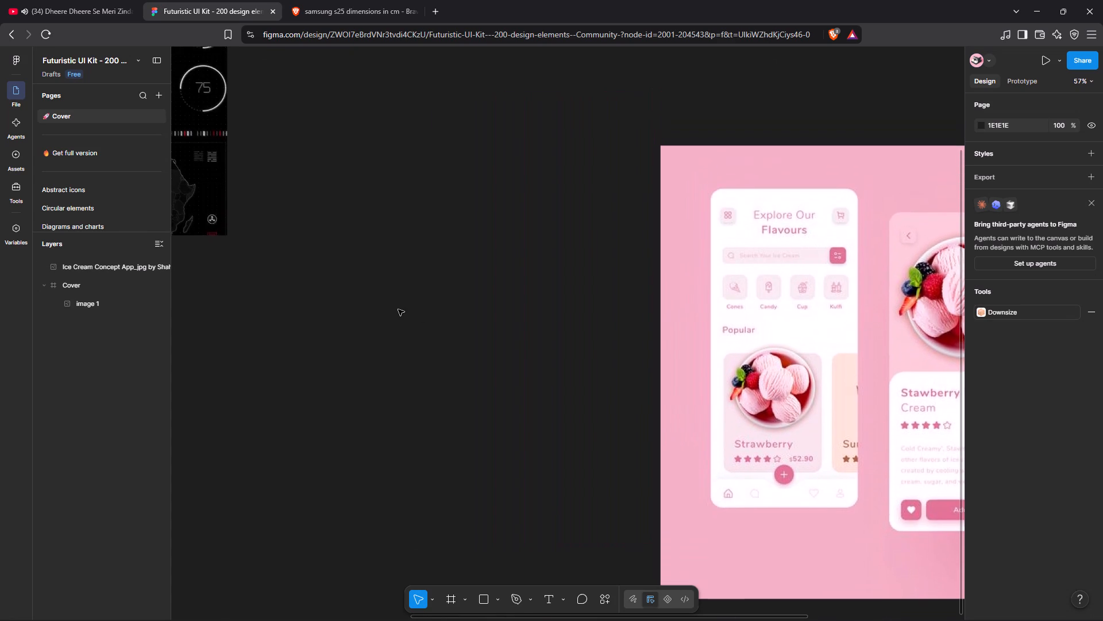
scroll(398, 309, "down", 4)
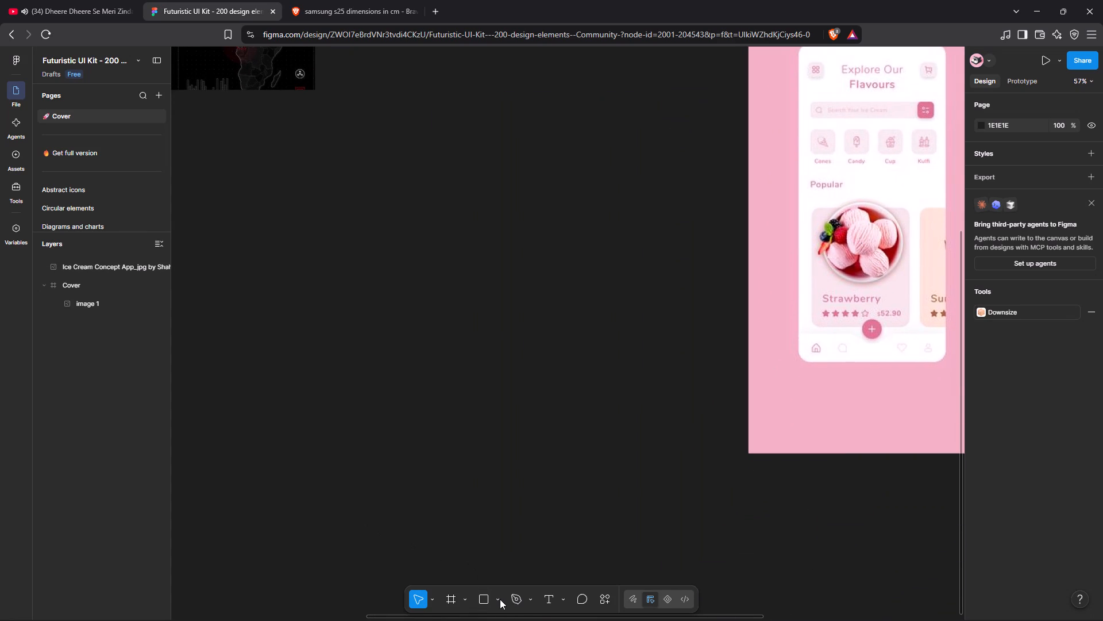
left_click(499, 599)
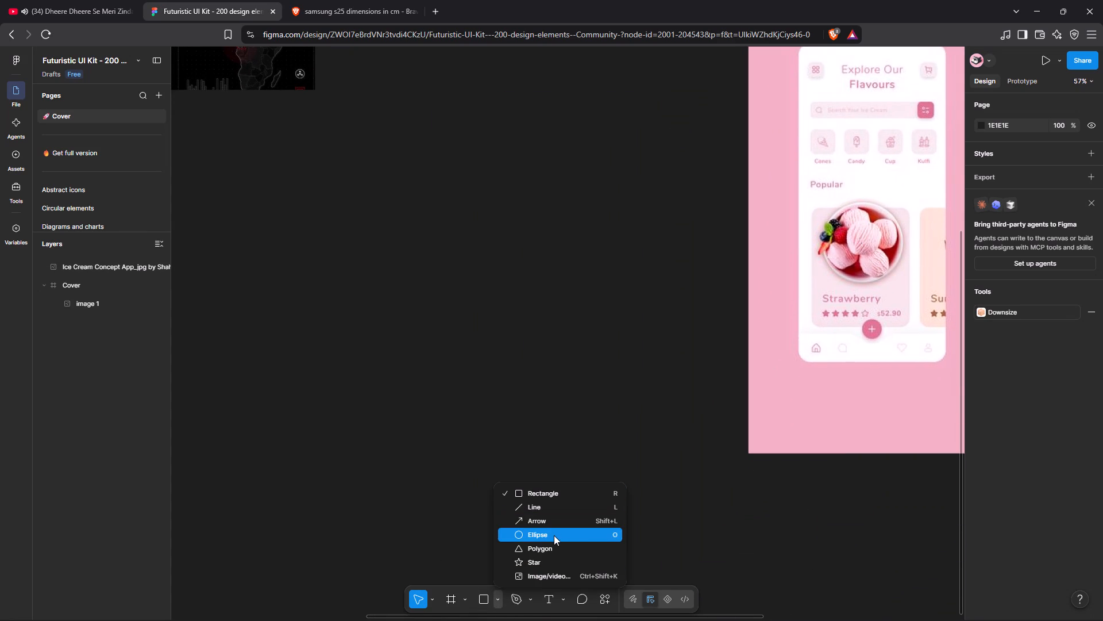
left_click(552, 489)
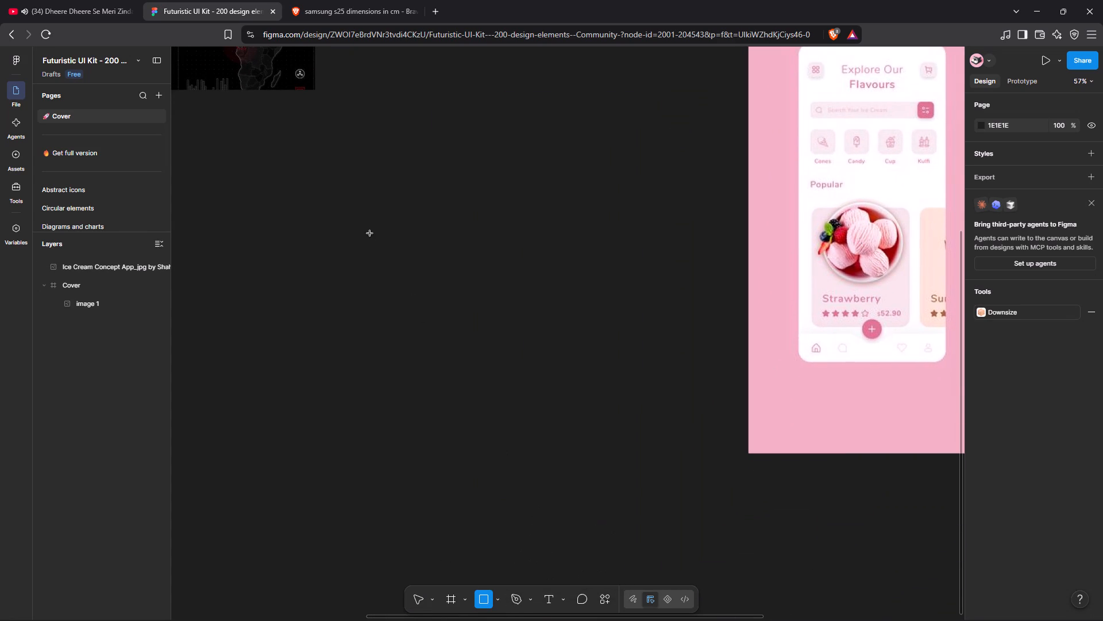
left_click_drag(342, 214, 531, 528)
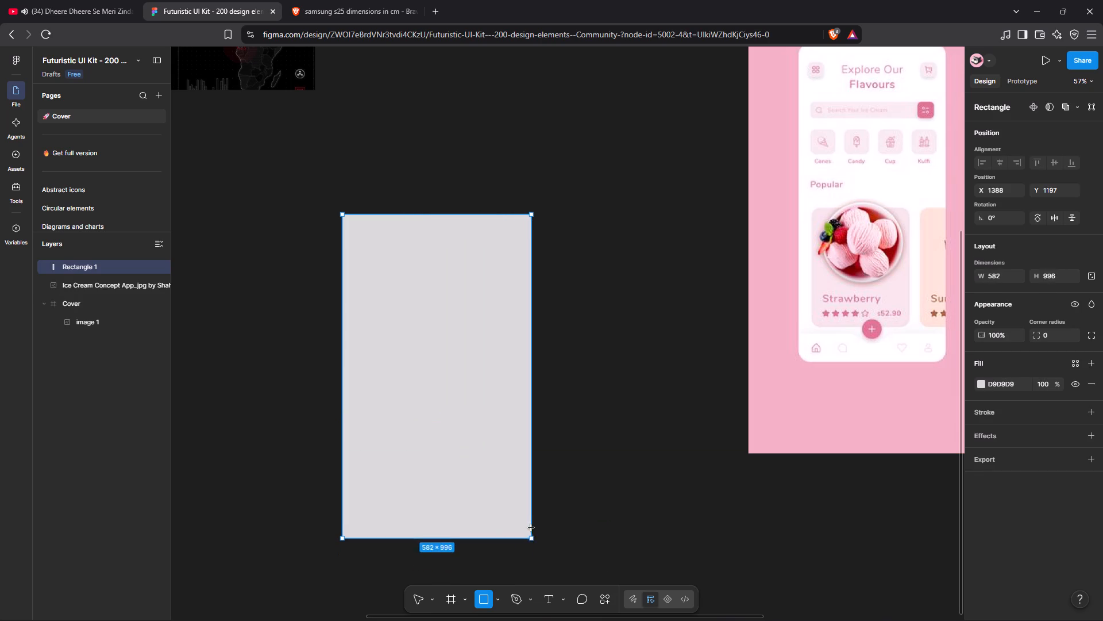
left_click_drag(531, 528, 549, 511)
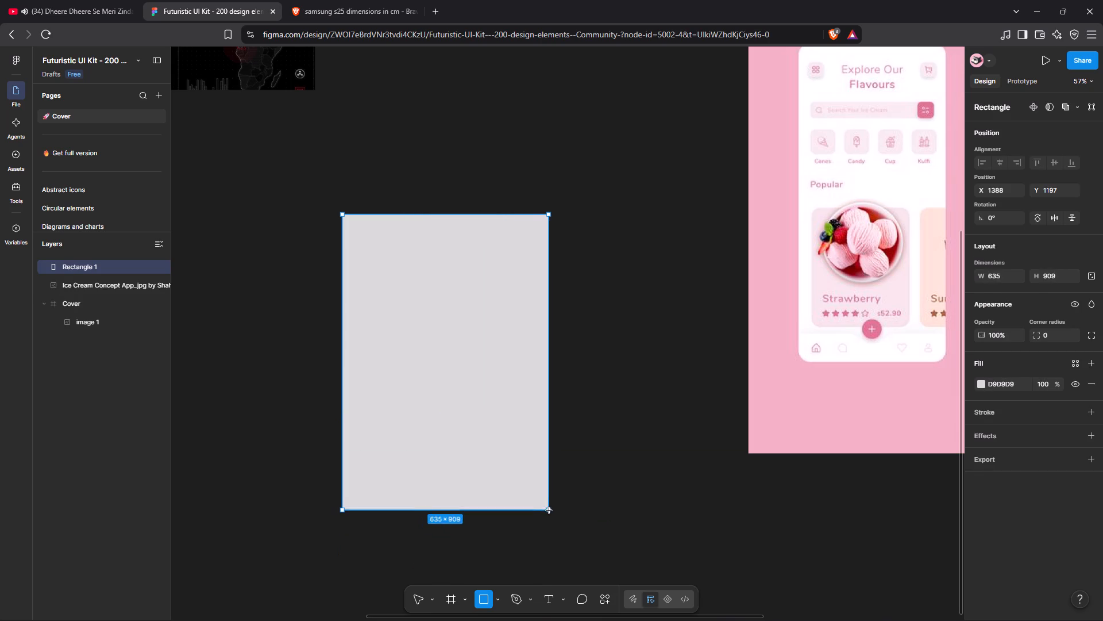
left_click_drag(549, 511, 568, 520)
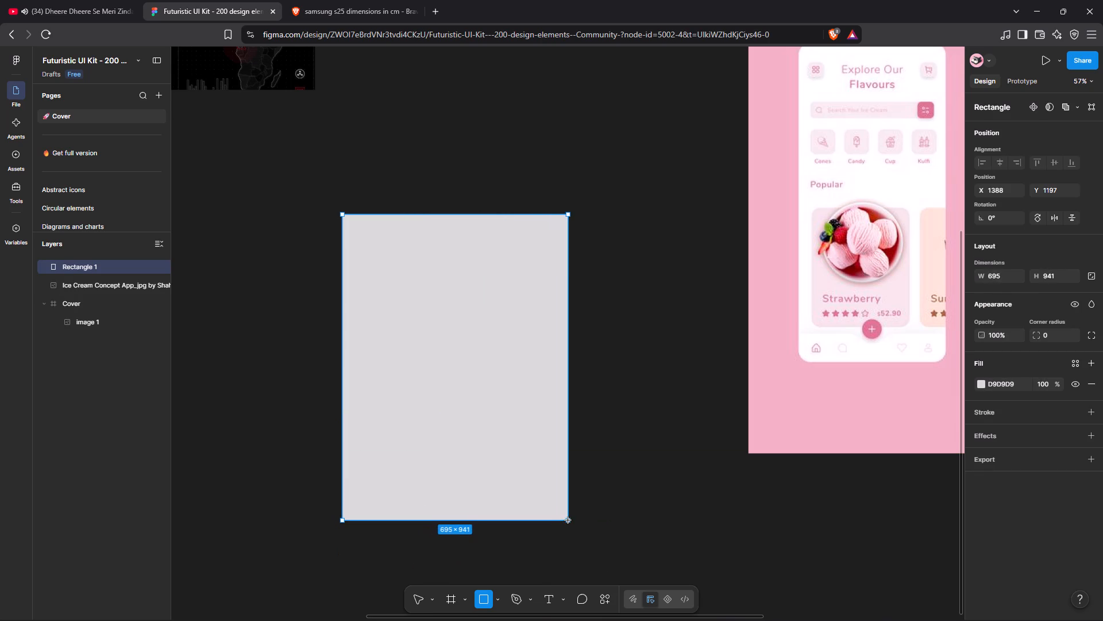
left_click_drag(568, 520, 497, 512)
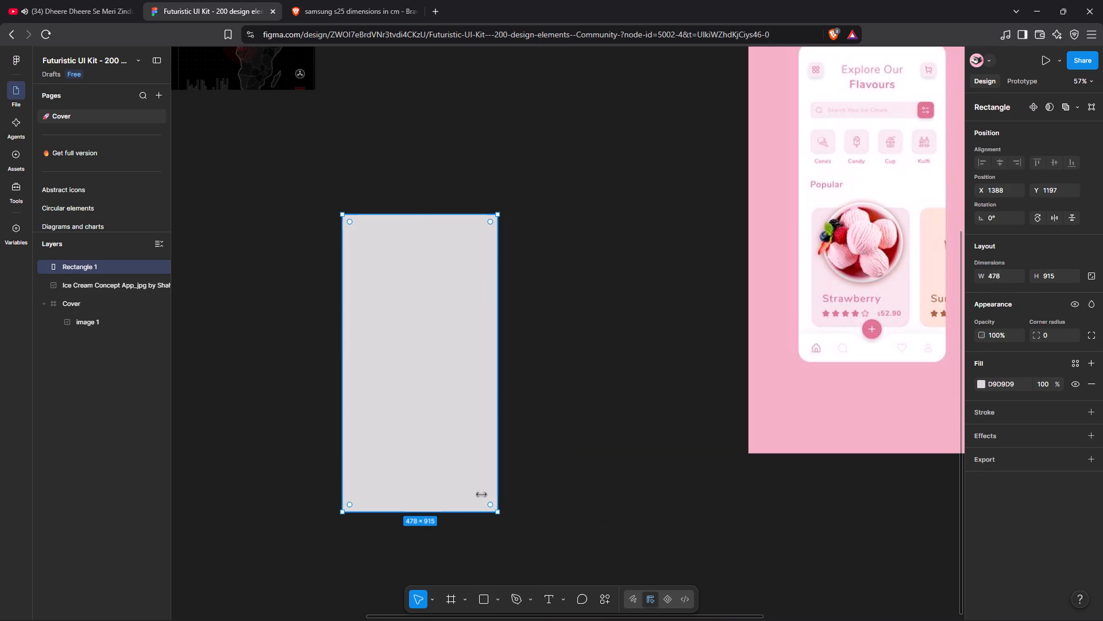
Move the rectangle onto the image's Explore Our Flavours screen, aligning their top-left corners at about X 2789, Y 668.
left_click_drag(416, 400, 768, 290)
scroll(565, 288, "left", 1)
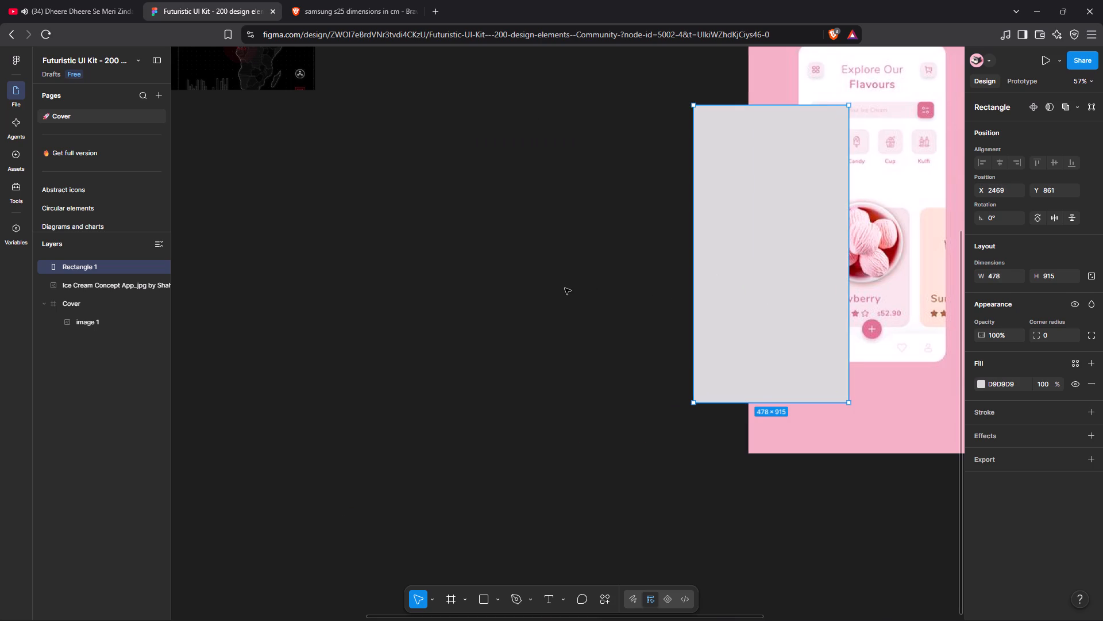
scroll(565, 288, "left", 4)
left_click_drag(477, 282, 583, 215)
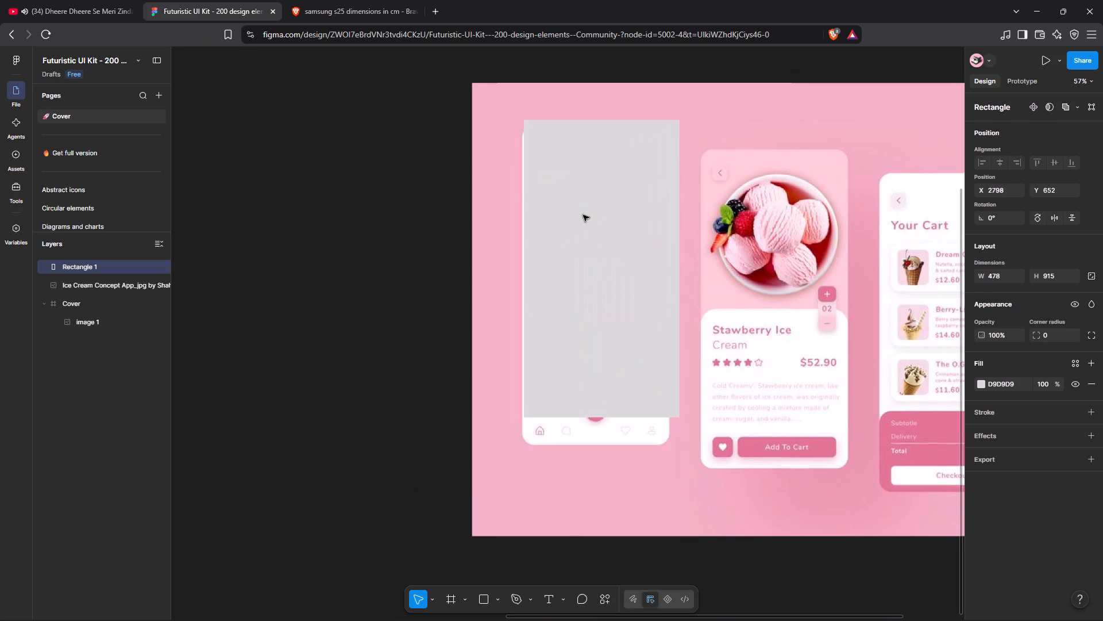
left_click_drag(583, 215, 581, 219)
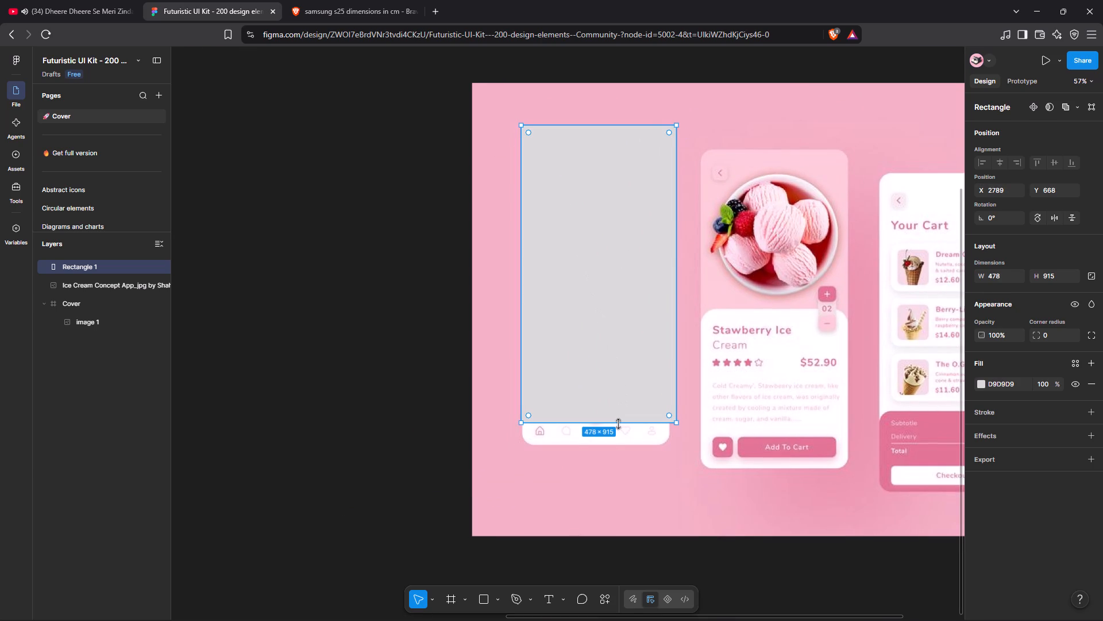
Resize the rectangle to match the Explore Our Flavours screen beneath it, about 454 wide and 984 high.
left_click_drag(618, 424, 622, 443)
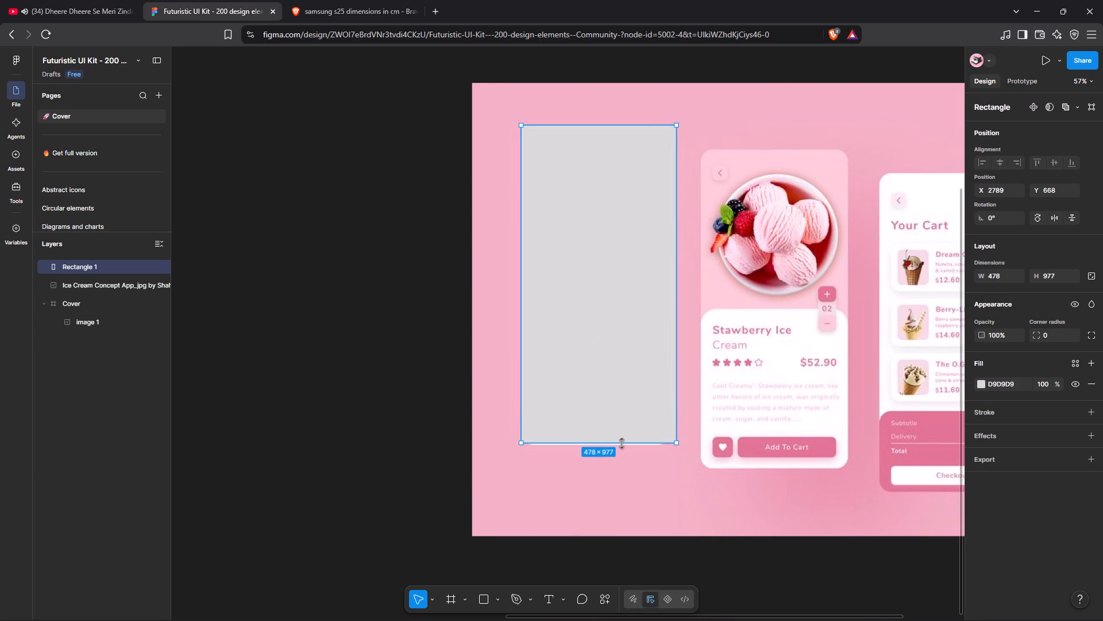
left_click_drag(622, 443, 622, 445)
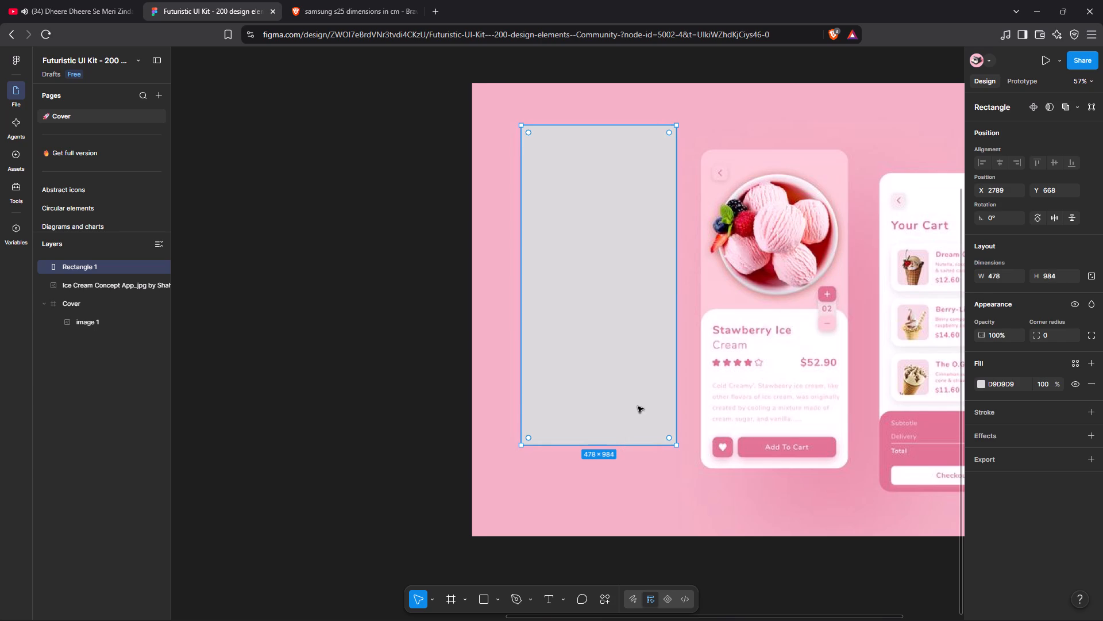
left_click_drag(679, 264, 666, 266)
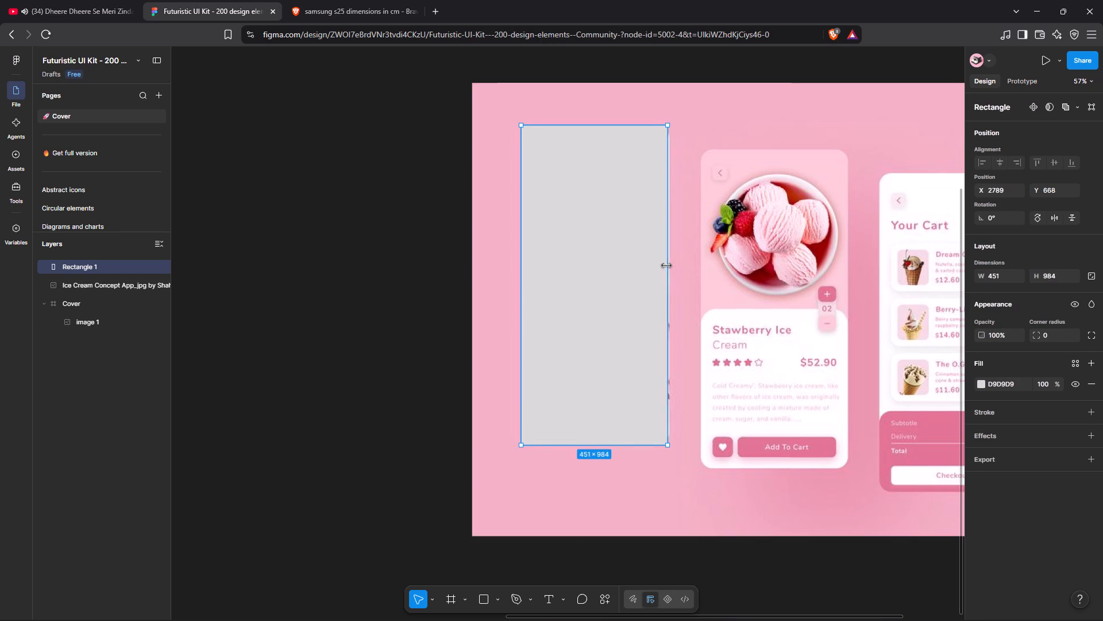
left_click_drag(666, 266, 669, 267)
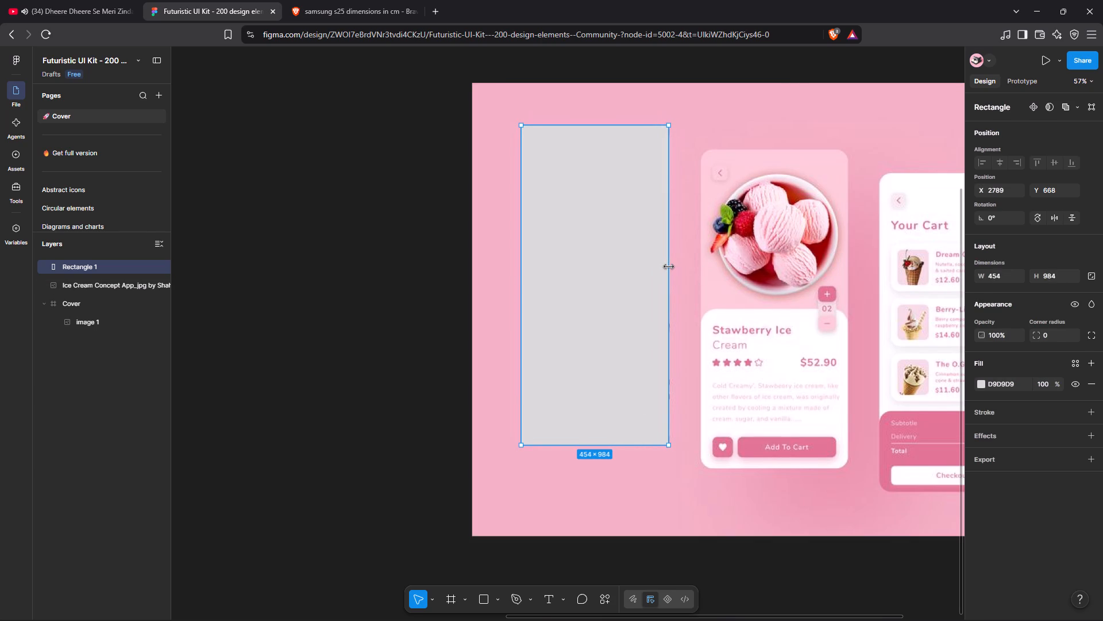
Fine-tune the phone rectangle's side edges over the Explore Our Flavours screen, making it about 451 wide with X about 2794.
left_click_drag(669, 267, 669, 267)
left_click(520, 277)
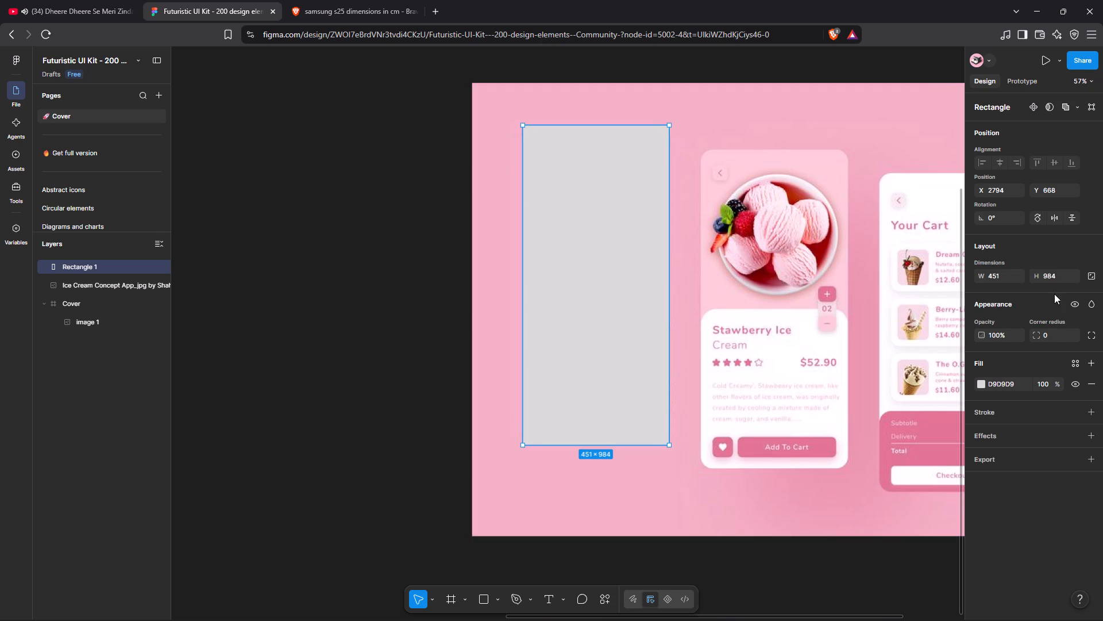
Round the phone rectangle's corners with a corner radius of 31 to match the reference screen.
left_click_drag(1040, 331, 794, 321)
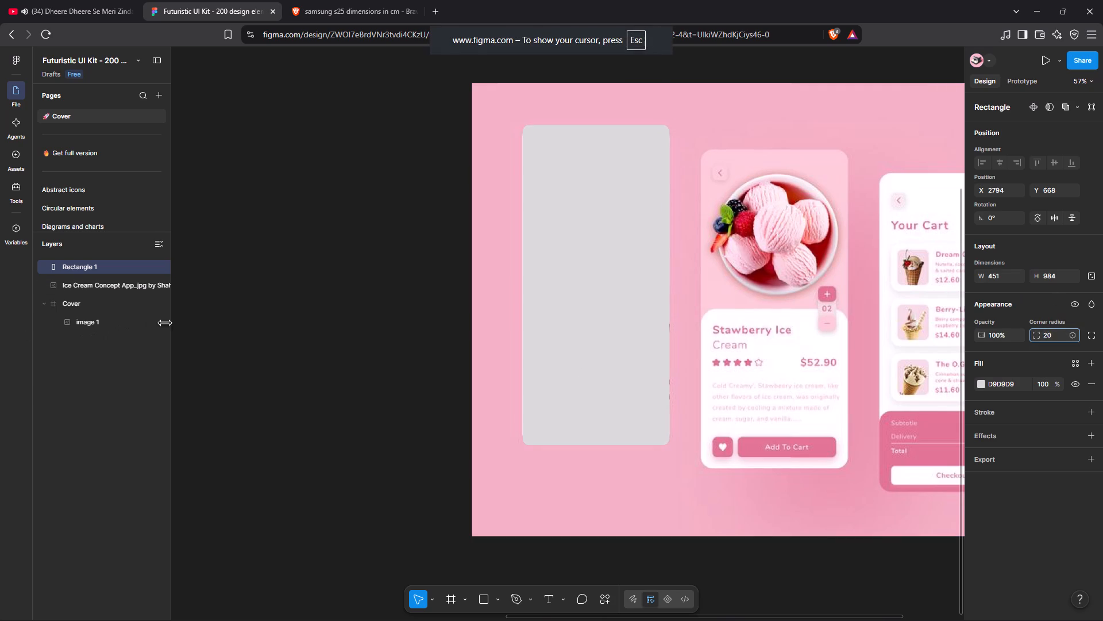
left_click_drag(794, 321, 572, 327)
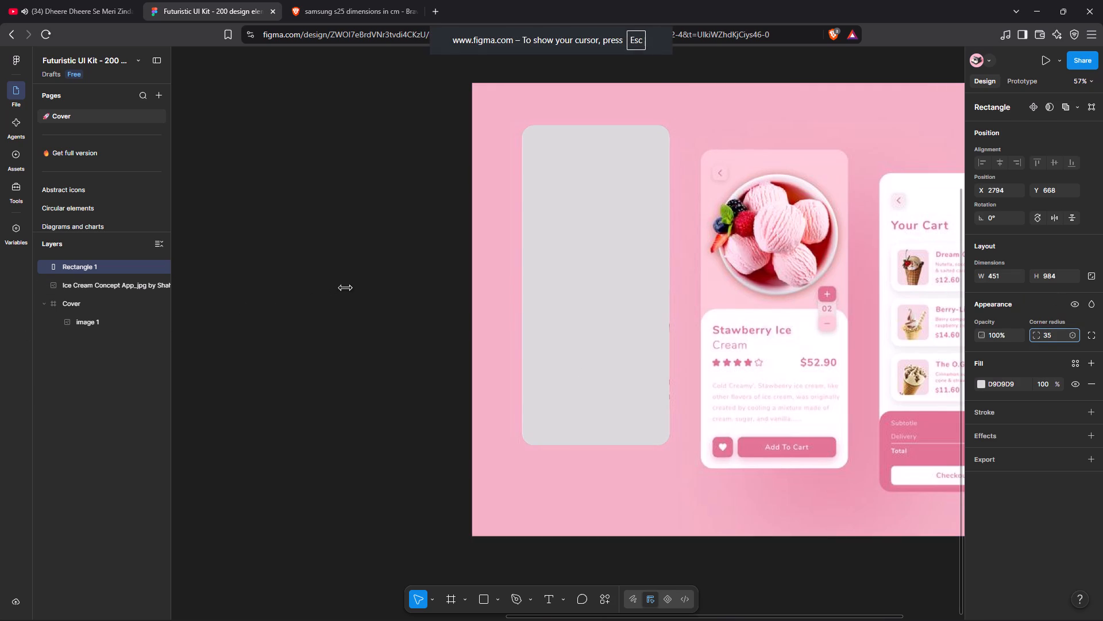
left_click_drag(572, 327, 645, 354)
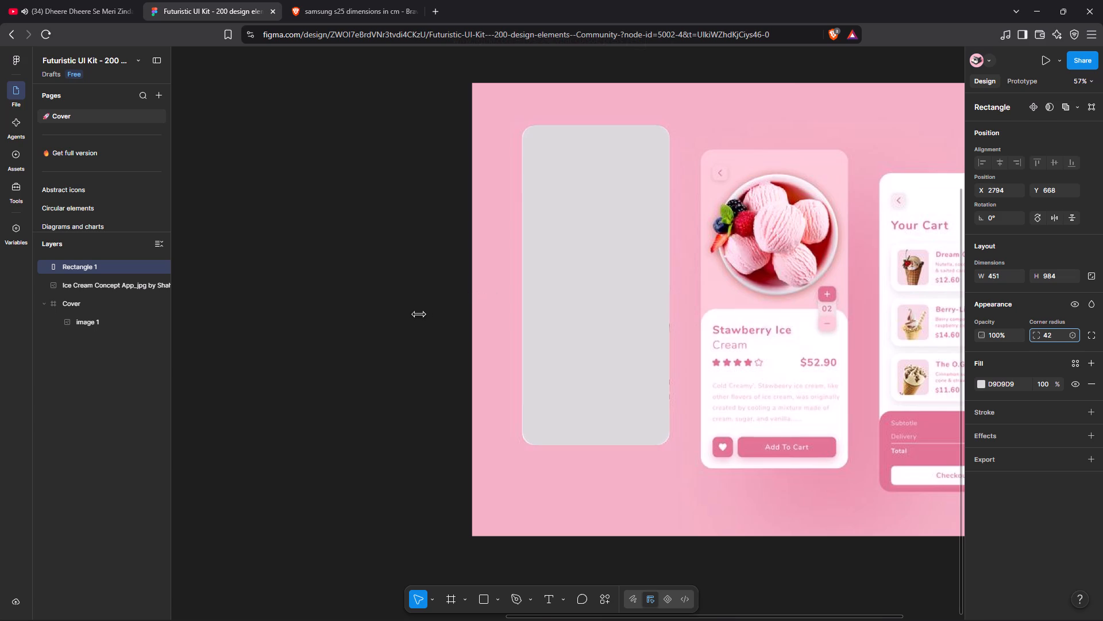
left_click_drag(645, 354, 538, 396)
left_click_drag(538, 396, 524, 398)
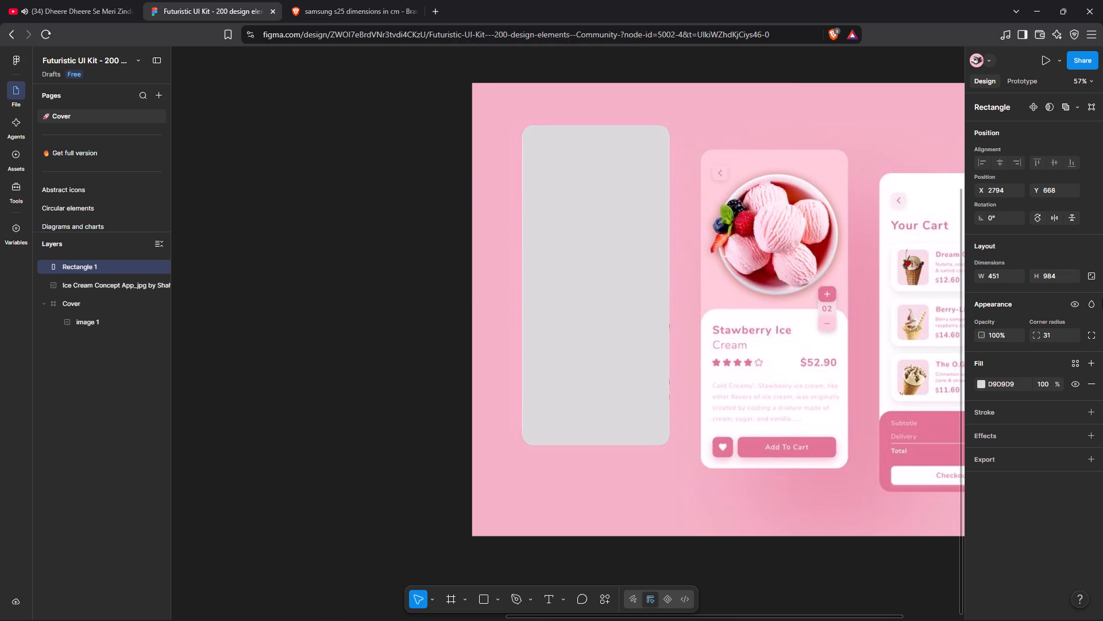
Move the phone rectangle off the reference image onto the empty canvas beside it, at about X 1936, Y 710.
left_click_drag(599, 292, 340, 293)
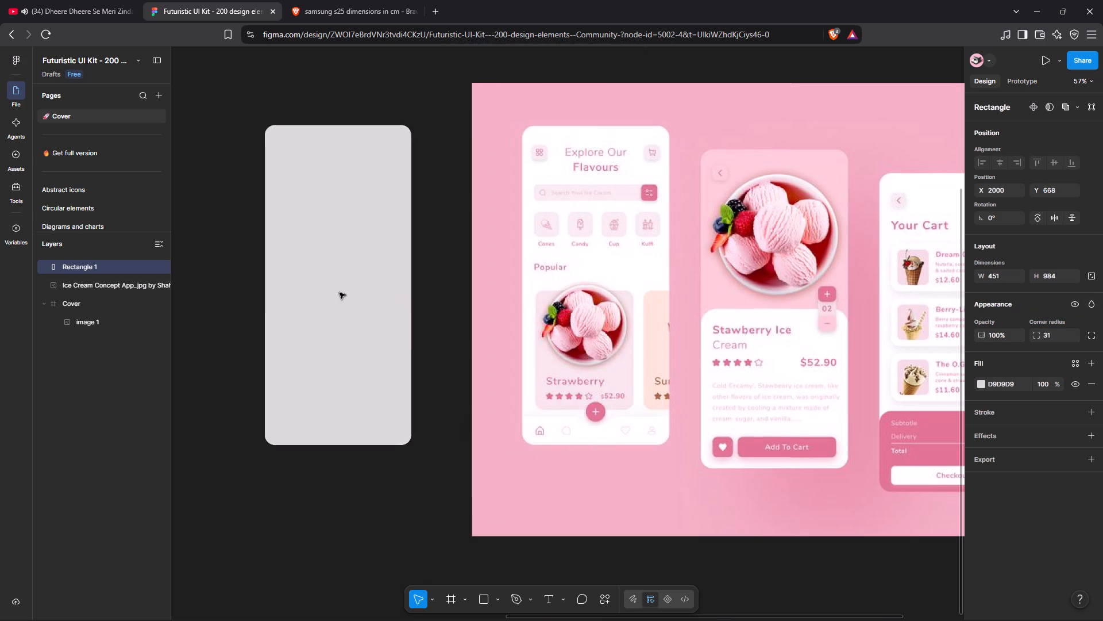
left_click_drag(340, 293, 320, 306)
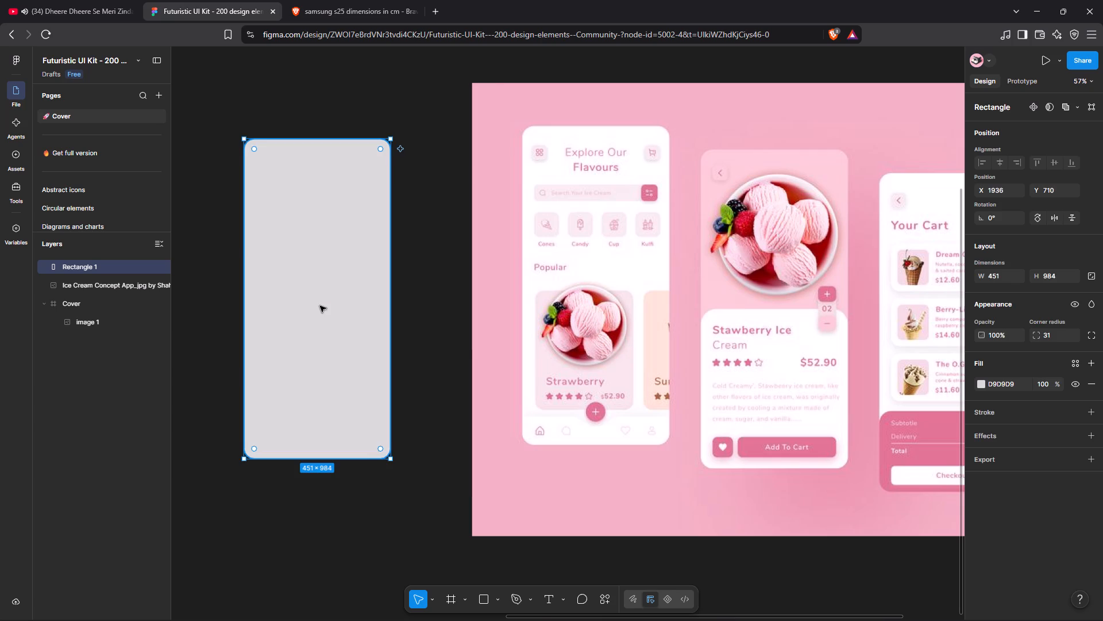
Draw a large background rectangle about 2936 × 1786 and place it below the Cover frame at about X -298, Y 1986.
scroll(469, 396, "right", 3)
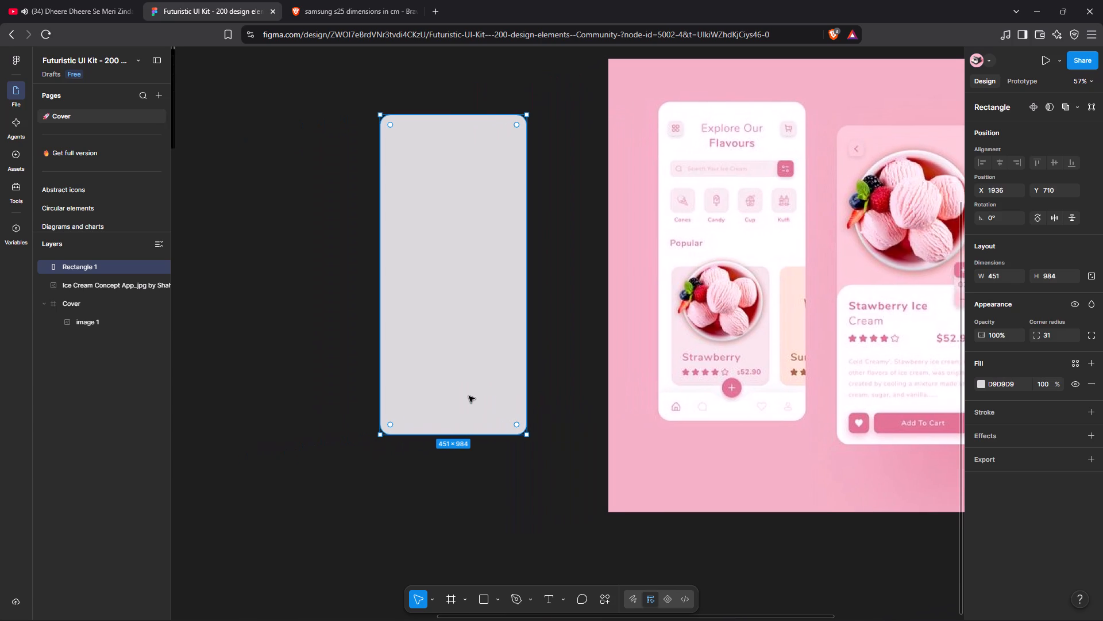
left_click(494, 603)
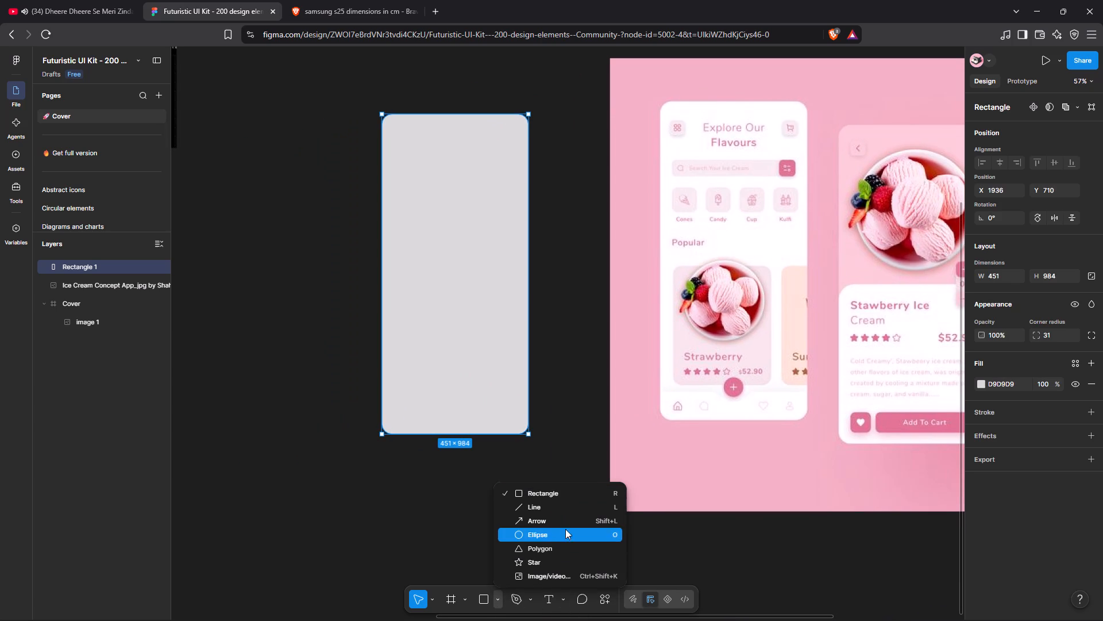
left_click(562, 488)
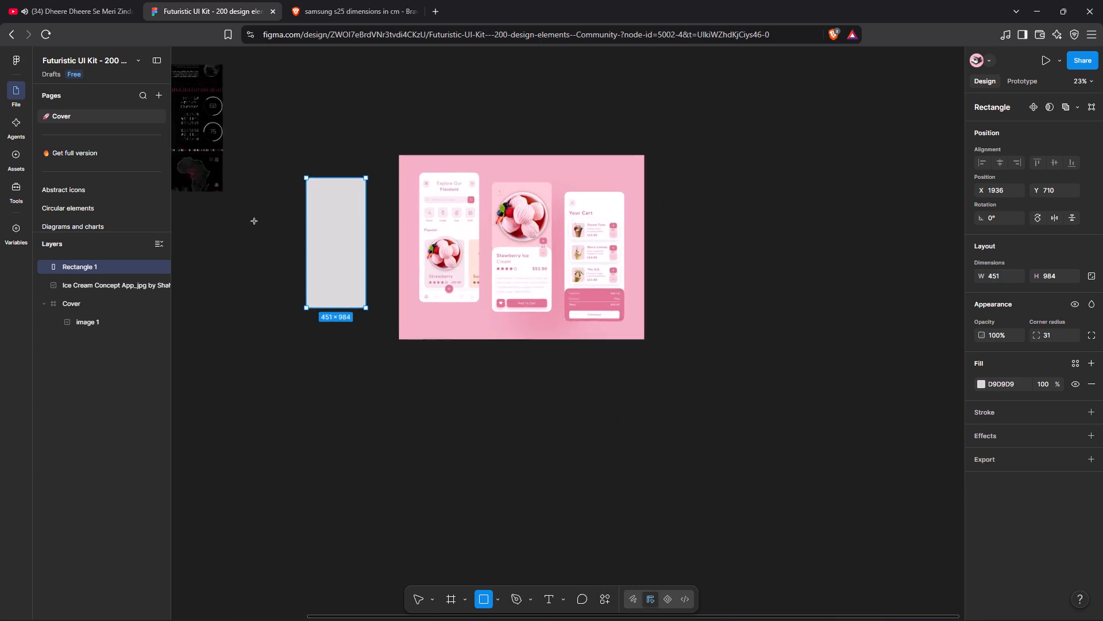
scroll(356, 329, "right", 4)
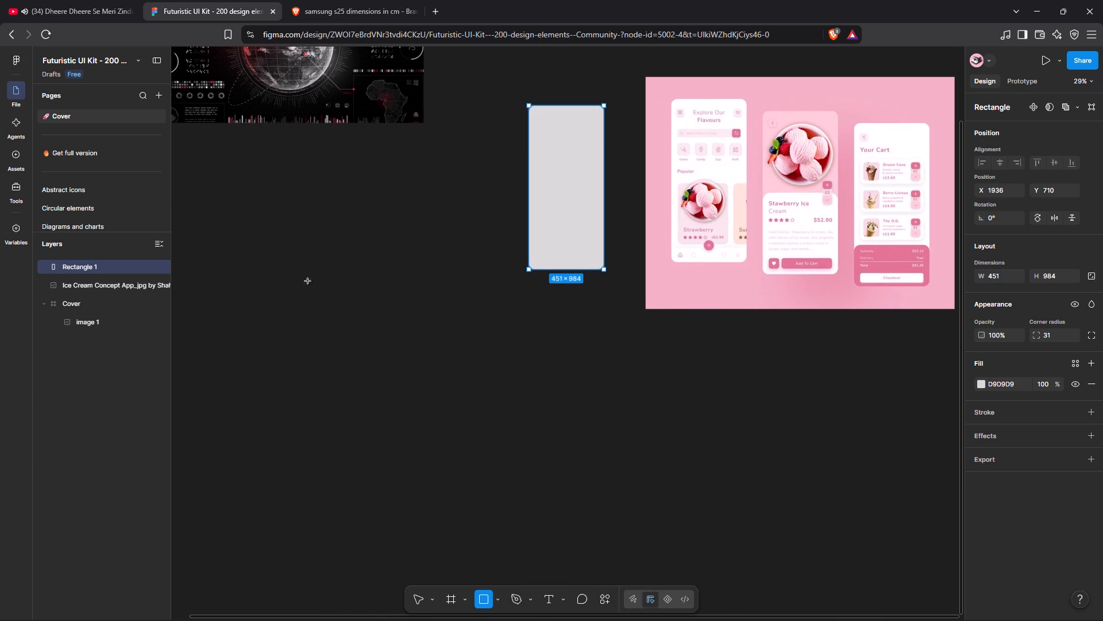
left_click_drag(199, 255, 655, 543)
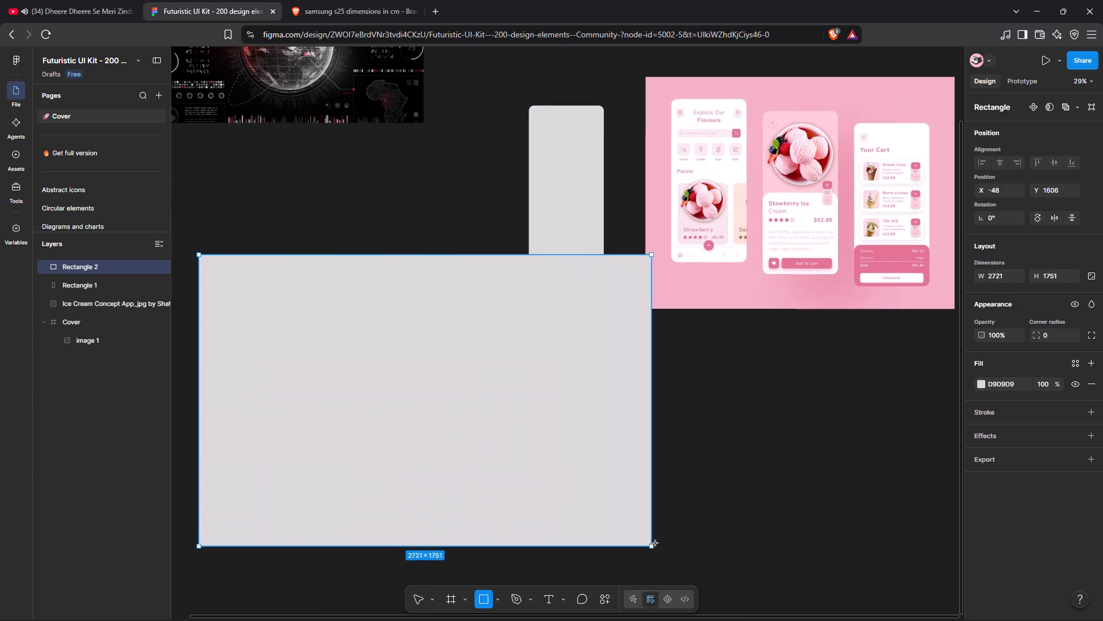
left_click_drag(655, 543, 726, 543)
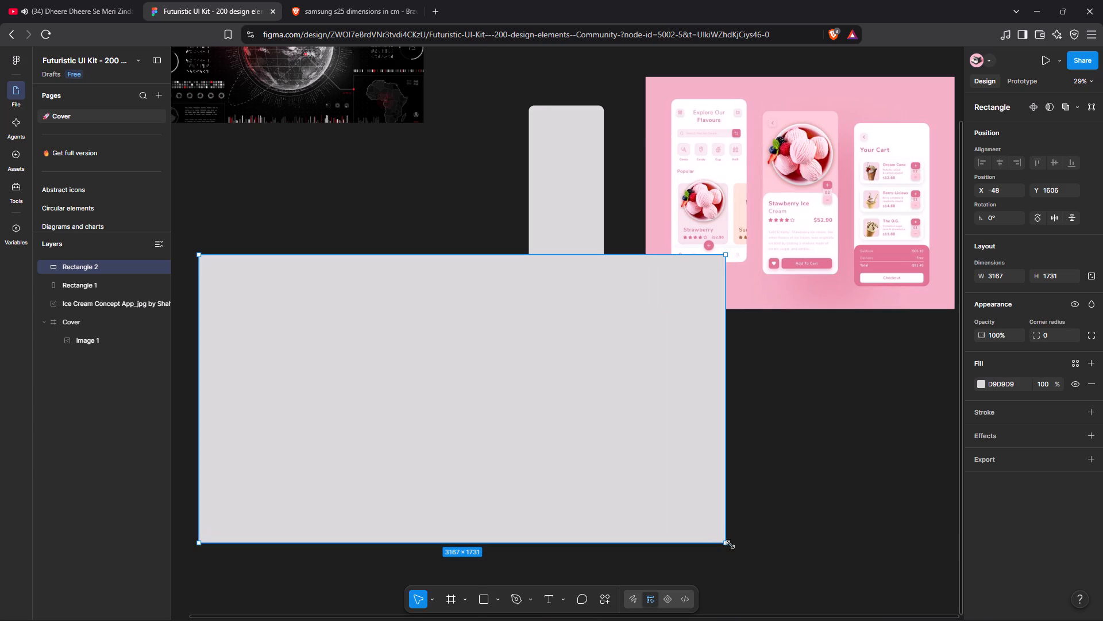
left_click_drag(725, 542, 687, 552)
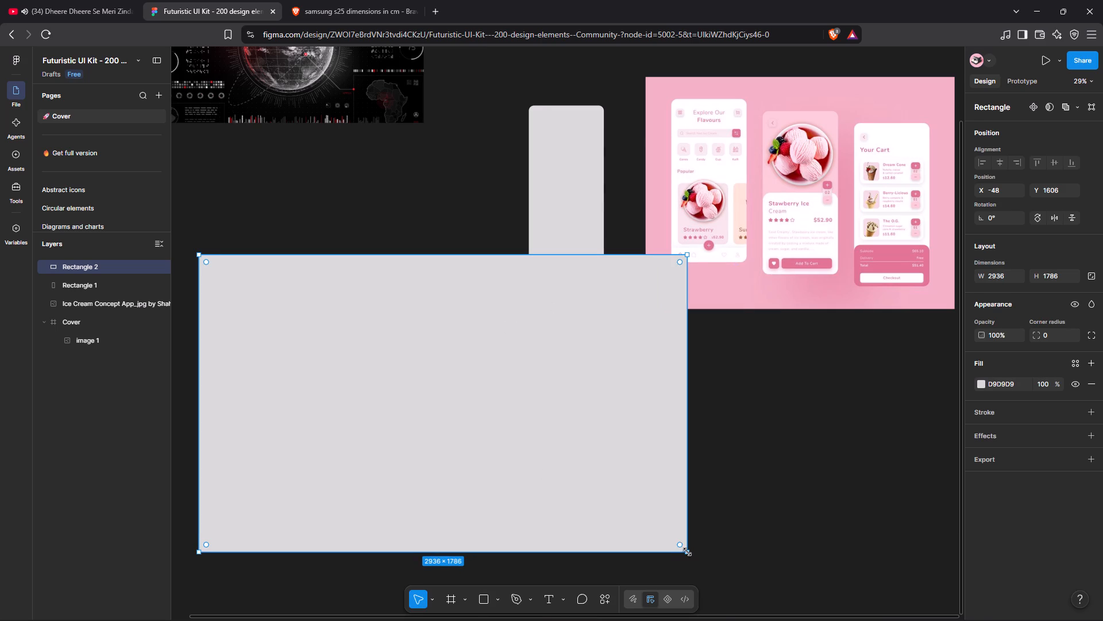
left_click_drag(538, 438, 497, 501)
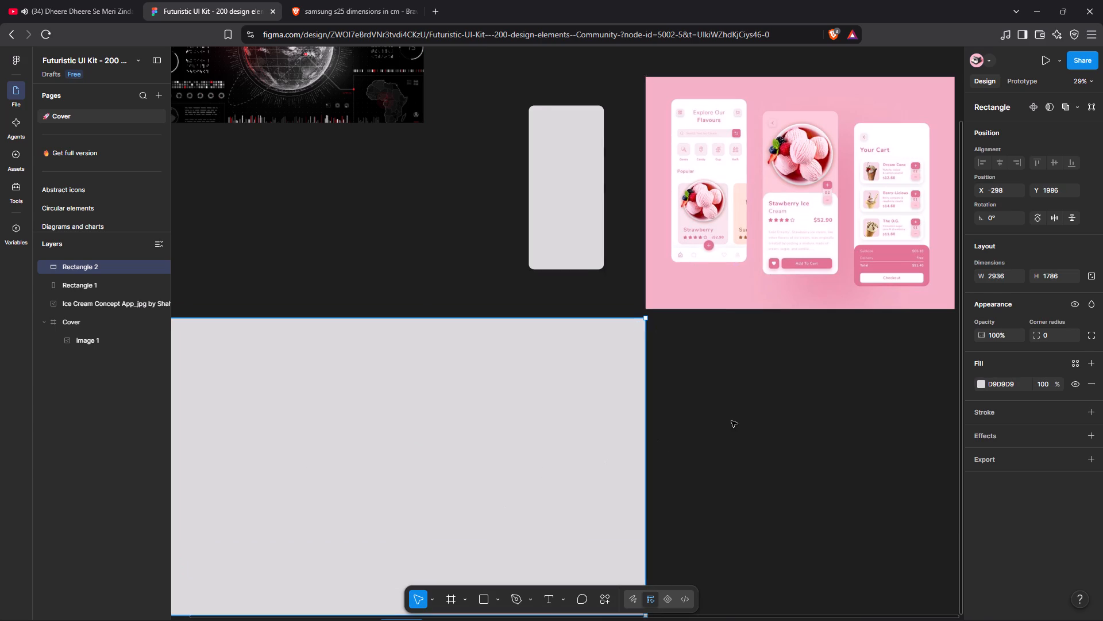
Fill the large background rectangle with pink F2B1C5, sampled from the ice cream image's background.
scroll(731, 421, "down", 1)
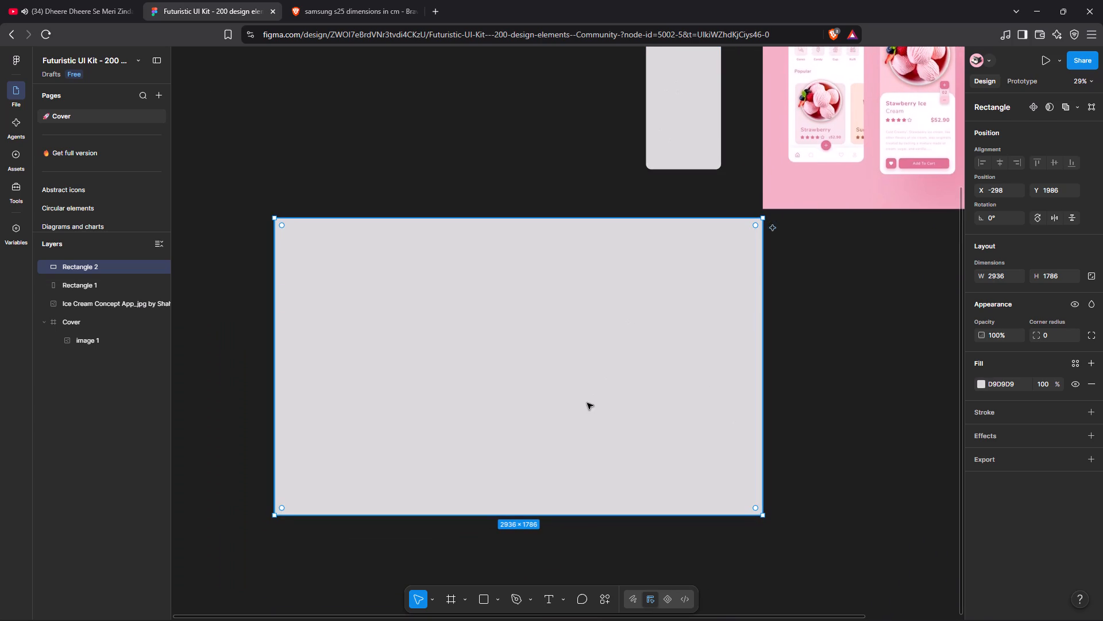
left_click(587, 403)
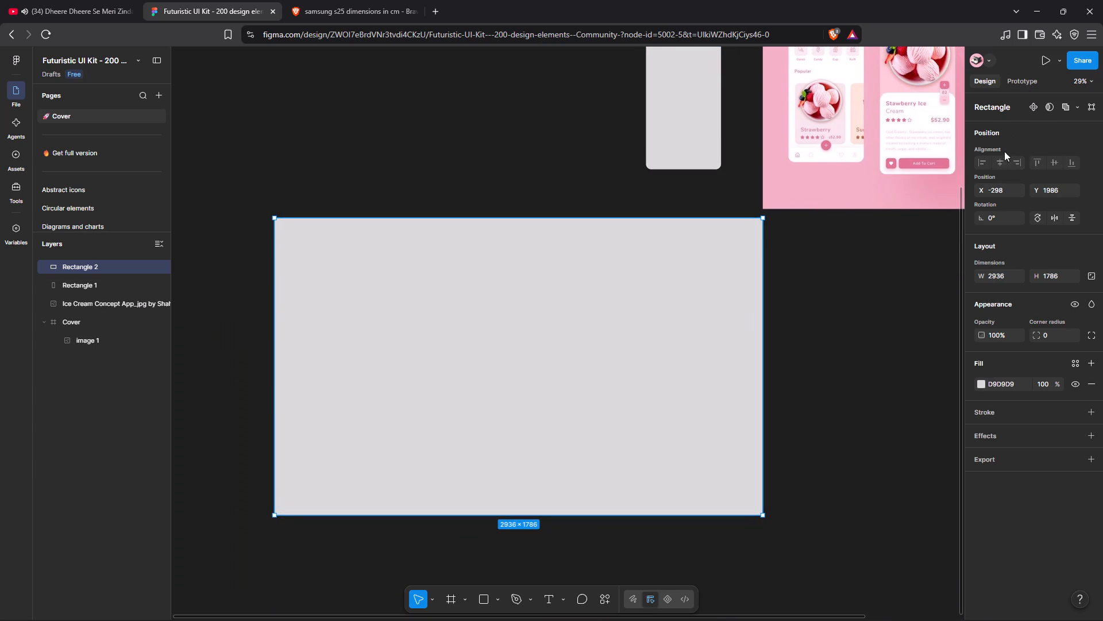
left_click(982, 384)
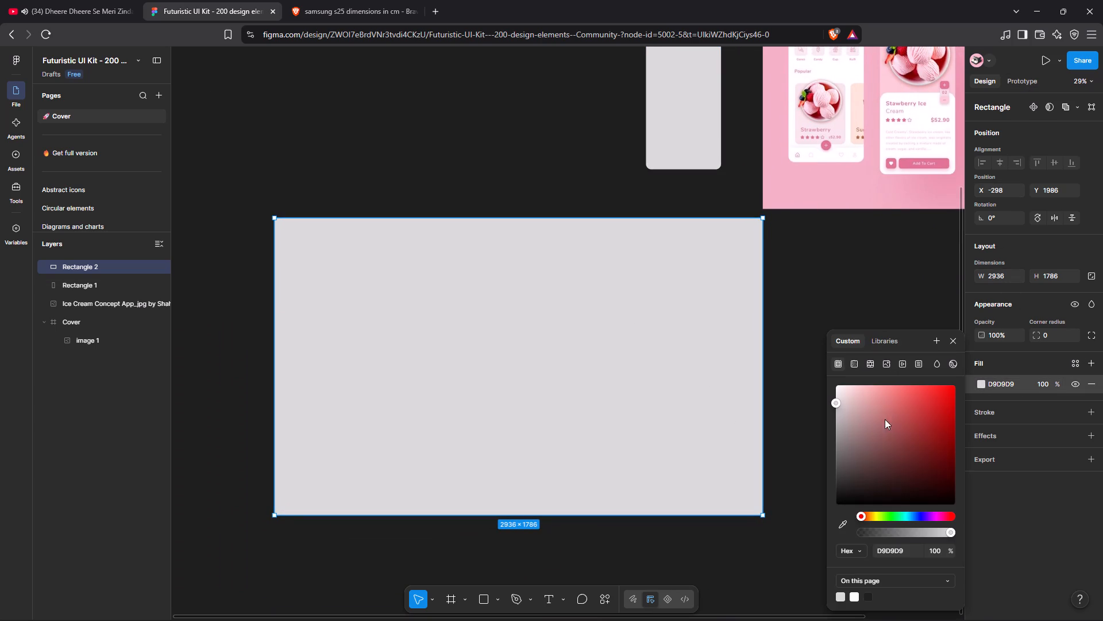
left_click(844, 528)
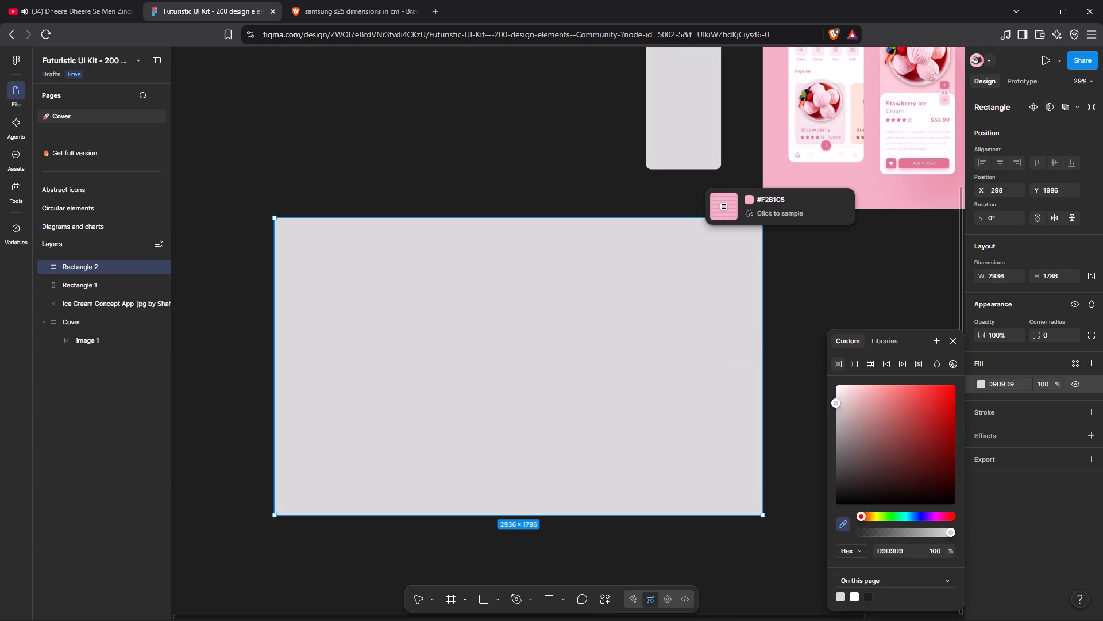
left_click(857, 181)
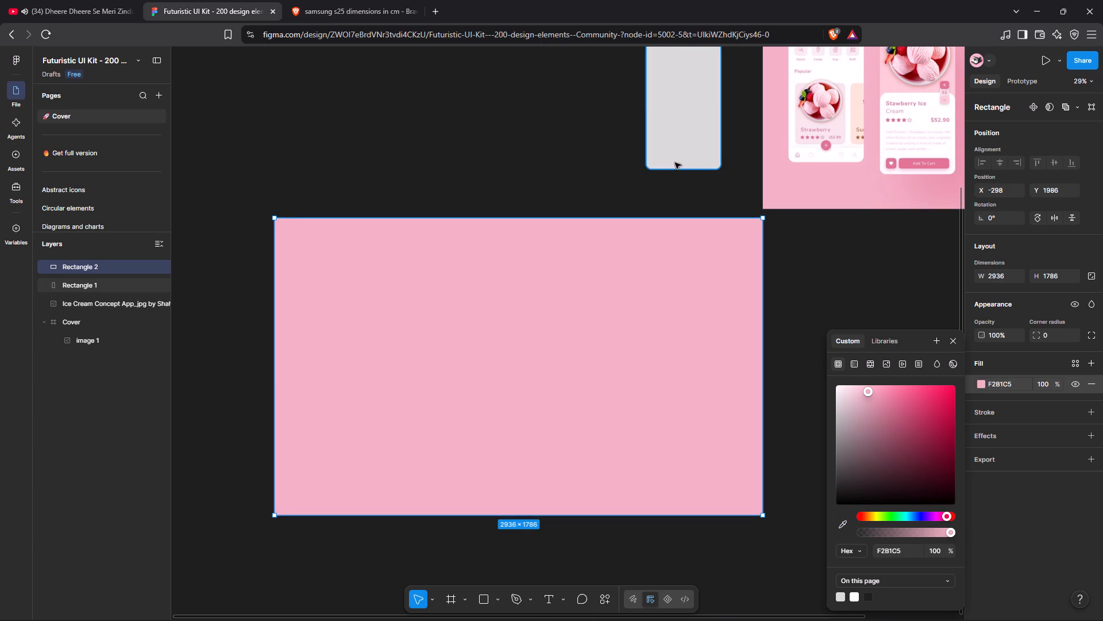
Bring the phone rectangle to the front and place it near the pink background's left side, at about X -85, Y 2387.
left_click_drag(678, 136, 496, 234)
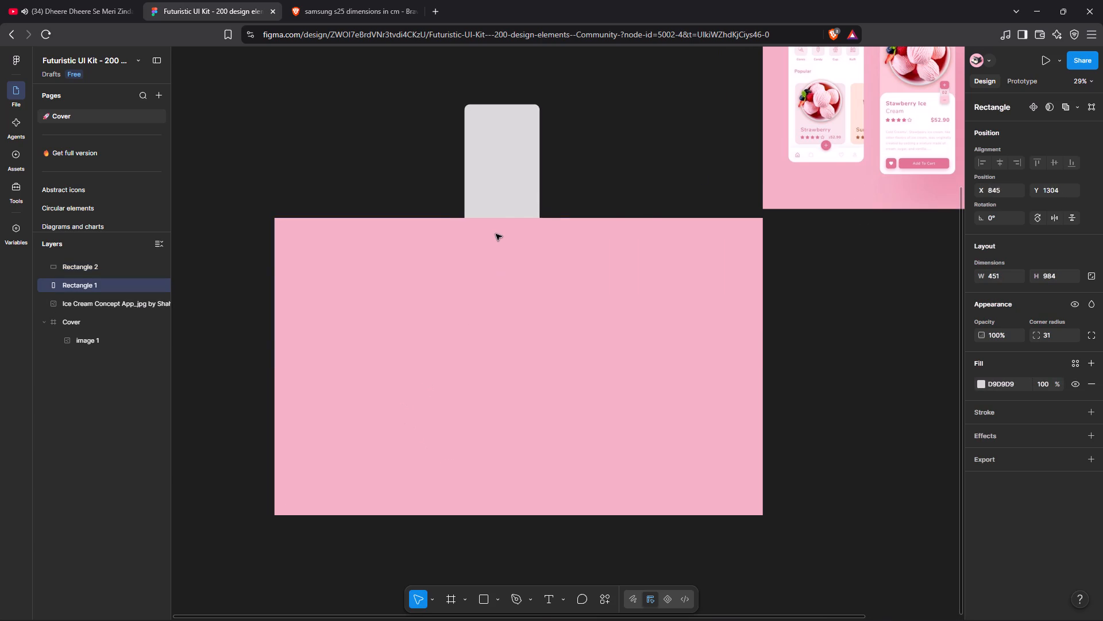
left_click_drag(496, 234, 497, 210)
right_click(497, 210)
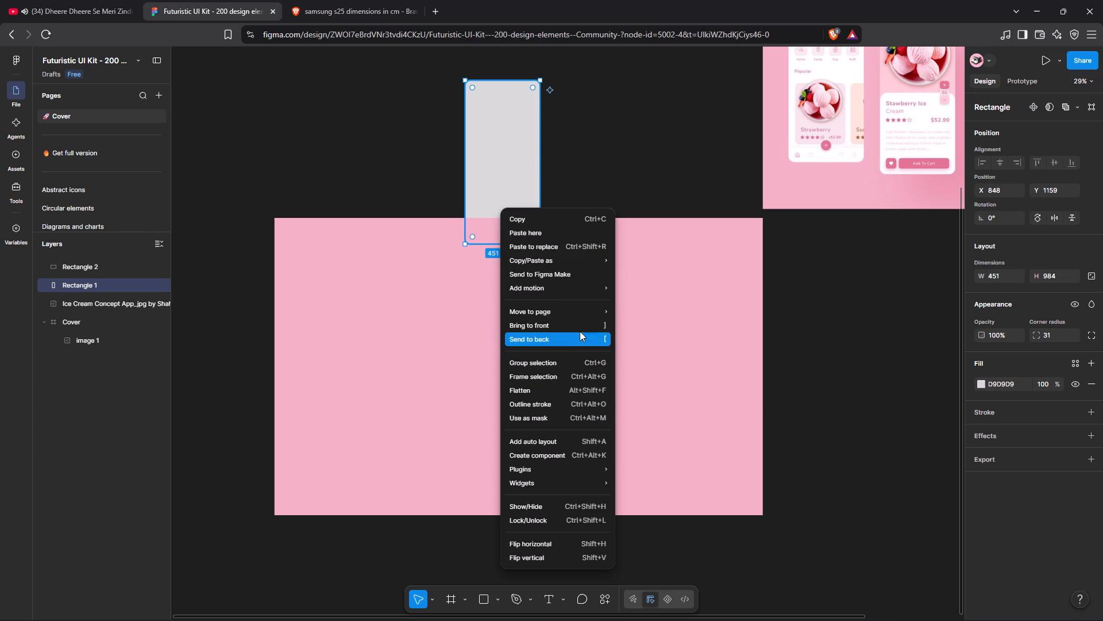
left_click(601, 327)
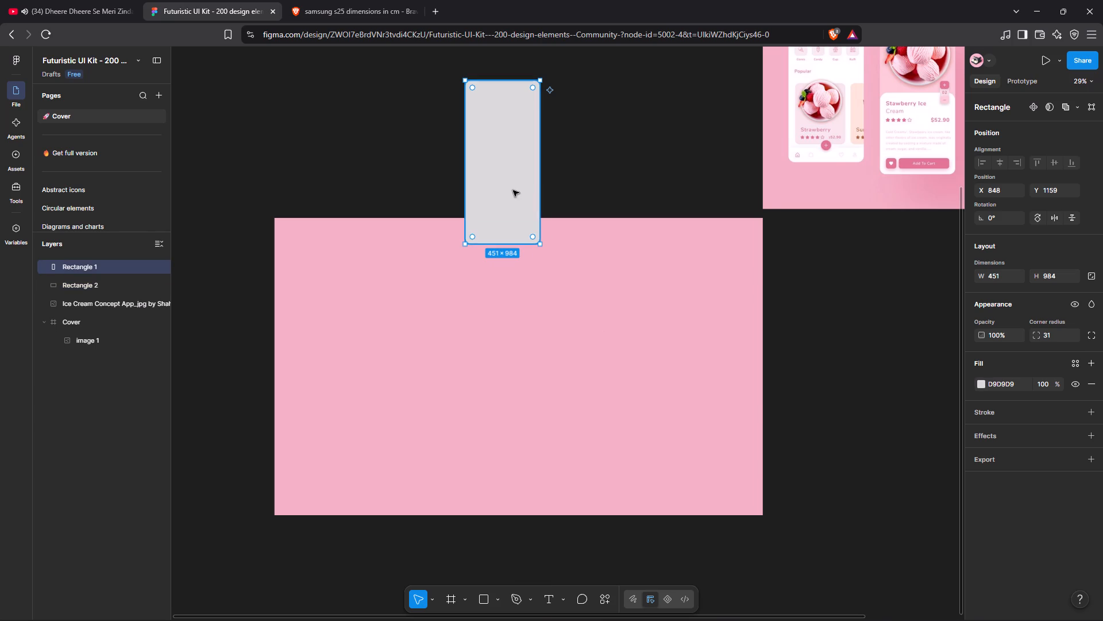
left_click_drag(512, 190, 354, 374)
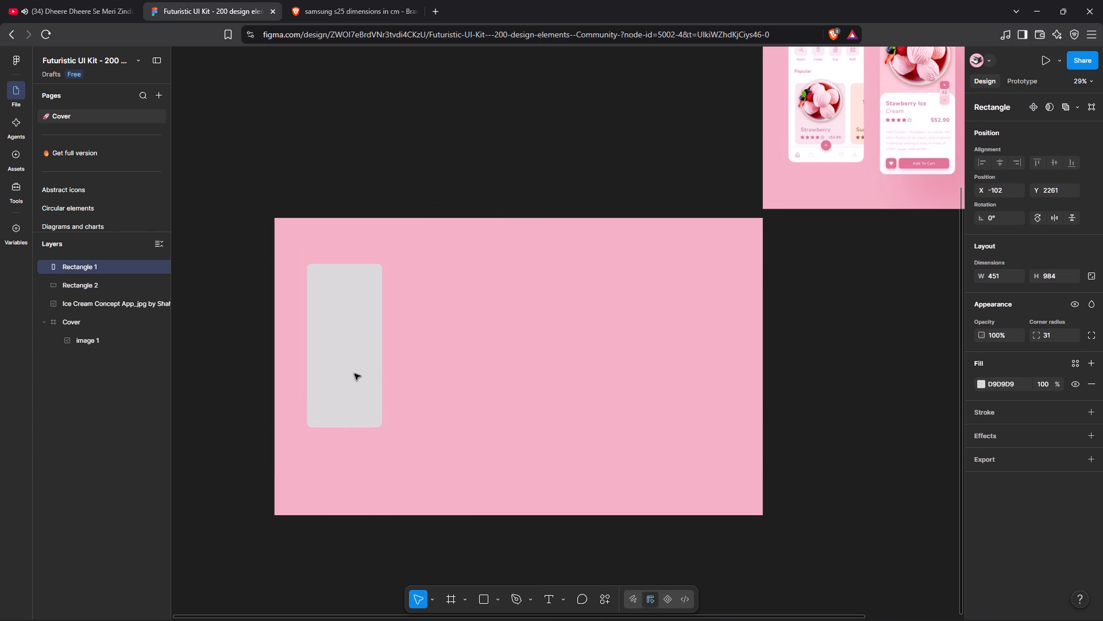
left_click_drag(354, 374, 357, 396)
Trim the pink background rectangle's top and bottom to a height of about 1423, and narrow it from its right edge.
left_click(463, 160)
scroll(519, 216, "right", 1)
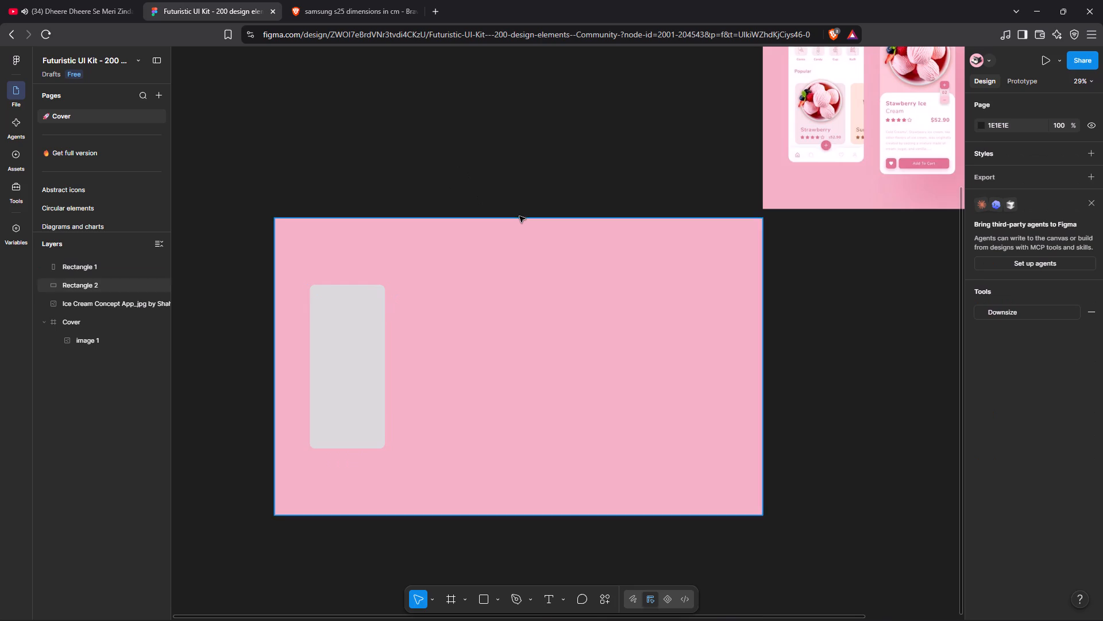
scroll(519, 216, "right", 1)
left_click(497, 493)
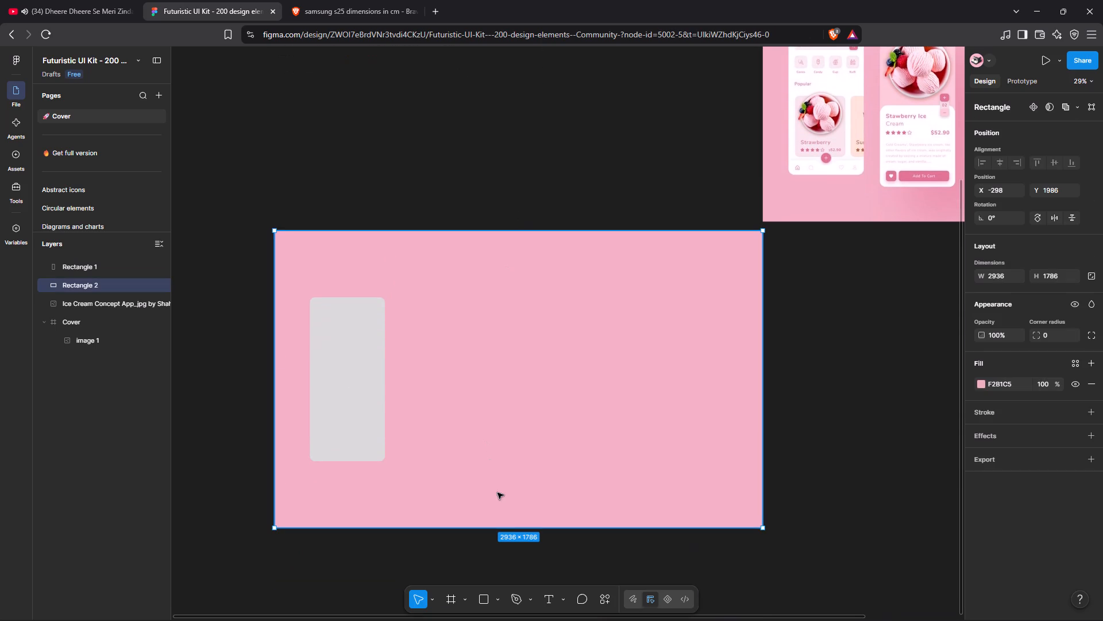
left_click_drag(549, 530, 546, 494)
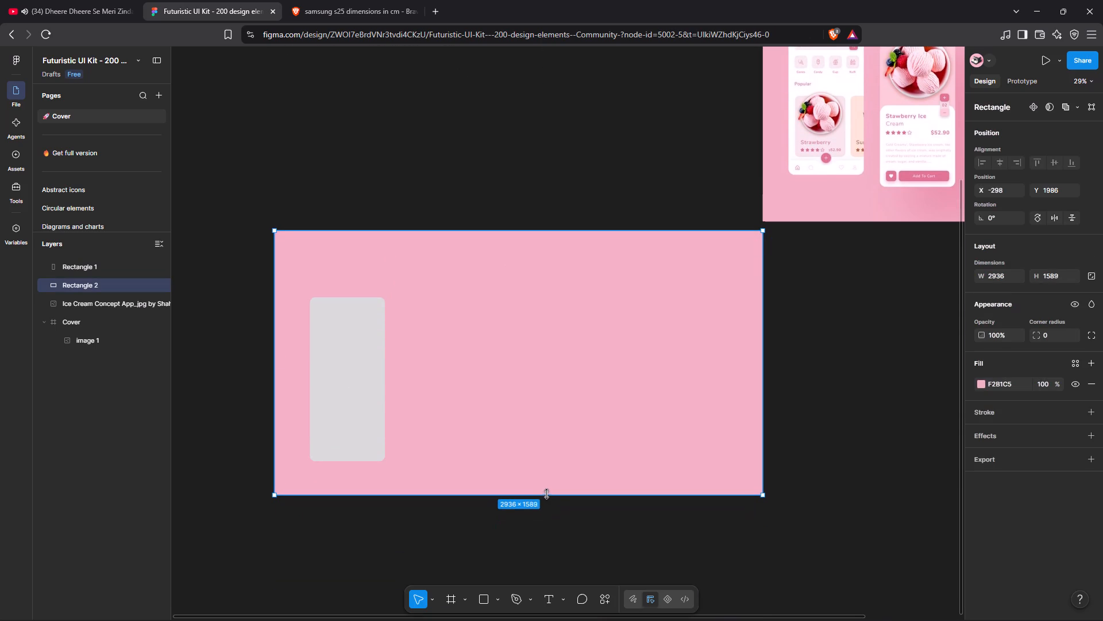
left_click_drag(546, 494, 545, 493)
left_click_drag(527, 229, 533, 256)
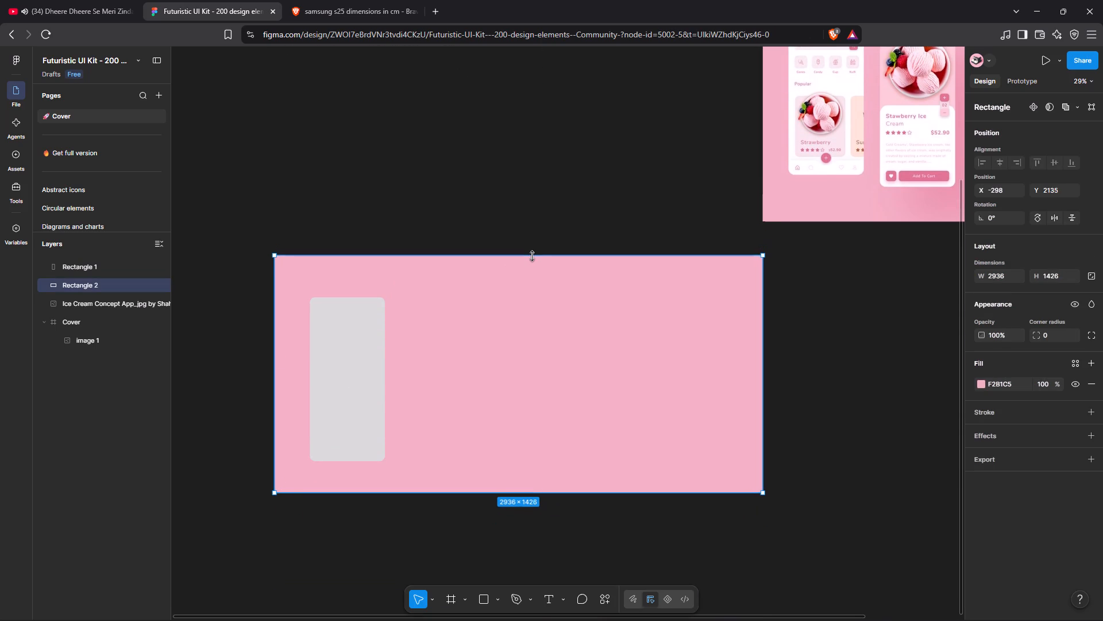
left_click_drag(533, 256, 533, 256)
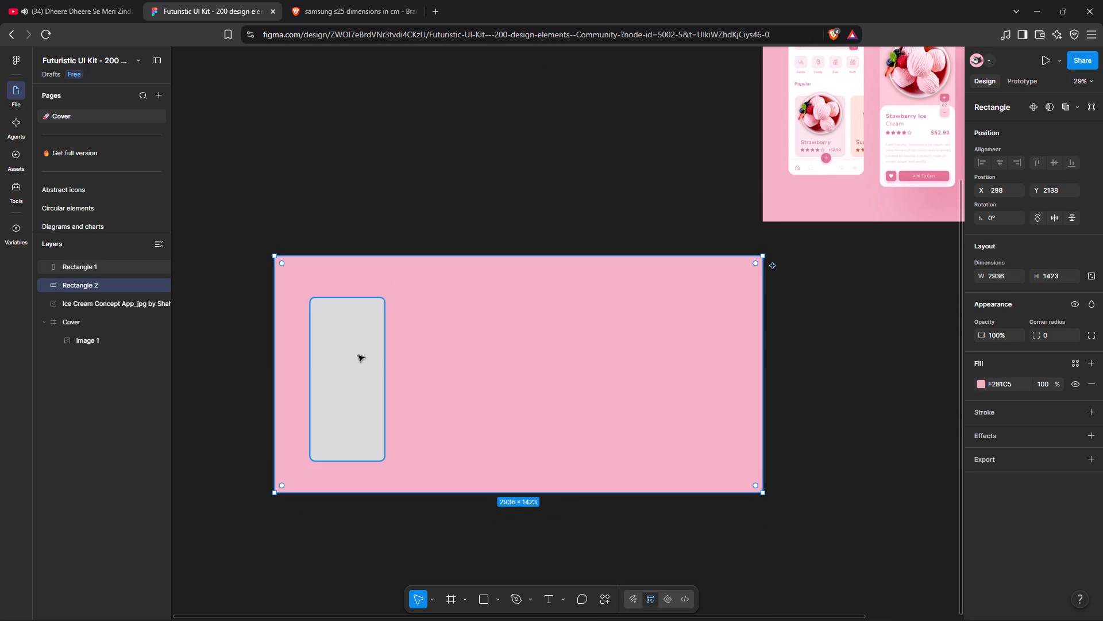
left_click_drag(764, 354, 691, 363)
Duplicate the grey phone rectangle and place the copy beside it, slightly lower, at about X 551, Y 2460.
left_click(342, 367)
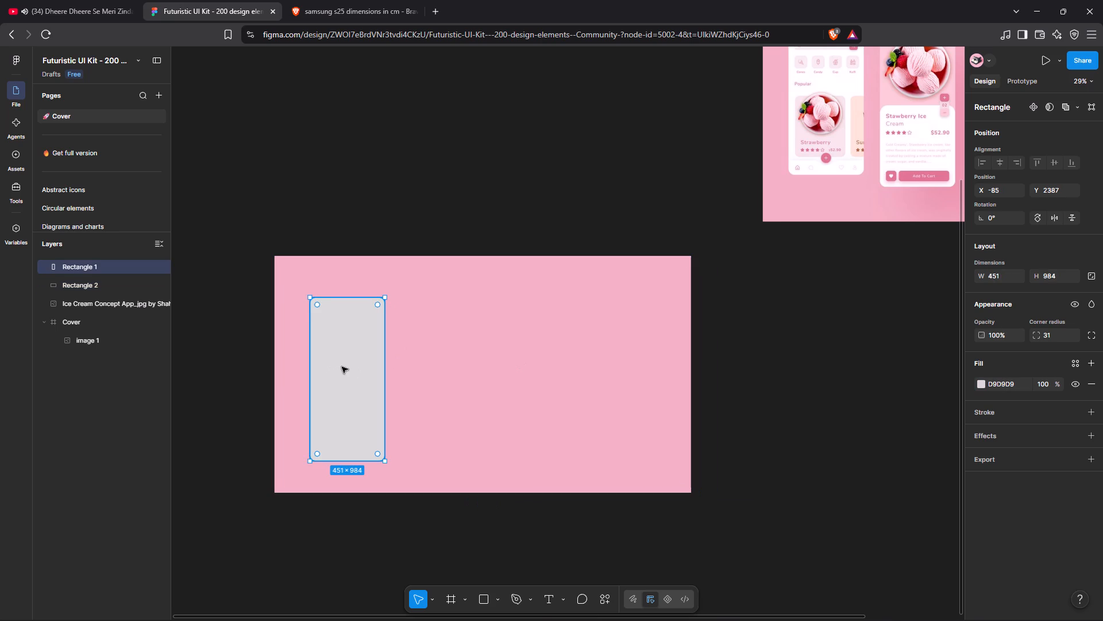
scroll(728, 328, "right", 1)
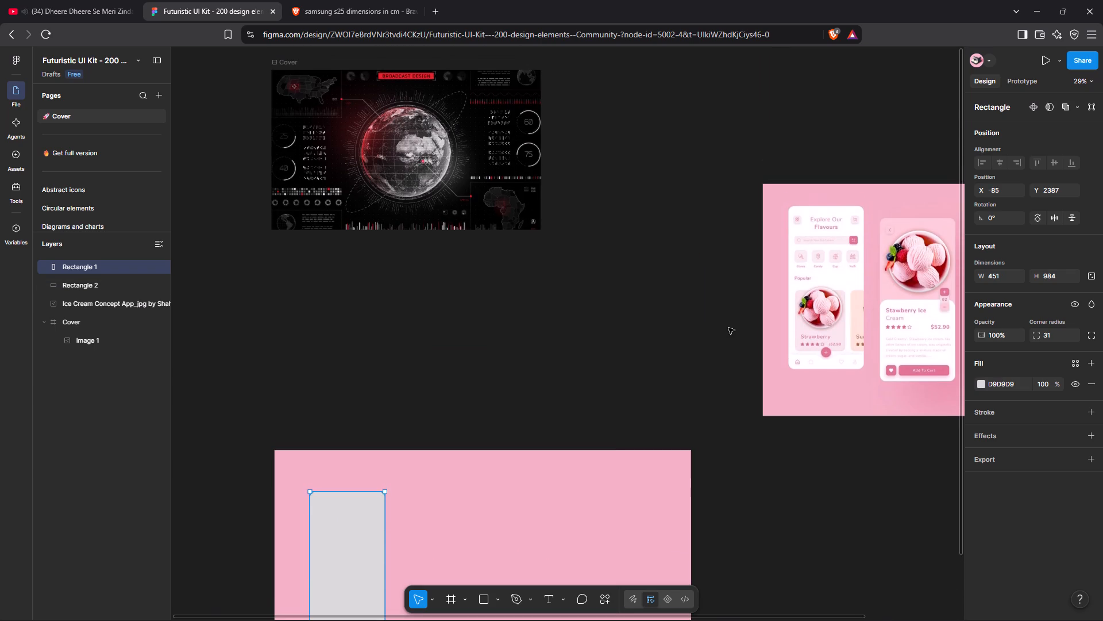
scroll(728, 328, "right", 2)
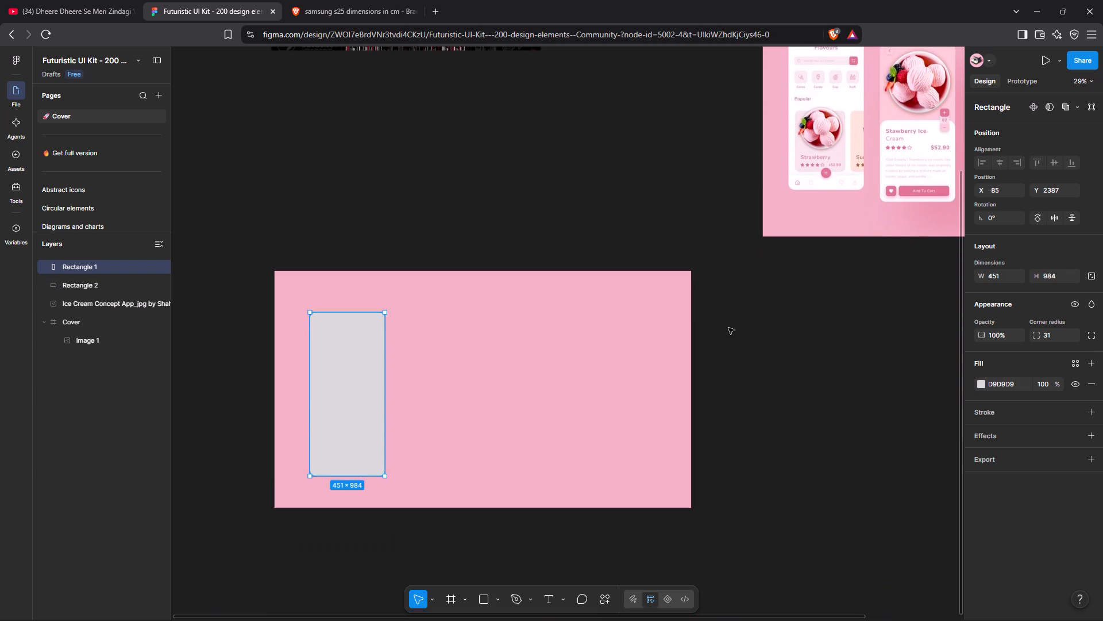
left_click(363, 414)
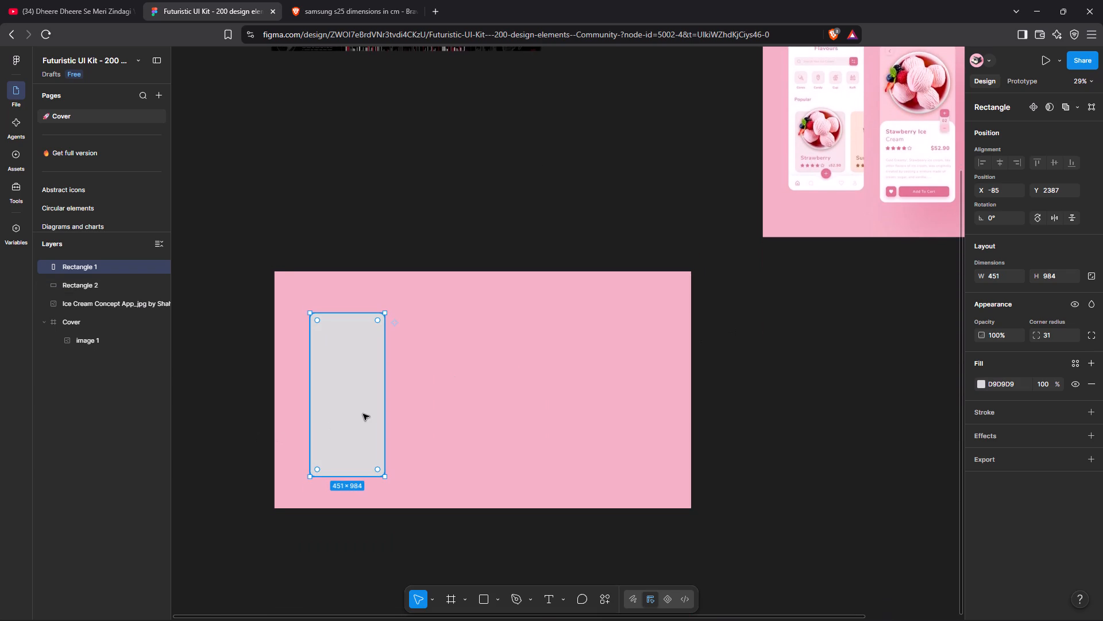
key("ctrl+d")
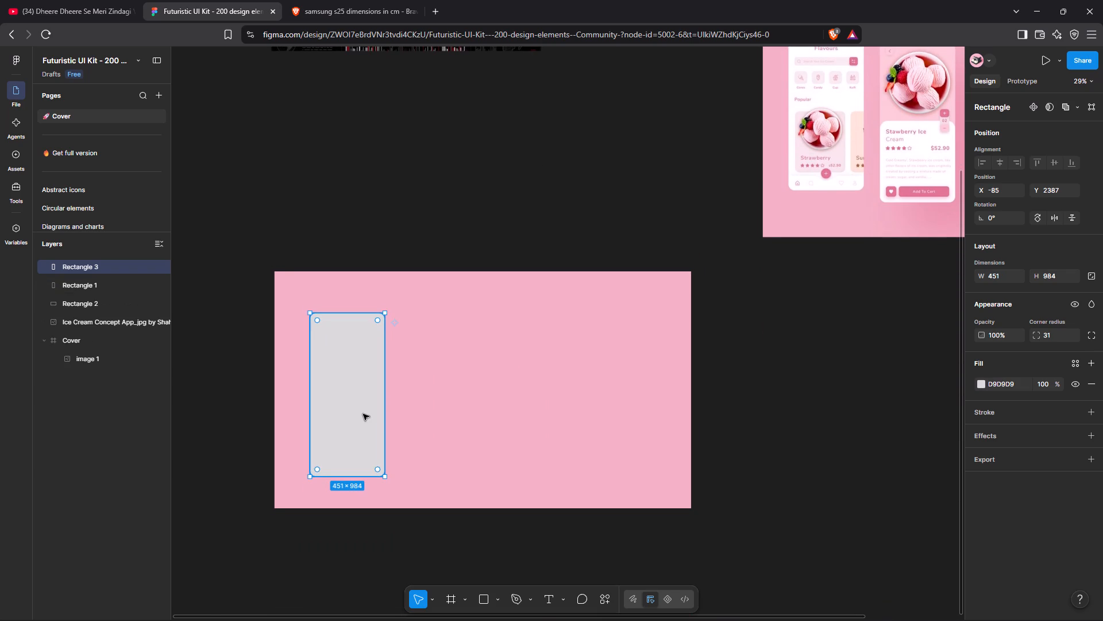
left_click_drag(363, 414, 462, 412)
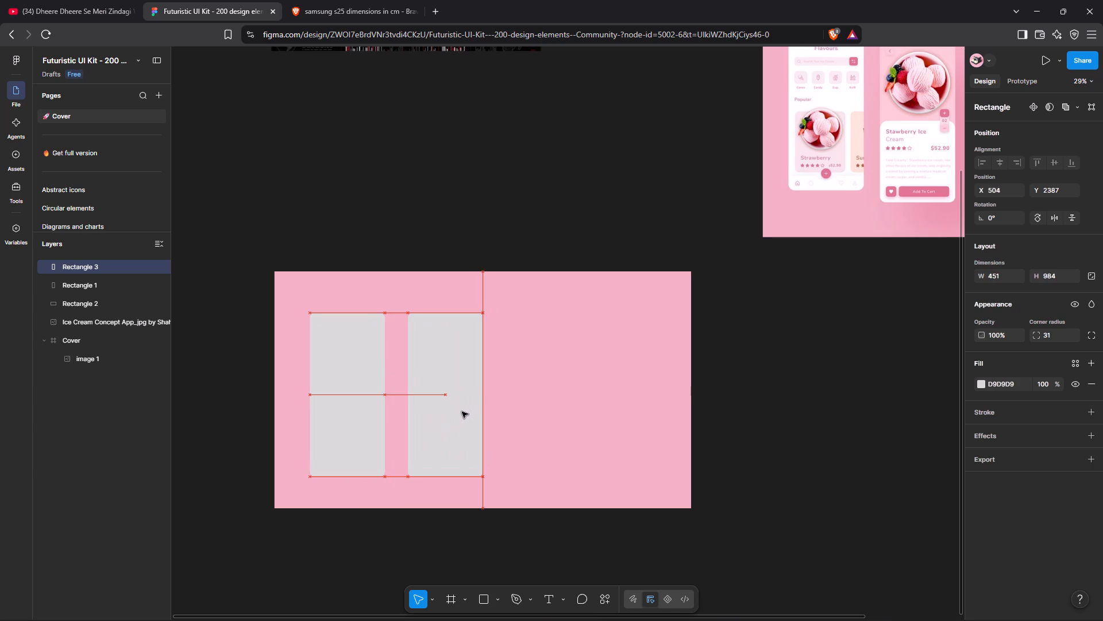
left_click_drag(462, 412, 475, 423)
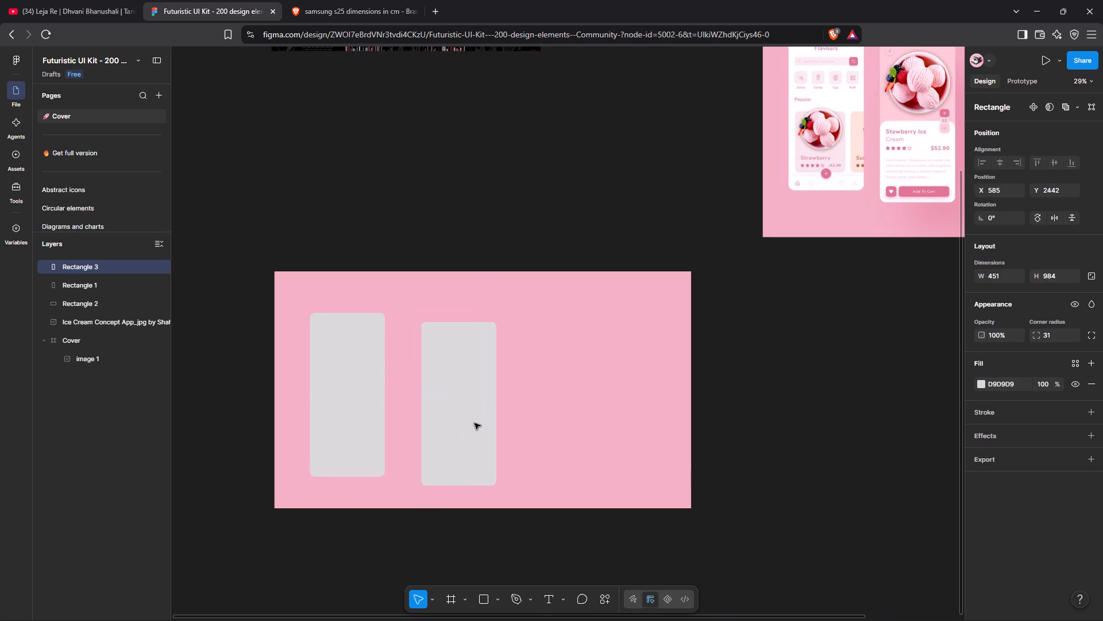
left_click_drag(475, 423, 469, 426)
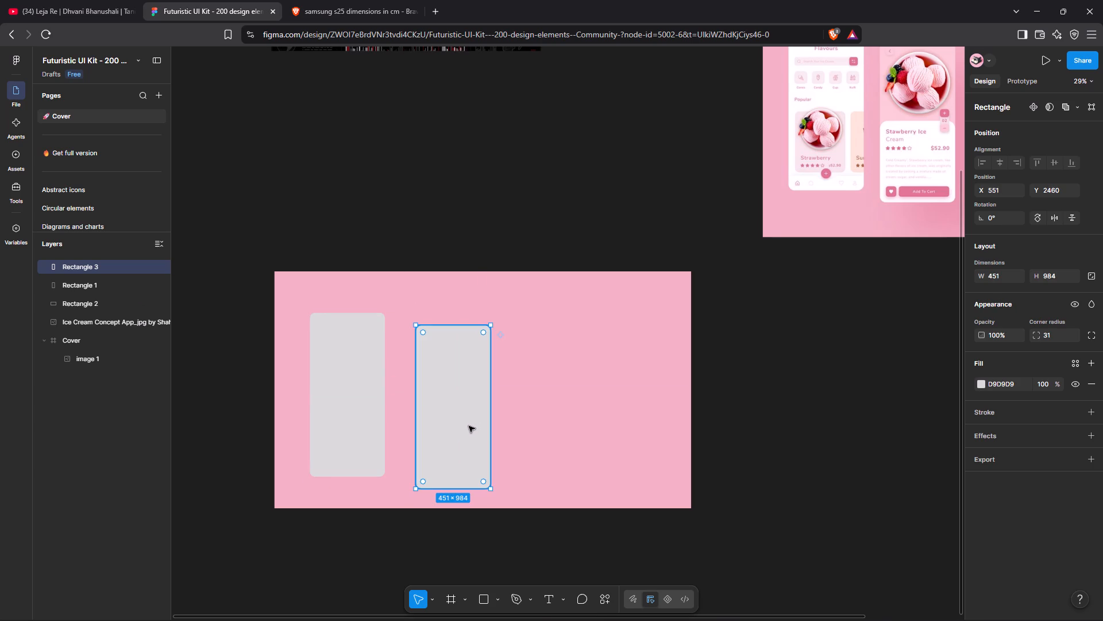
Stagger the two phone rectangles, moving the first to about X -92, Y 2283 and the second to about X 494, Y 2405.
scroll(765, 362, "left", 1)
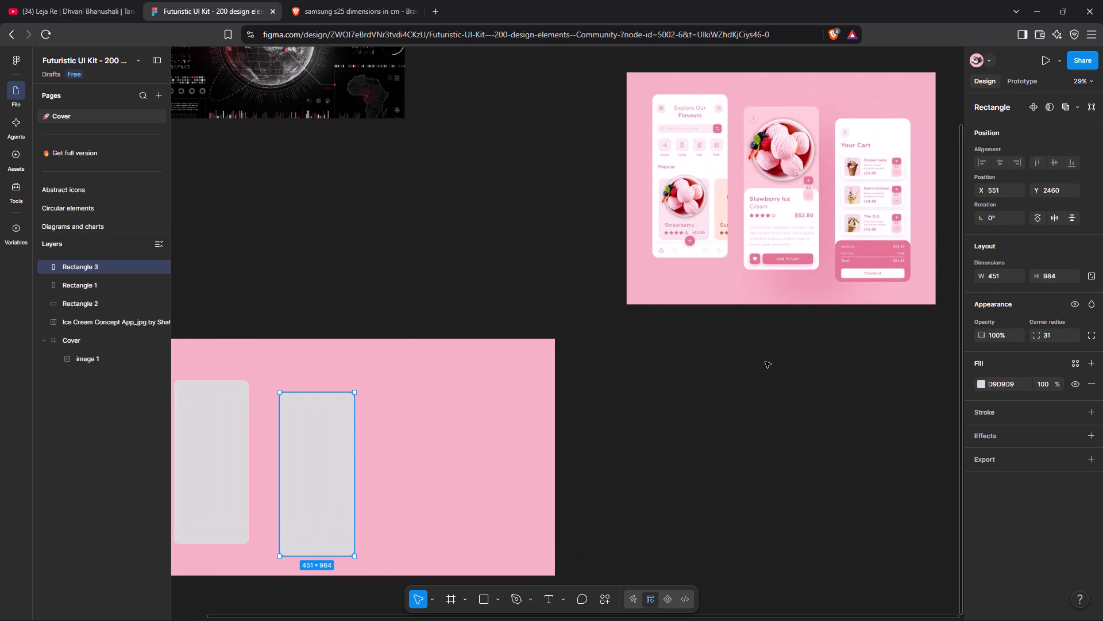
scroll(765, 362, "left", 1)
left_click(277, 403)
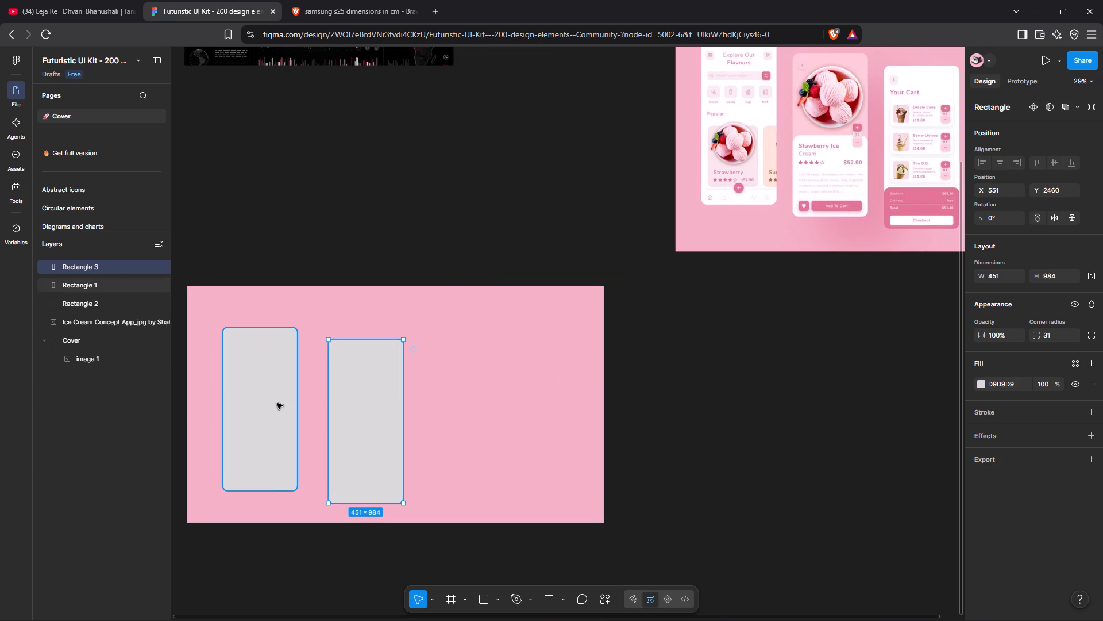
left_click_drag(277, 403, 280, 388)
left_click(280, 388)
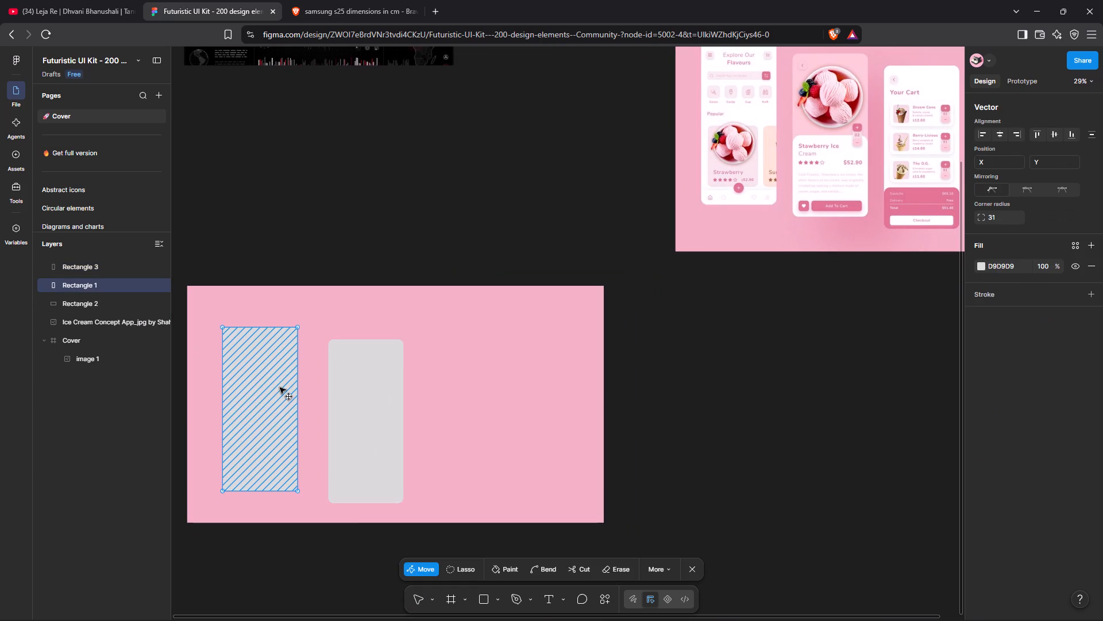
left_click(355, 195)
left_click(694, 563)
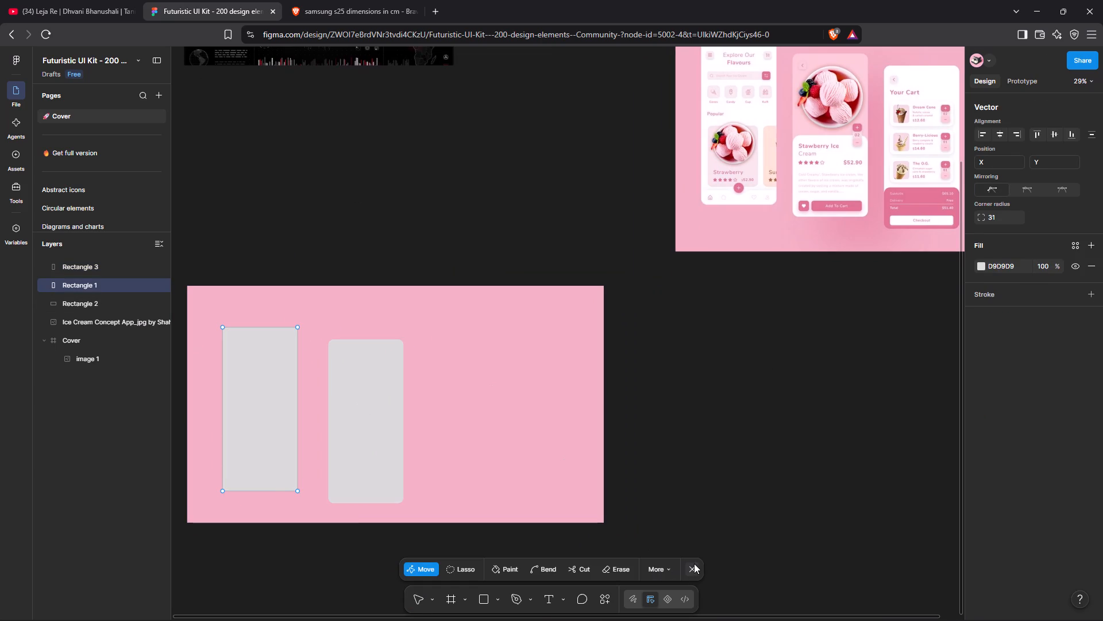
left_click_drag(259, 404, 254, 385)
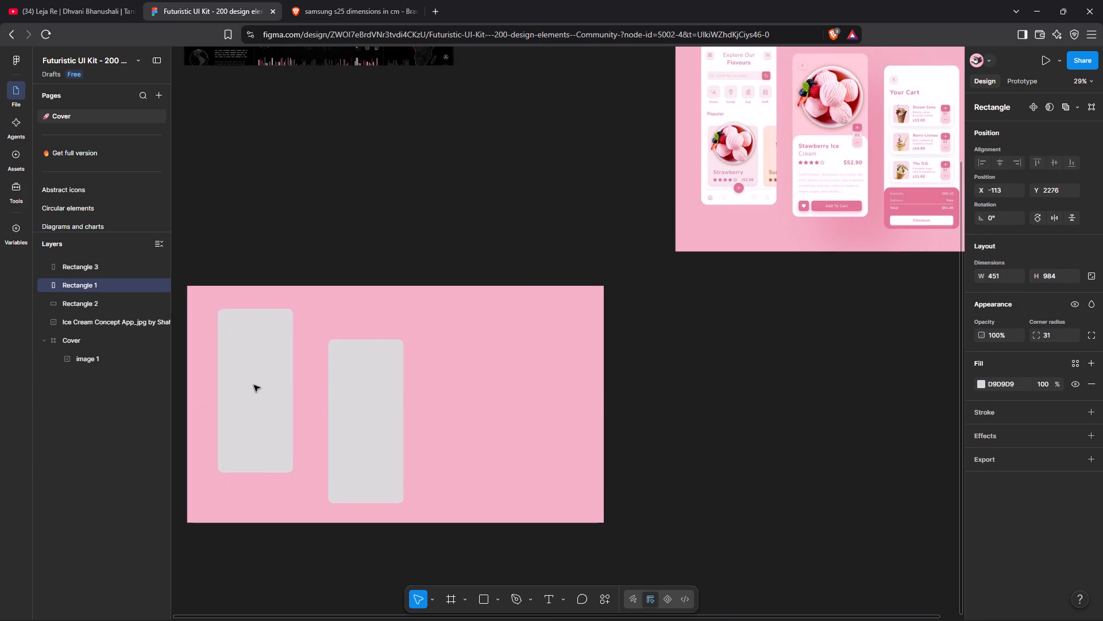
left_click_drag(254, 385, 257, 387)
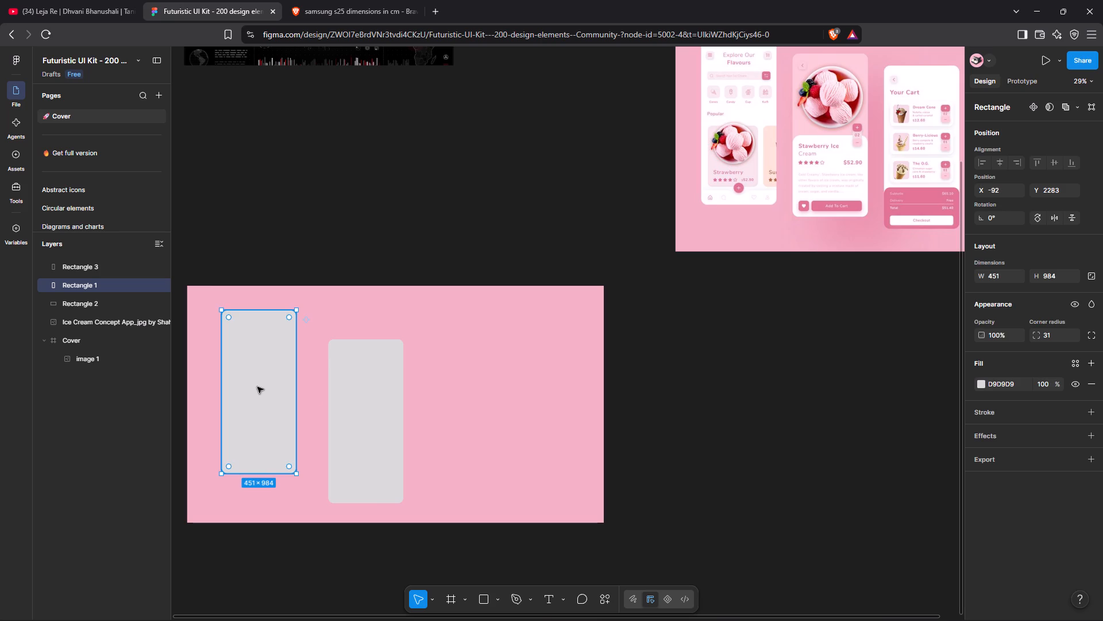
left_click_drag(368, 406, 357, 398)
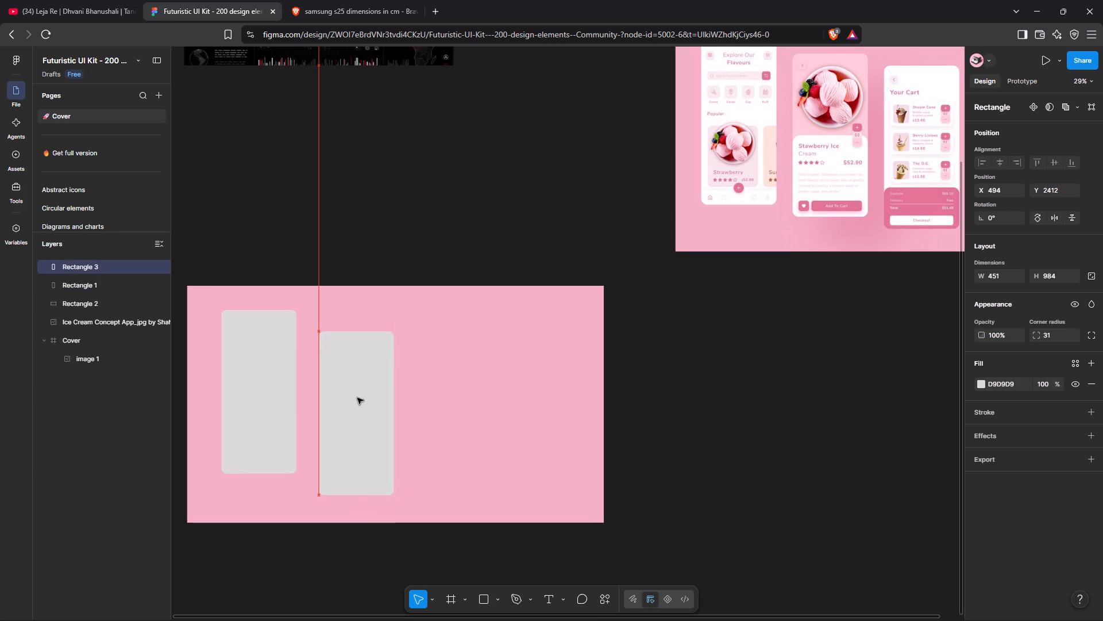
left_click_drag(357, 398, 357, 397)
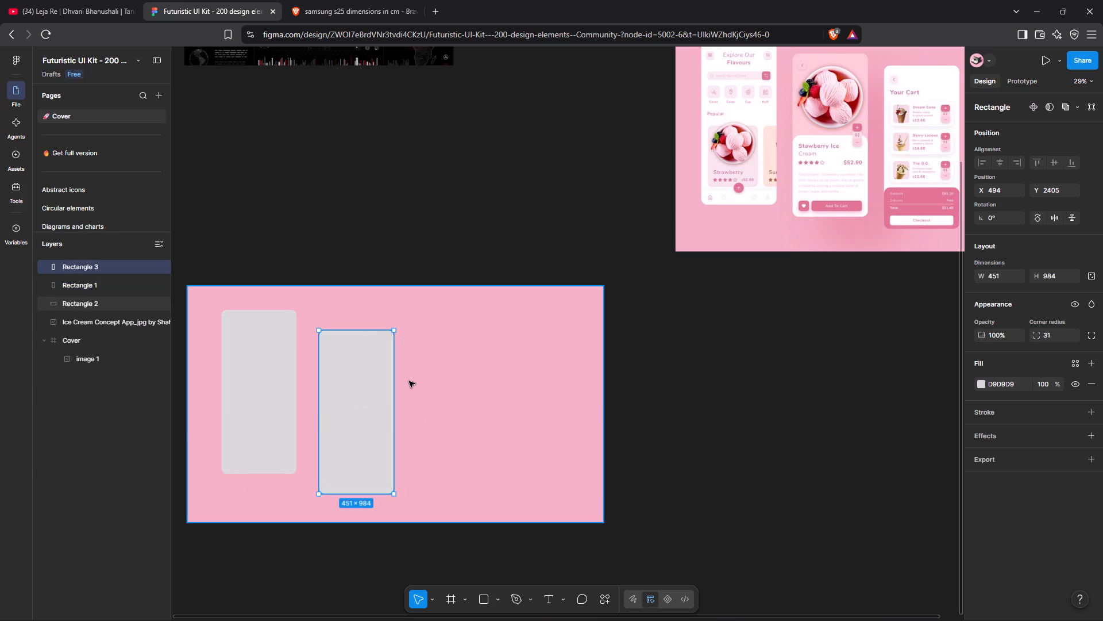
Duplicate the second phone rectangle and place the copy beside it, slightly lower, at about X 1078, Y 2502.
key("ctrl+d")
left_click_drag(364, 384, 365, 385)
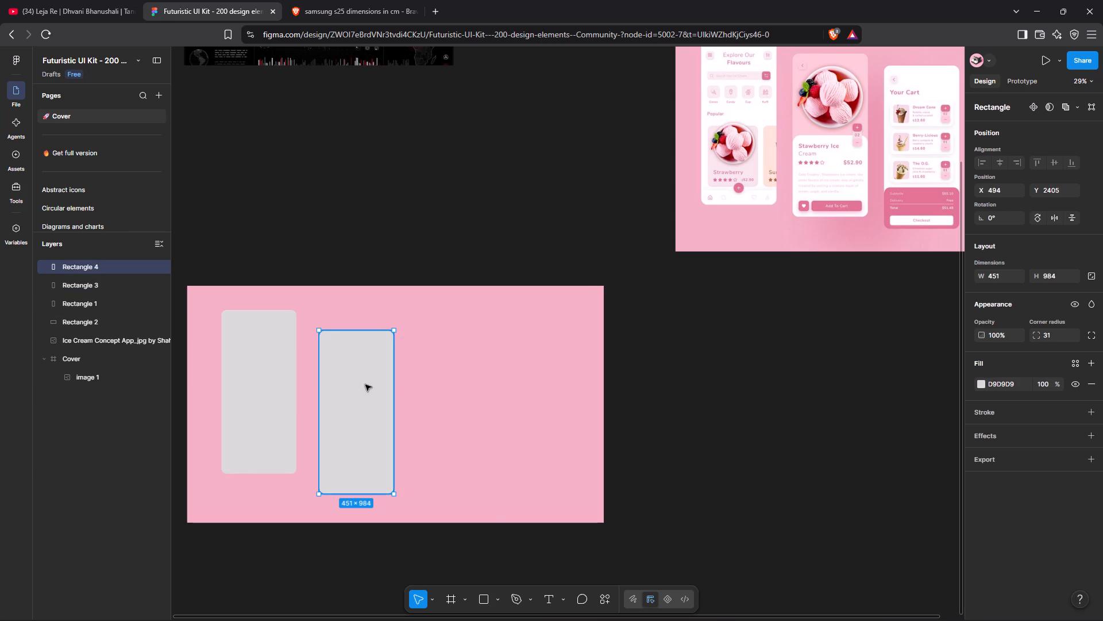
left_click_drag(365, 385, 460, 405)
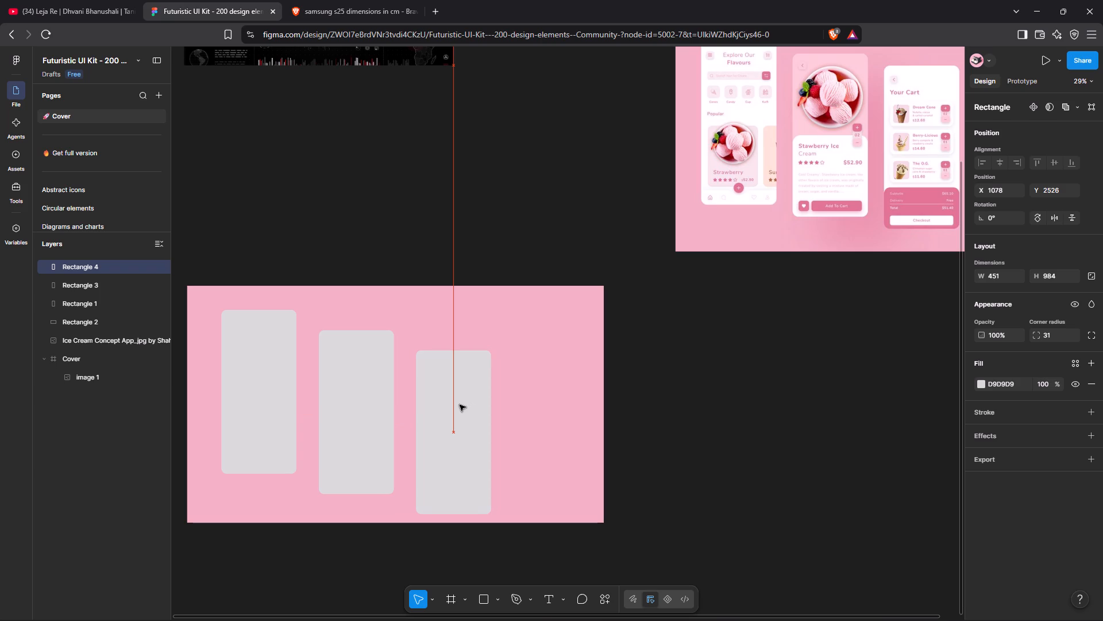
left_click_drag(460, 405, 459, 396)
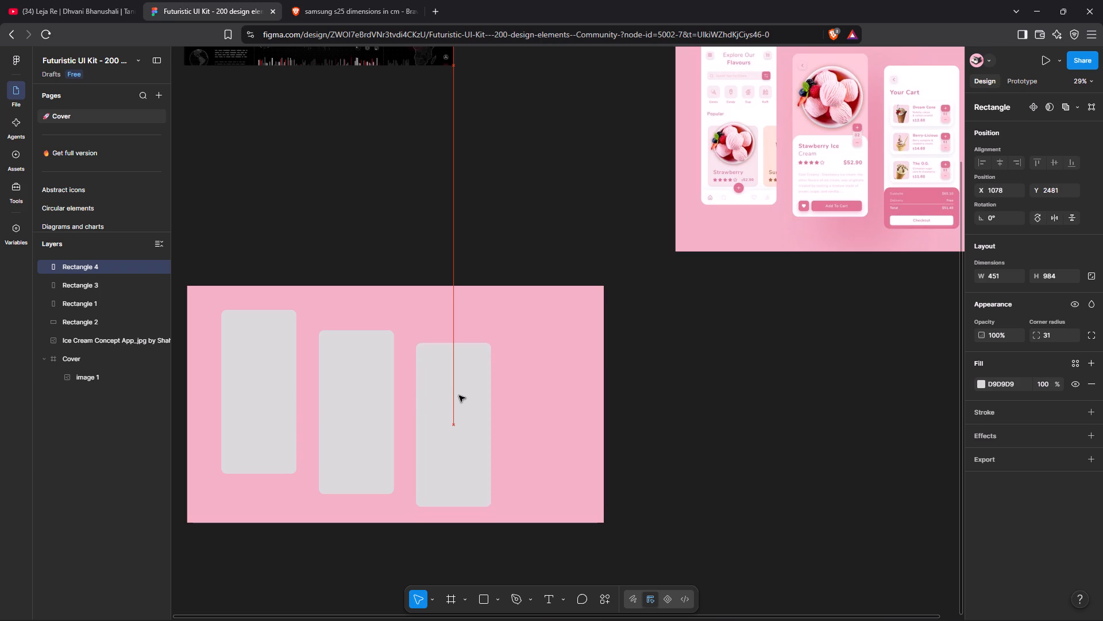
left_click_drag(459, 396, 461, 402)
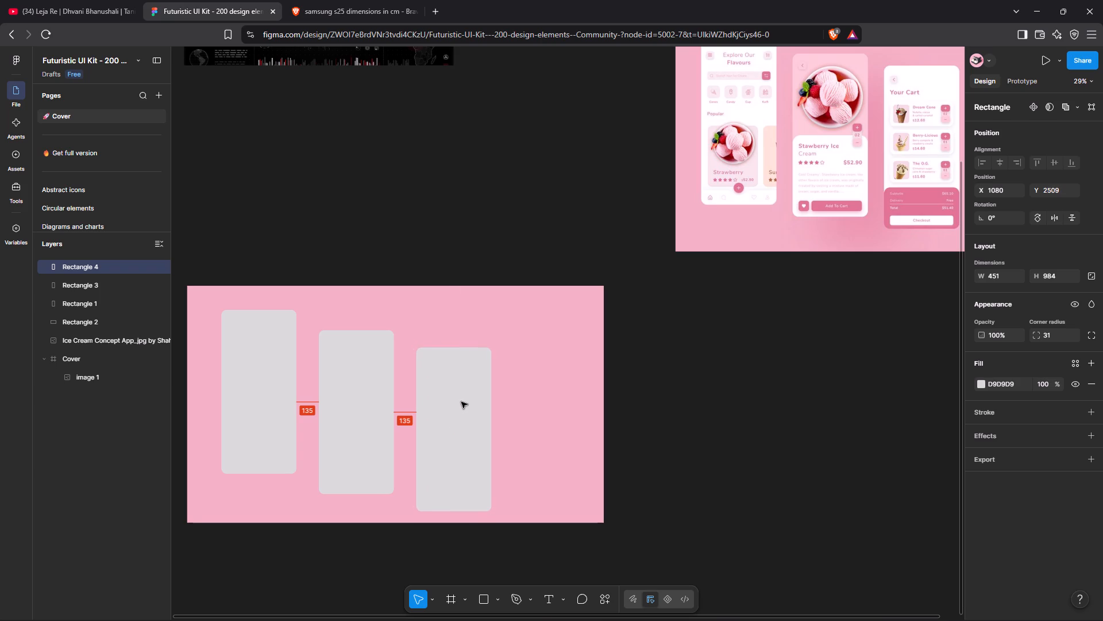
left_click_drag(461, 402, 461, 400)
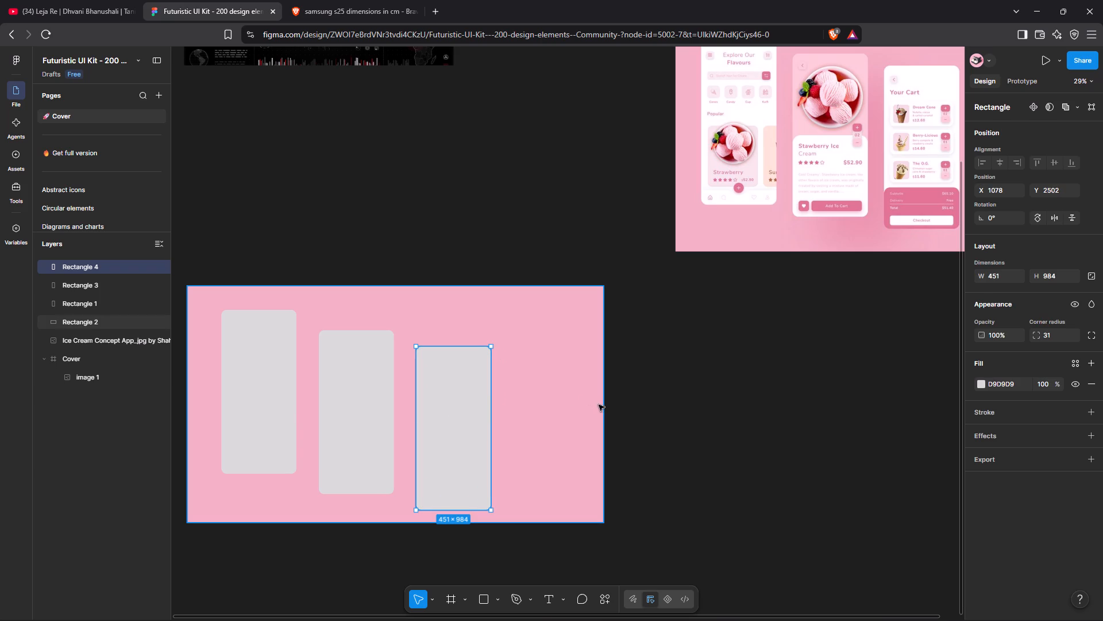
Narrow the pink background rectangle from its right edge to just past the third phone, and extend its bottom edge slightly downward.
left_click(620, 412)
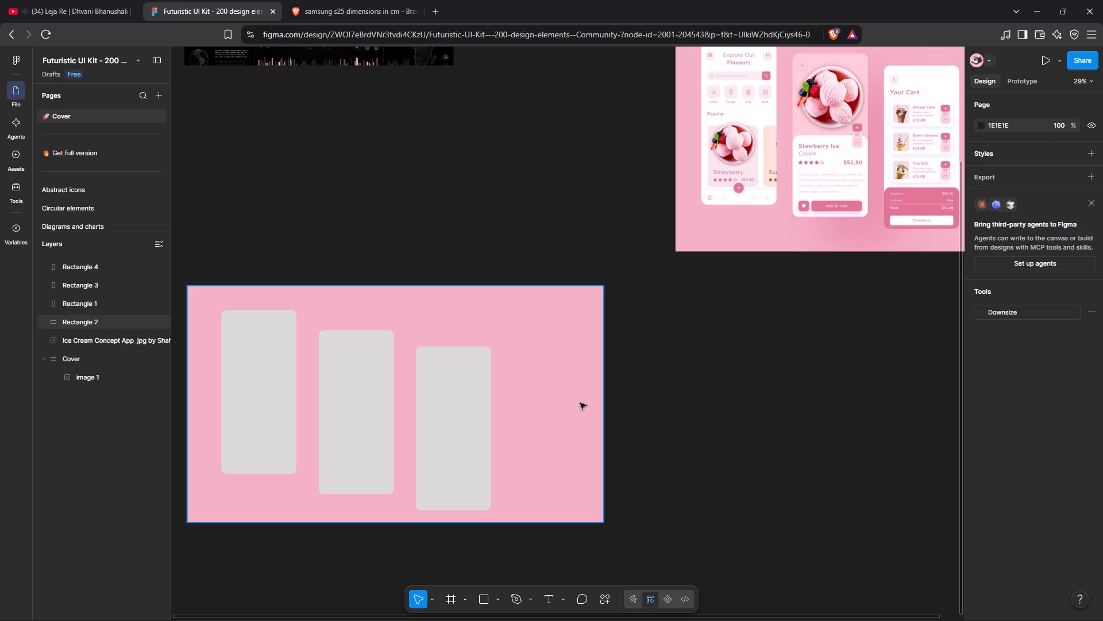
left_click(580, 403)
left_click_drag(604, 407, 526, 417)
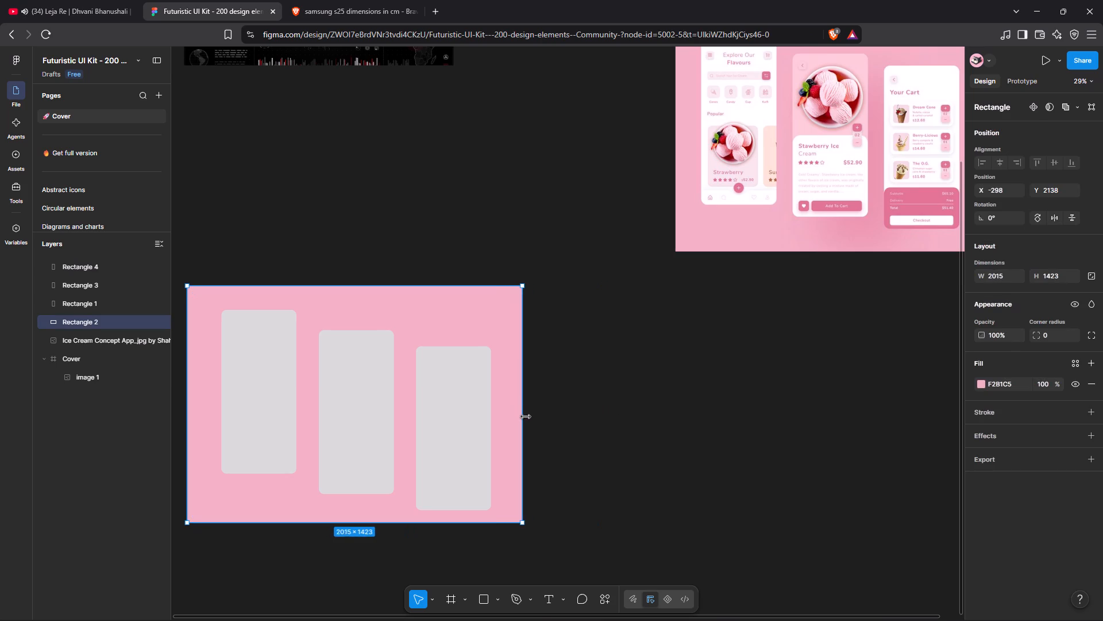
left_click_drag(526, 417, 528, 420)
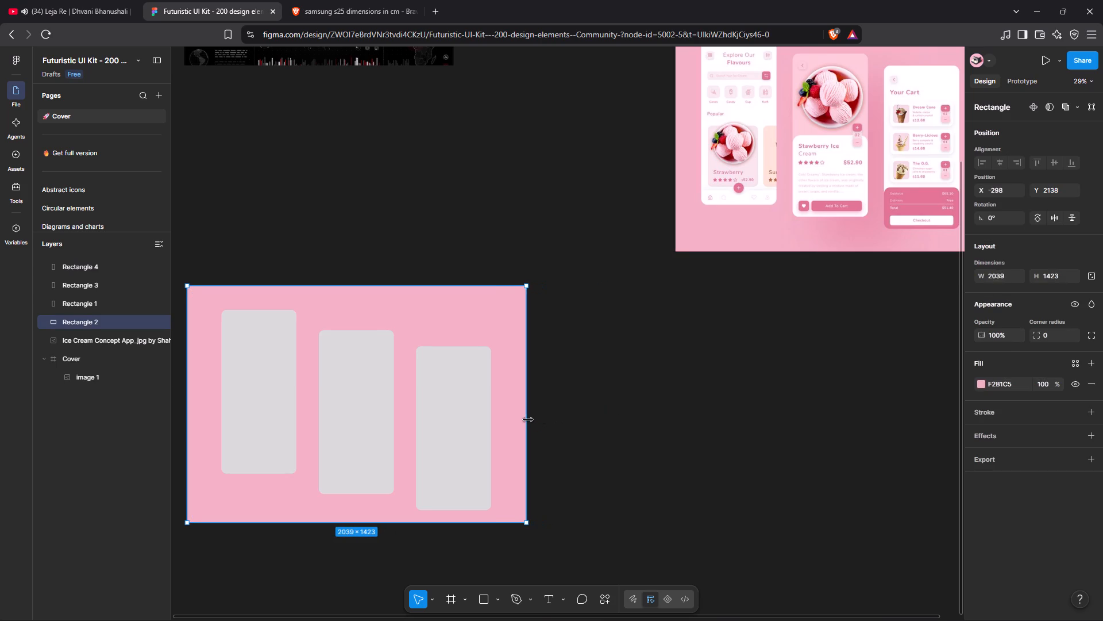
left_click_drag(528, 420, 535, 420)
left_click_drag(403, 524, 406, 536)
left_click(610, 367)
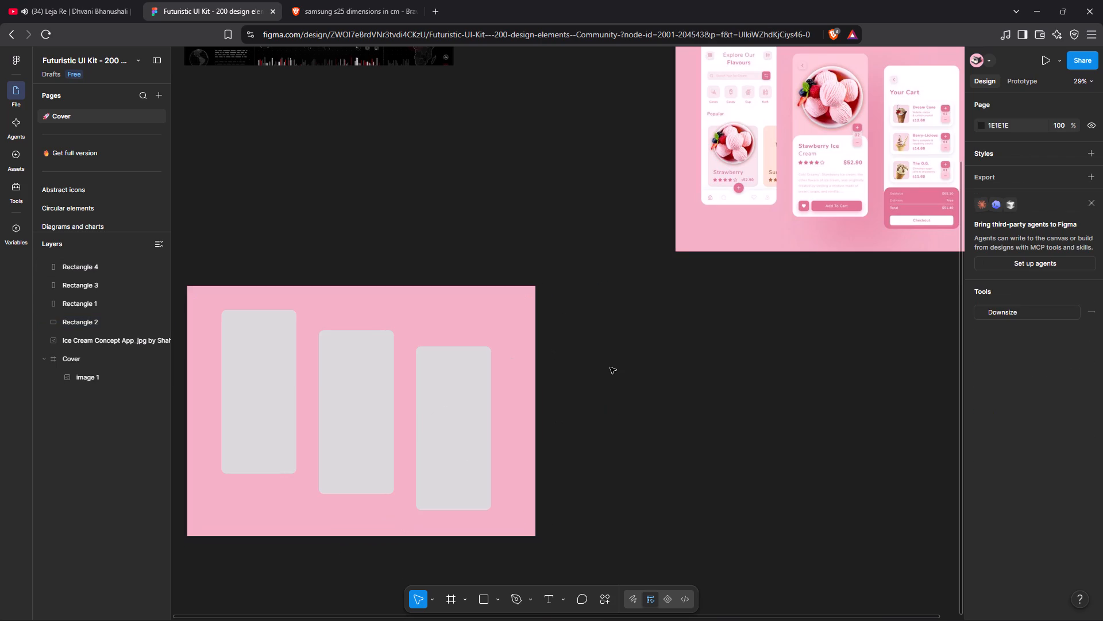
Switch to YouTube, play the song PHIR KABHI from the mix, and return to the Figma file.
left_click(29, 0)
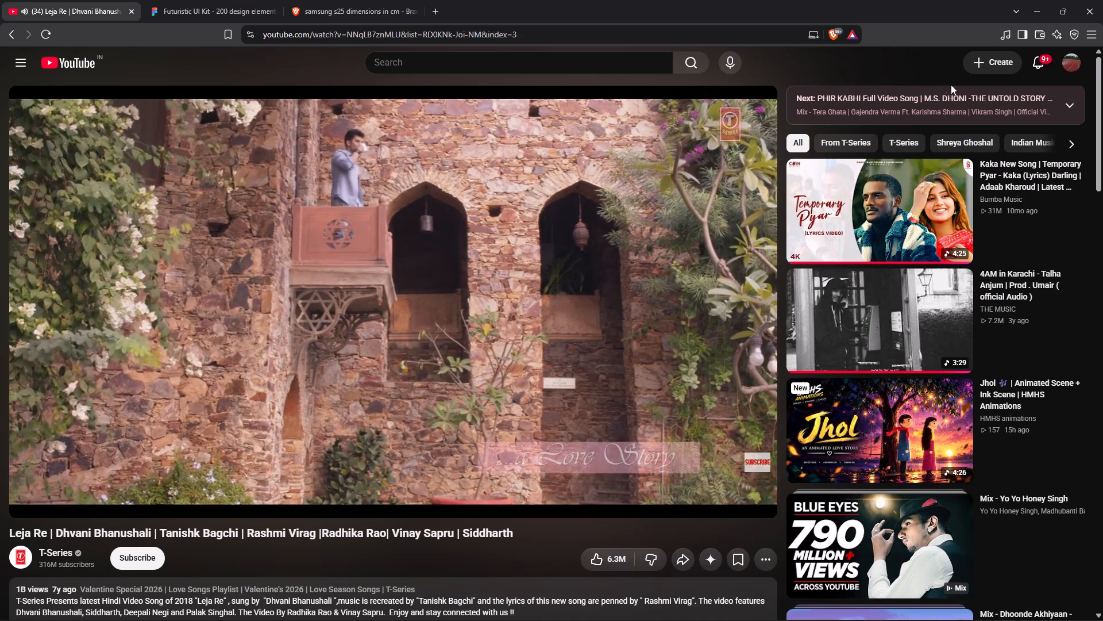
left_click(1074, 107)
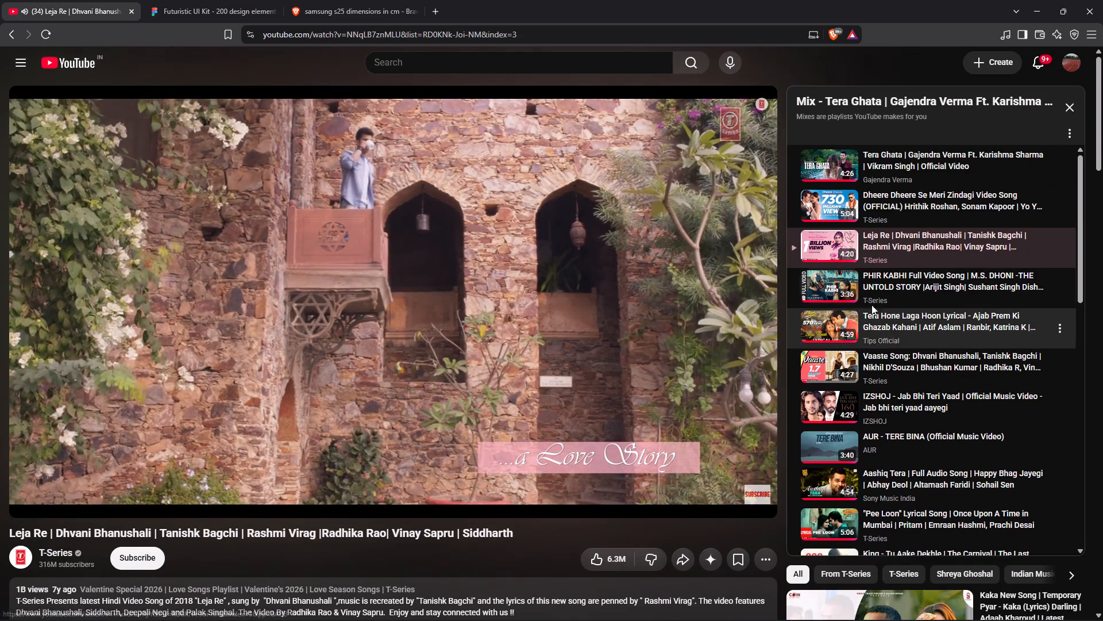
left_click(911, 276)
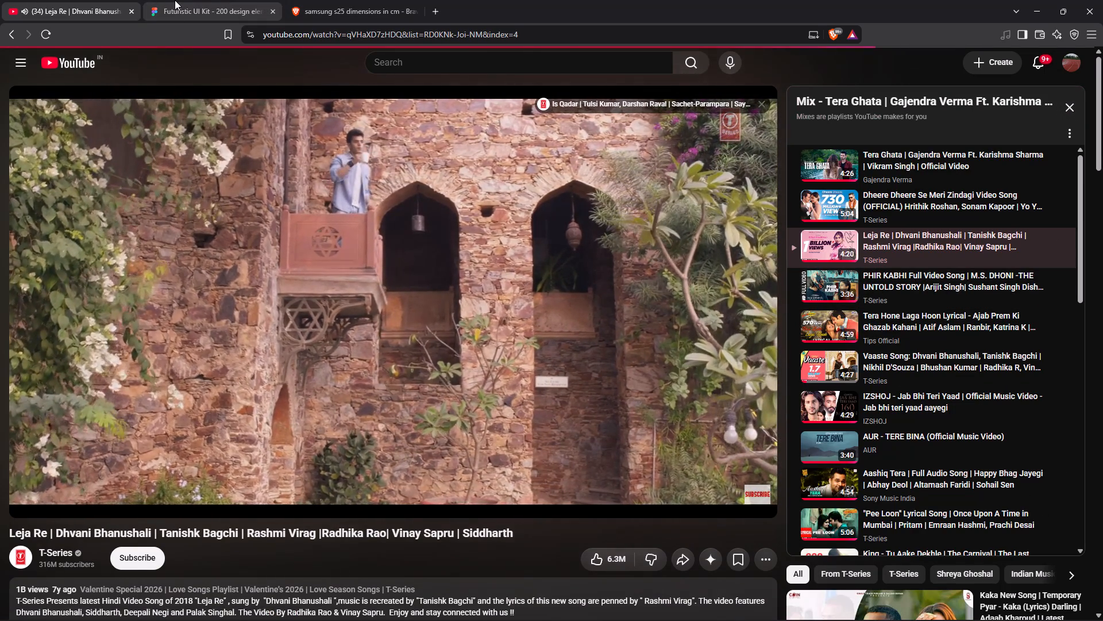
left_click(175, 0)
Close the browser page with the Samsung S25 dimensions search.
left_click(415, 12)
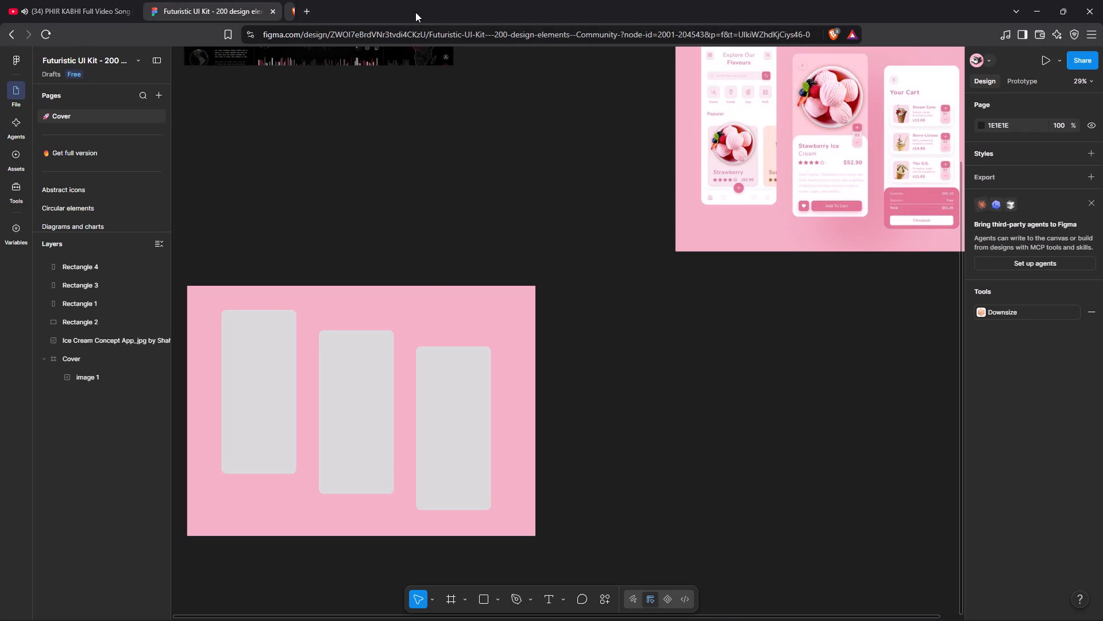
Move the pink background with its three phone rectangles up near the Cover frame, putting the first phone at about X 499, Y 1178.
scroll(271, 270, "right", 1)
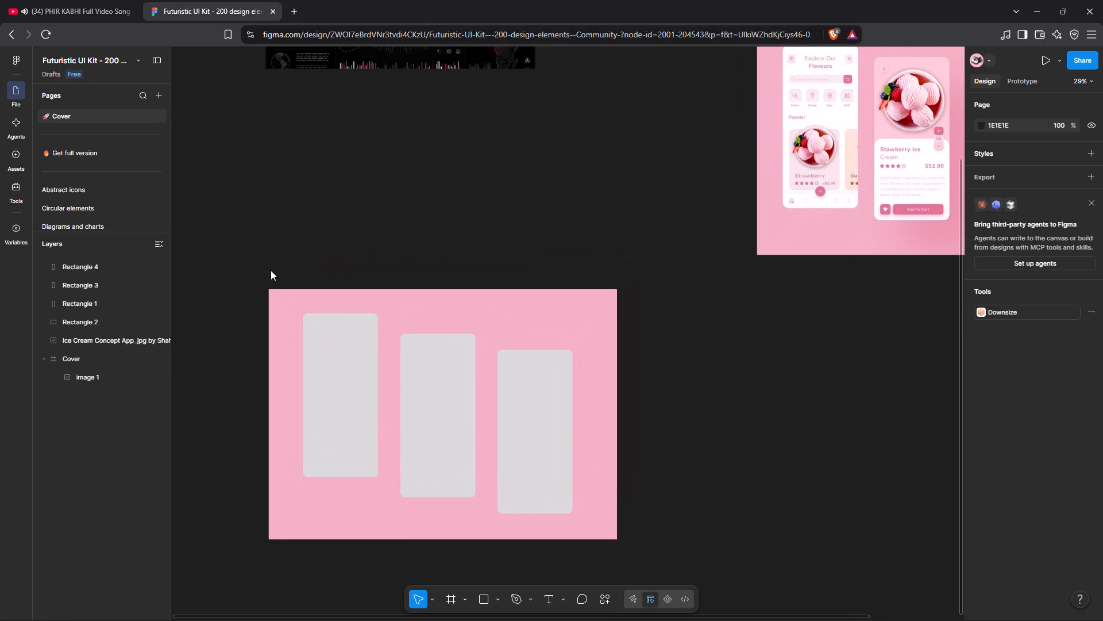
scroll(271, 270, "right", 1)
left_click_drag(608, 236, 240, 496)
left_click_drag(459, 421, 543, 236)
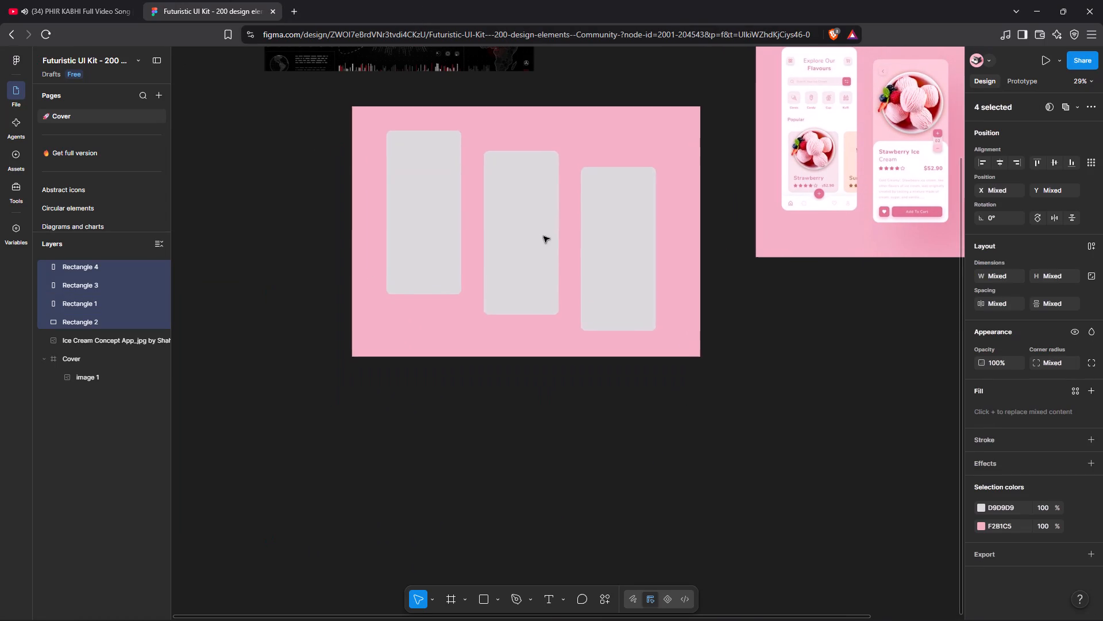
left_click_drag(543, 236, 557, 237)
left_click(510, 471)
Fill the first phone rectangle with white FFFEFF, sampled from the first phone screen of the reference image.
scroll(510, 471, "up", 3)
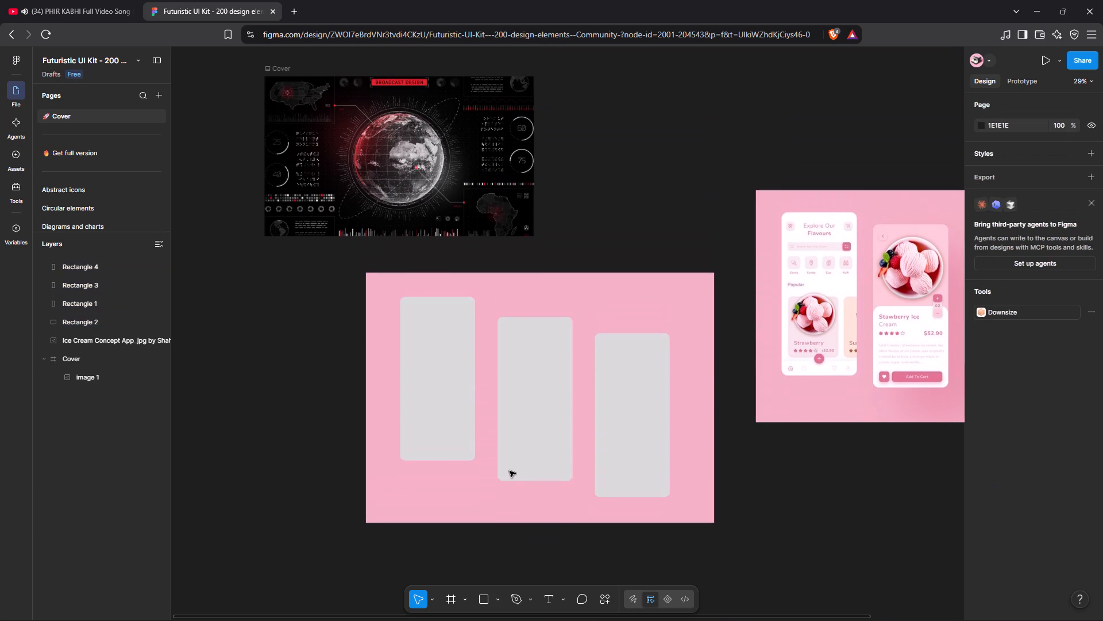
scroll(510, 471, "down", 3)
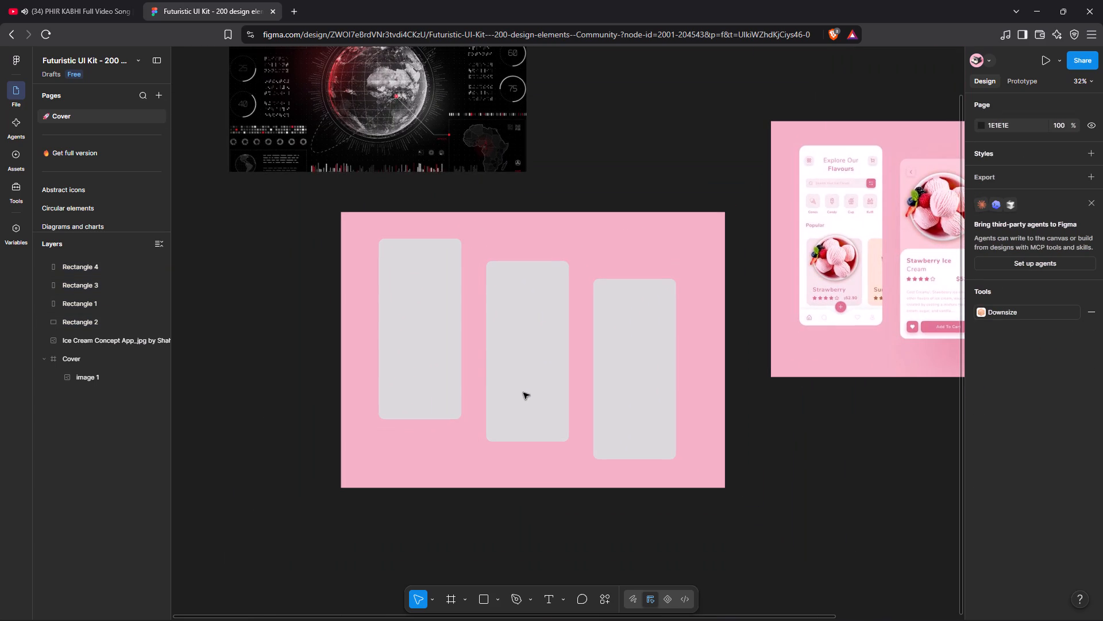
left_click(422, 329)
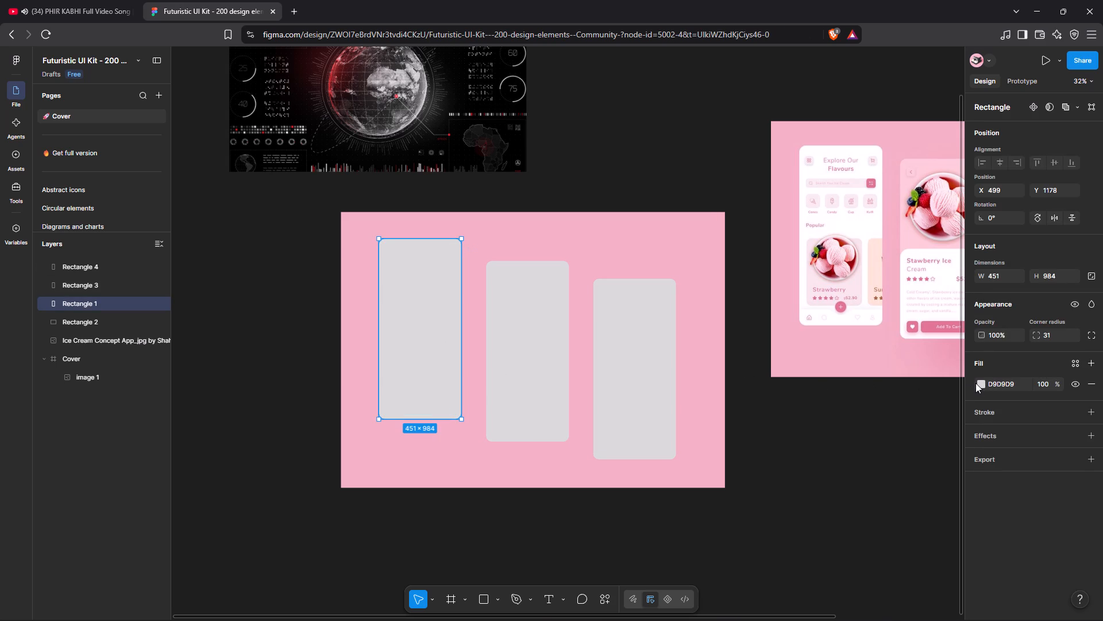
left_click(983, 385)
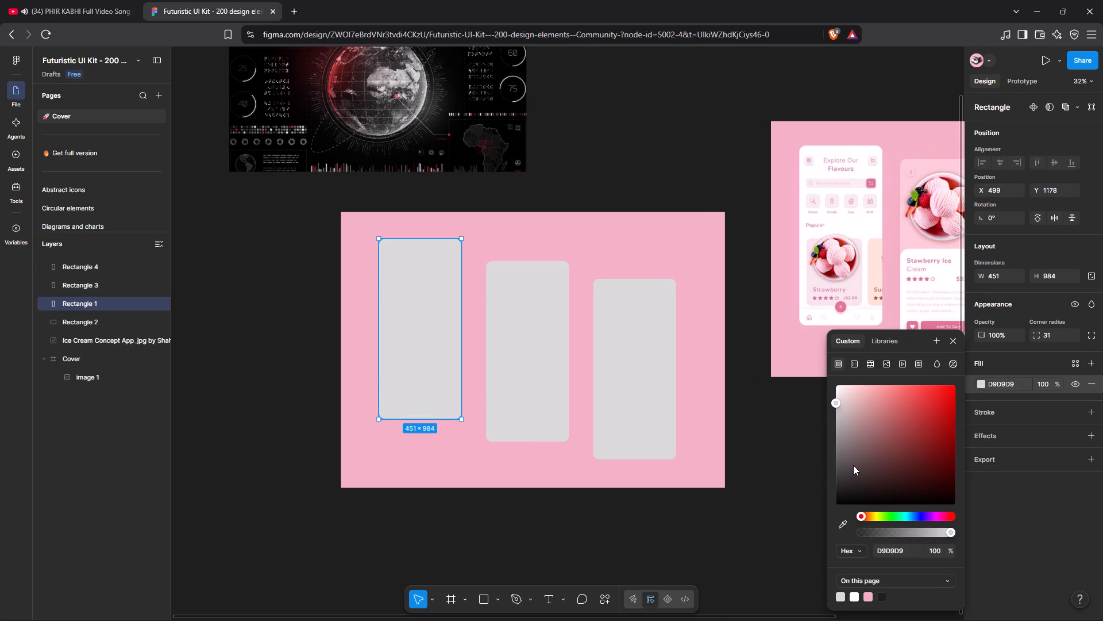
left_click(839, 524)
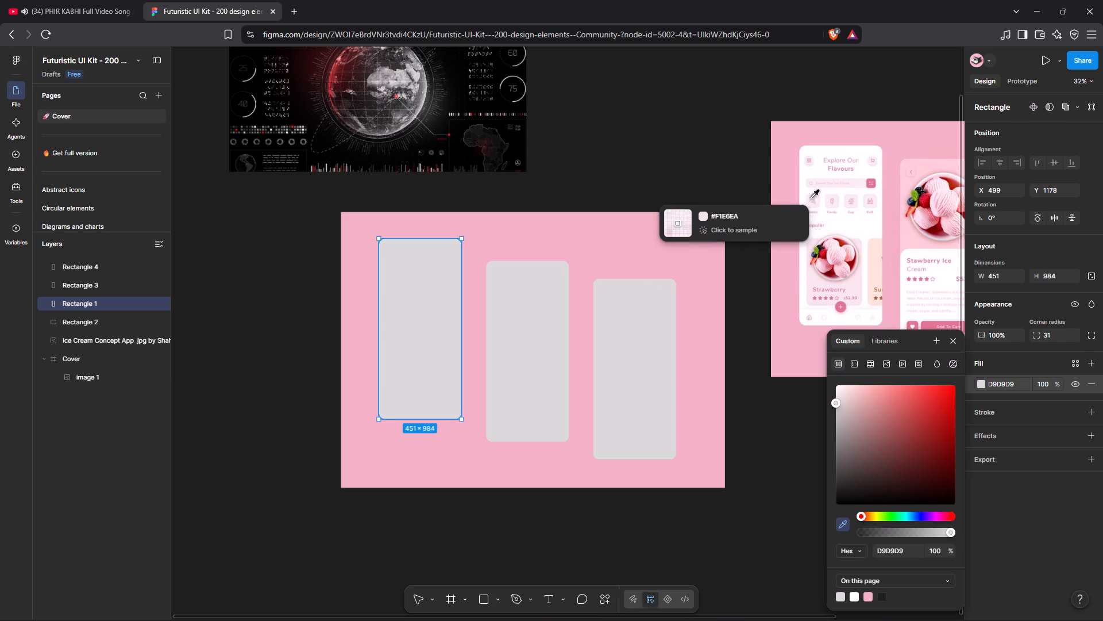
left_click(807, 232)
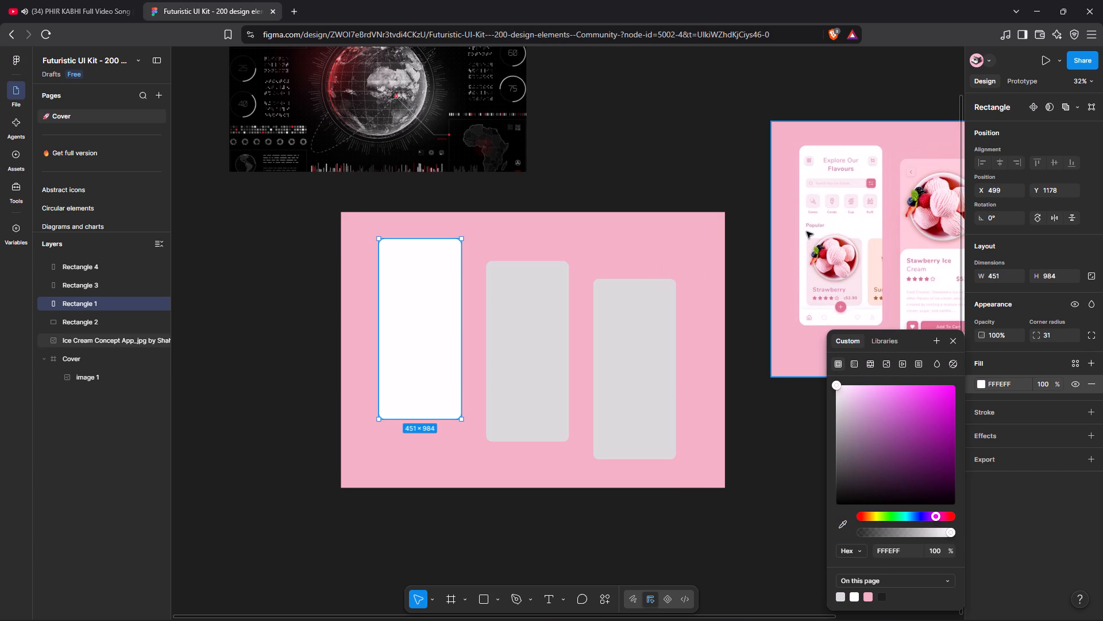
Fill the second phone rectangle with light pink FBCDDA, sampled from the middle phone screen of the reference image.
left_click(541, 396)
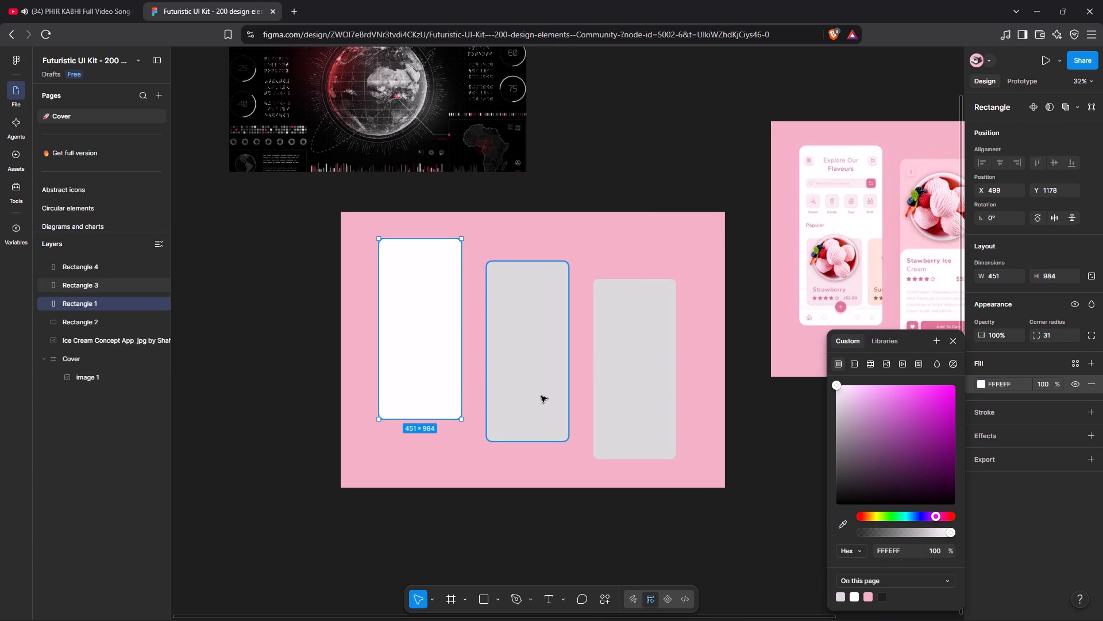
left_click(978, 382)
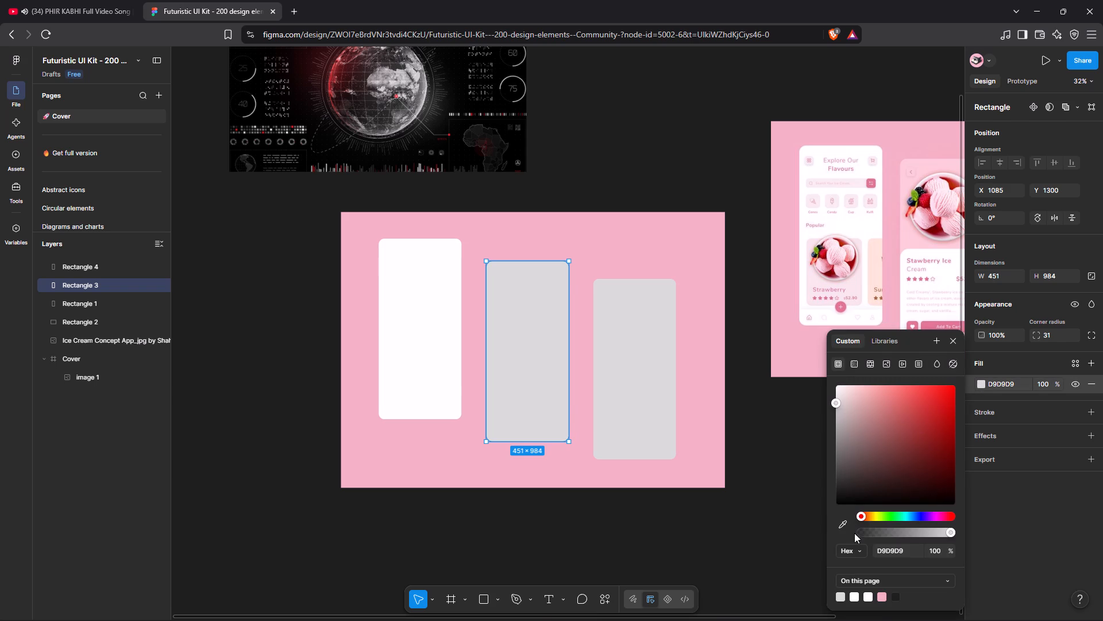
left_click(842, 523)
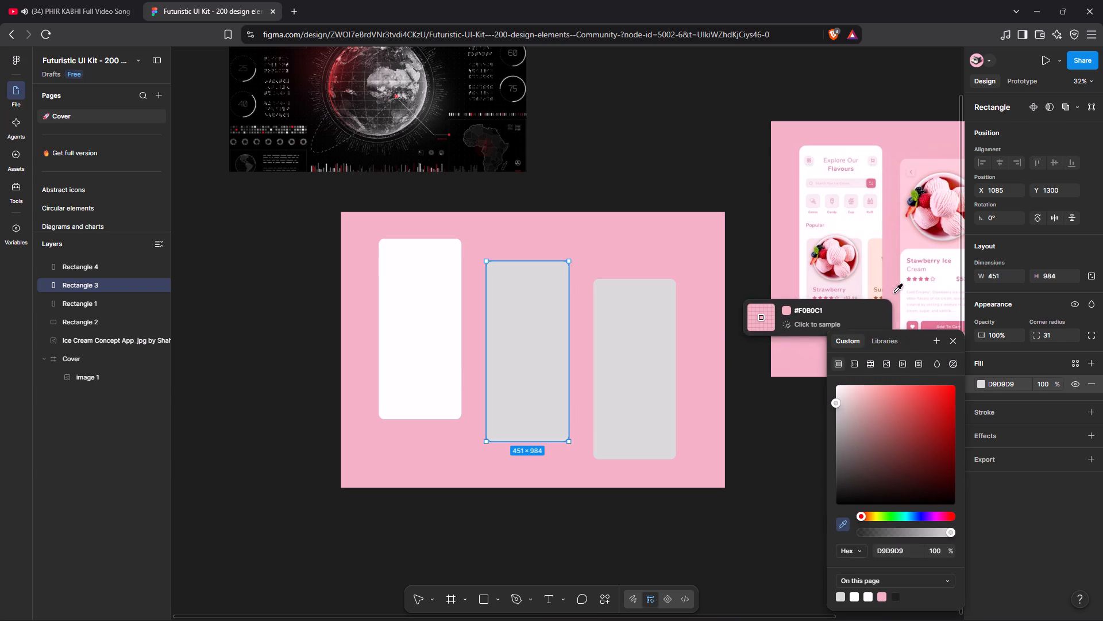
left_click(913, 237)
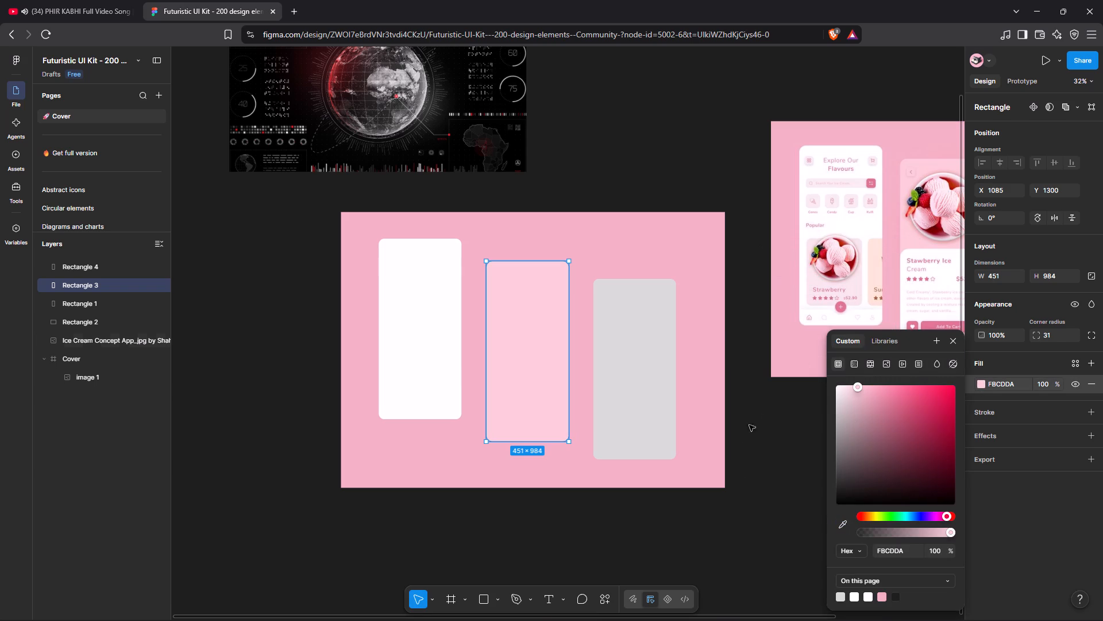
right_click(774, 441)
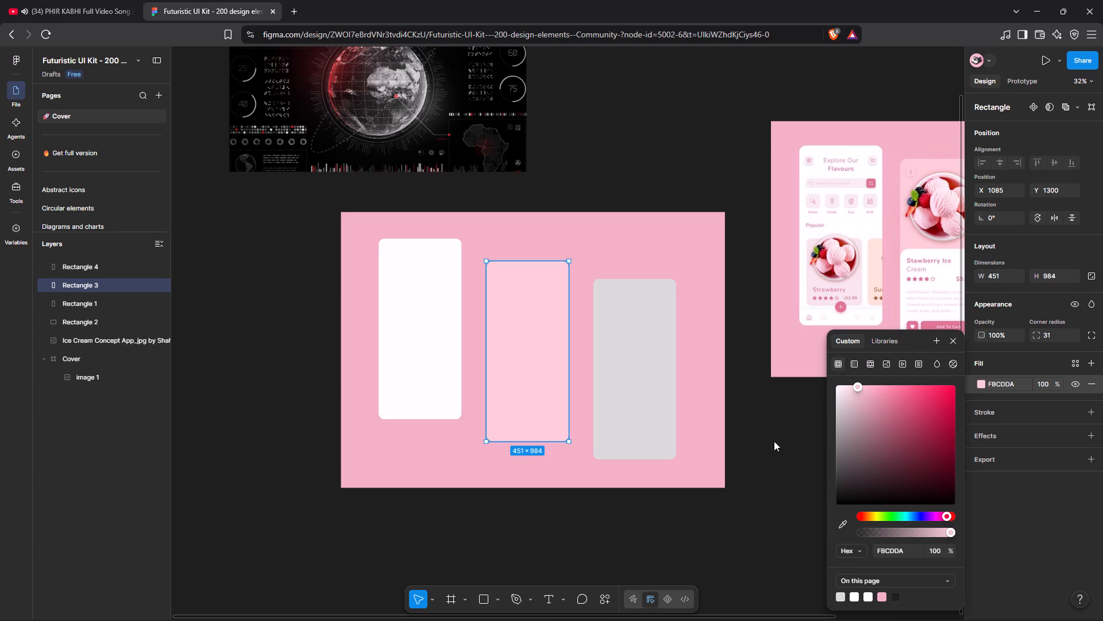
left_click(774, 441)
left_click(774, 441)
Fill the third phone rectangle with white FFFFFF, sampled from the Your Cart screen of the reference image.
scroll(774, 441, "left", 4)
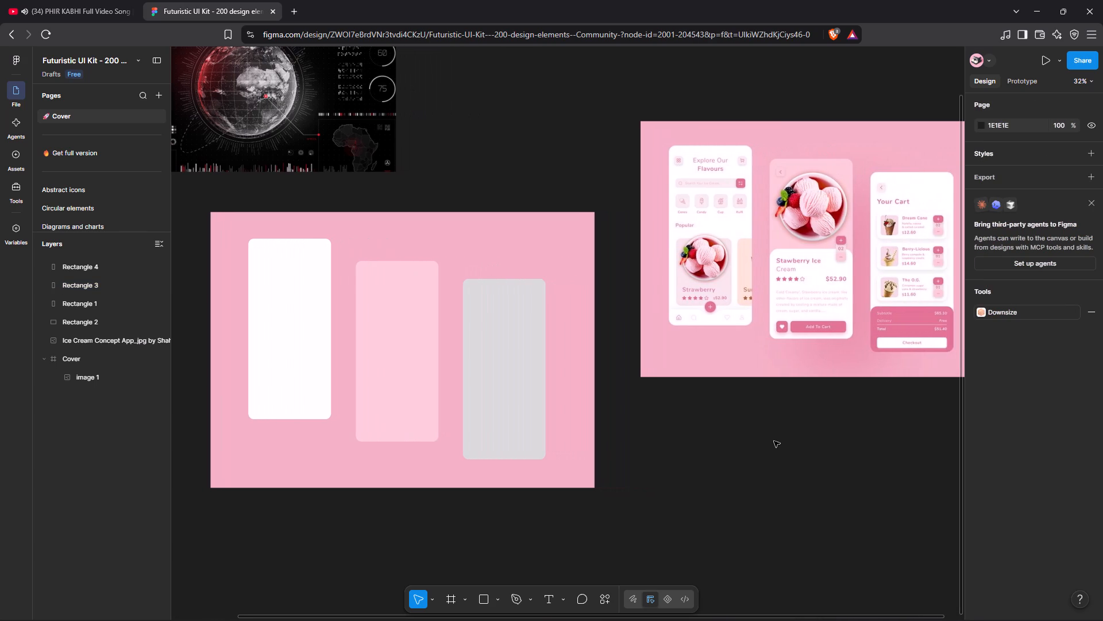
left_click(511, 427)
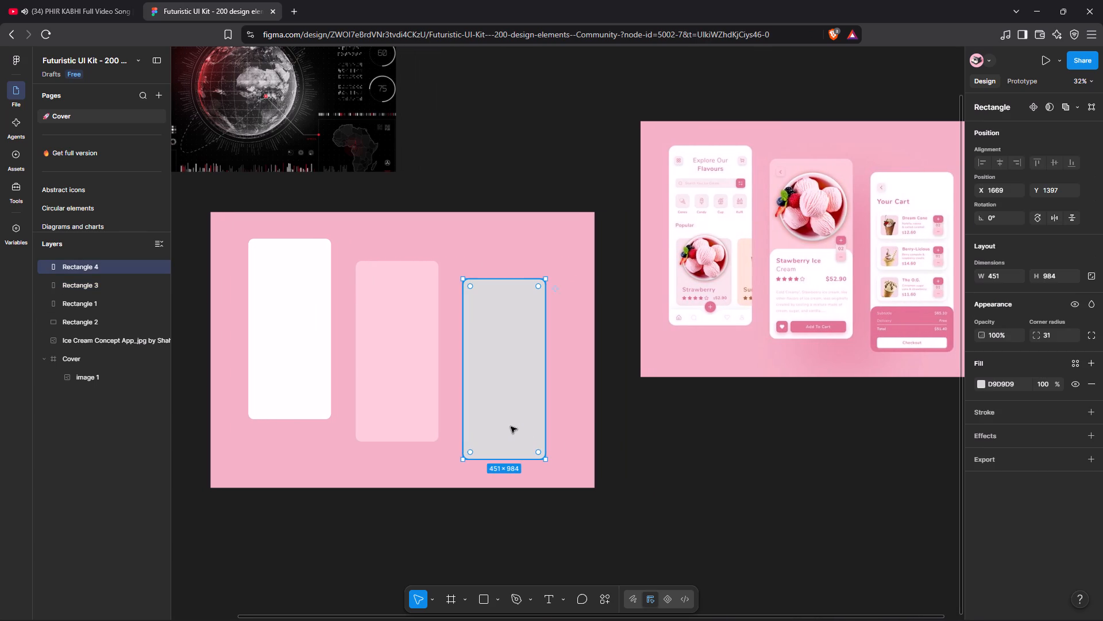
left_click(980, 386)
left_click(840, 527)
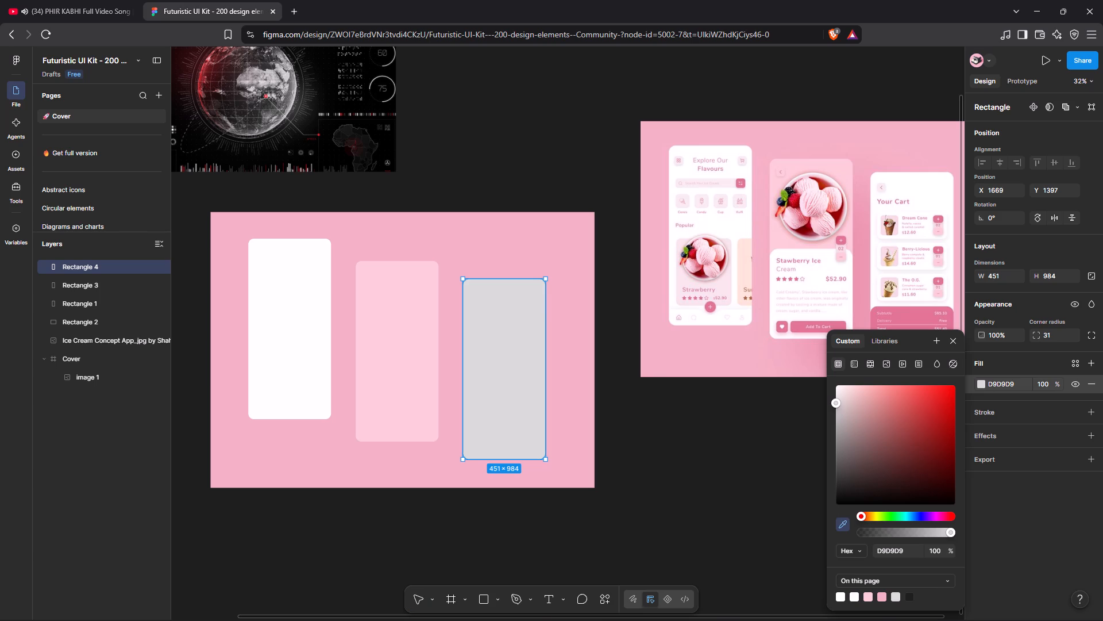
left_click(941, 201)
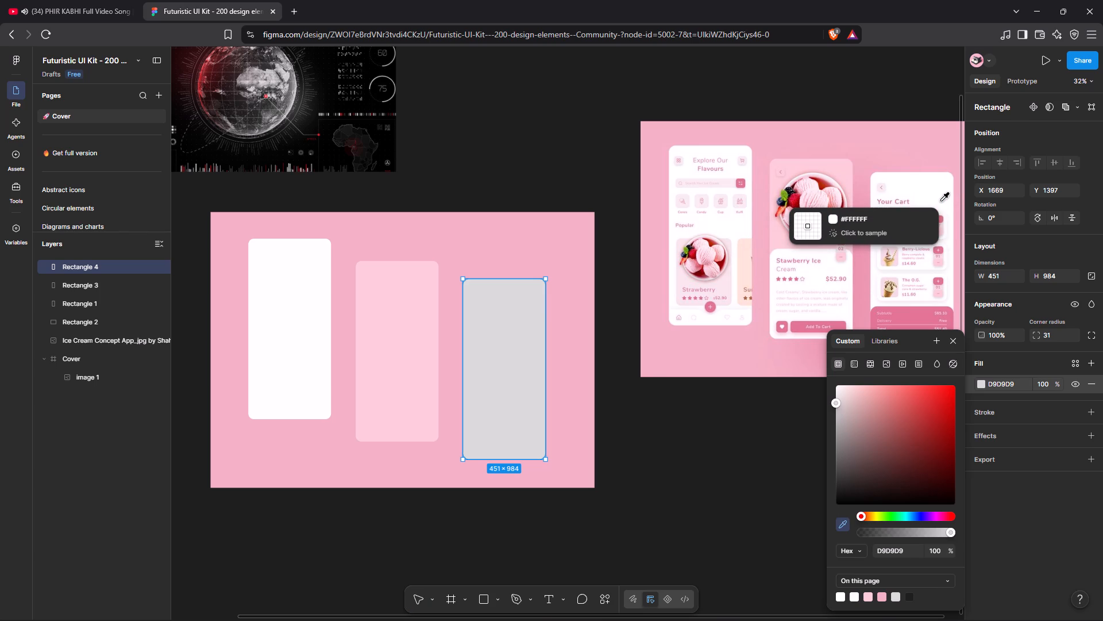
left_click(686, 508)
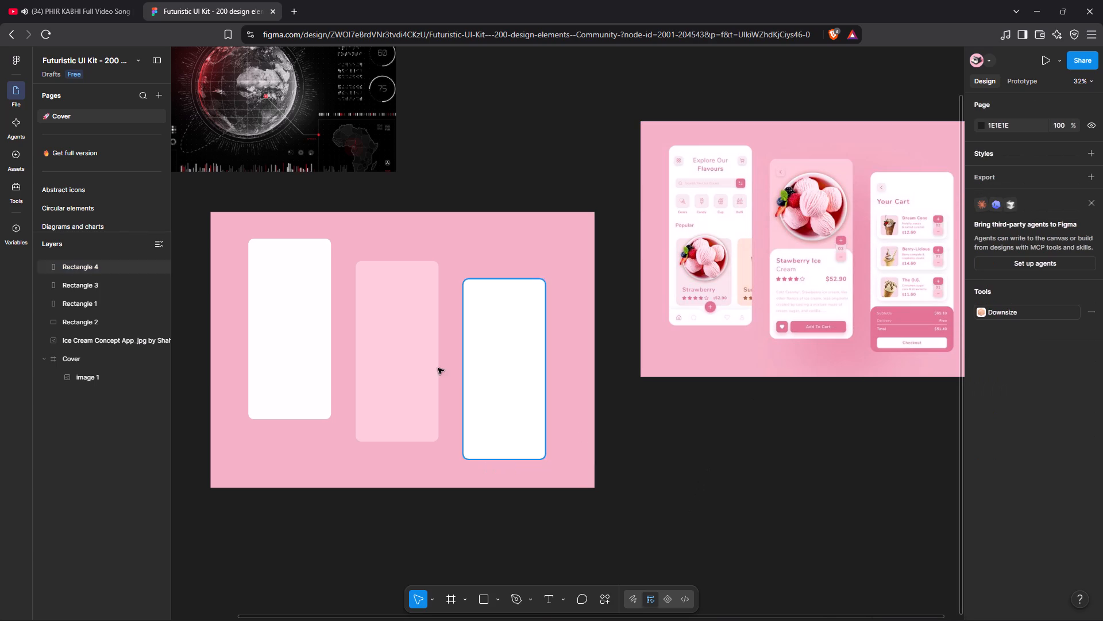
Check the reference's first phone edges and add a black 000000 inside stroke, weight 1, at 36% opacity to the first phone rectangle.
left_click(303, 320)
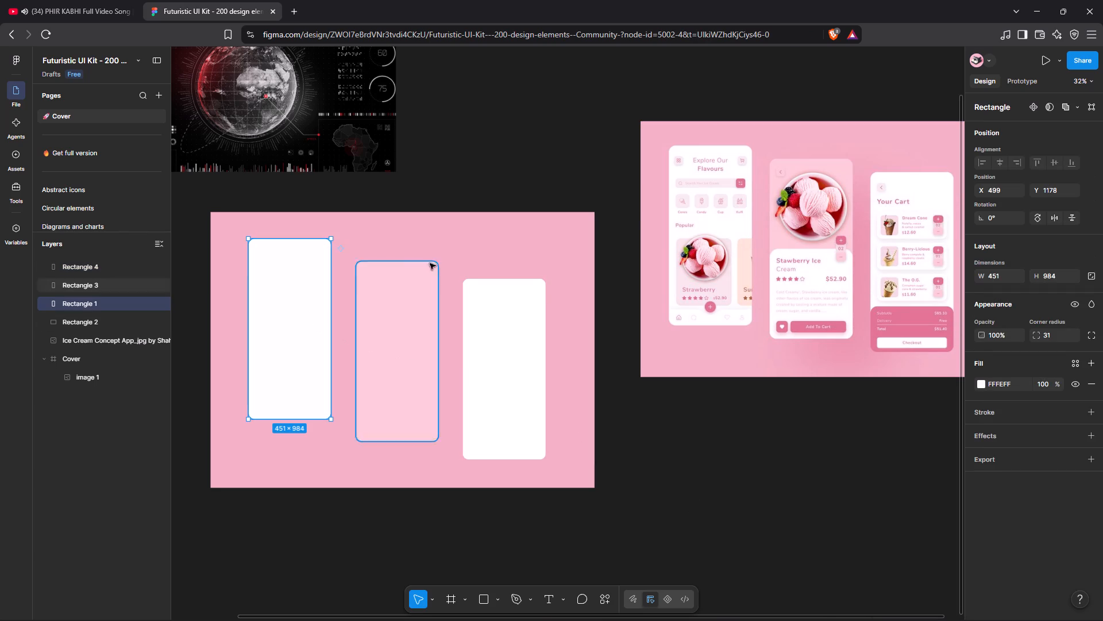
scroll(690, 149, "right", 1)
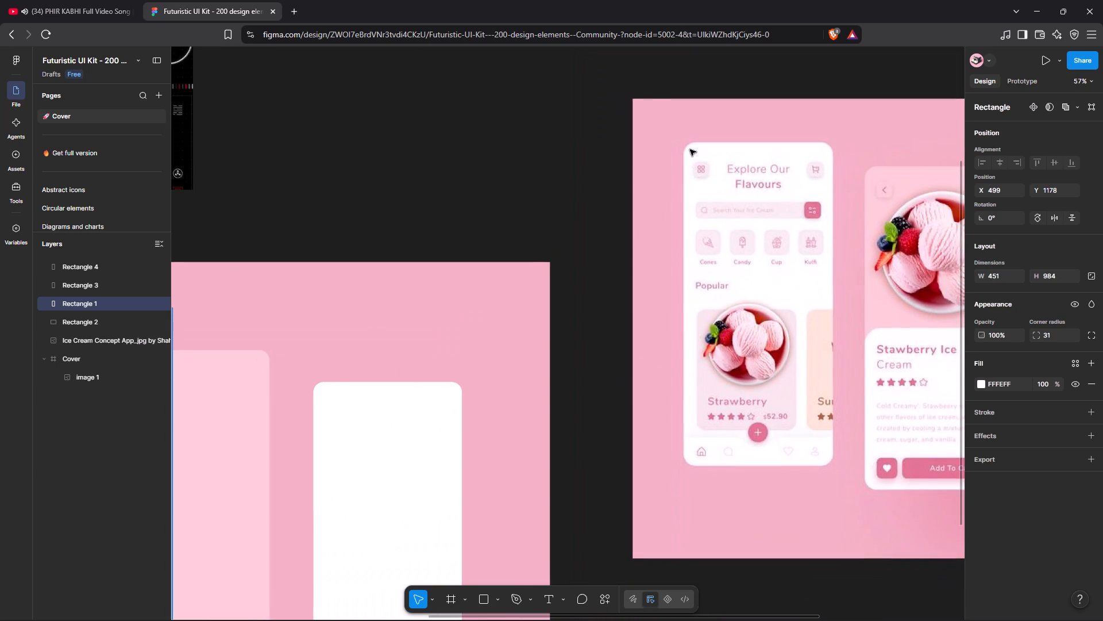
scroll(690, 149, "right", 7)
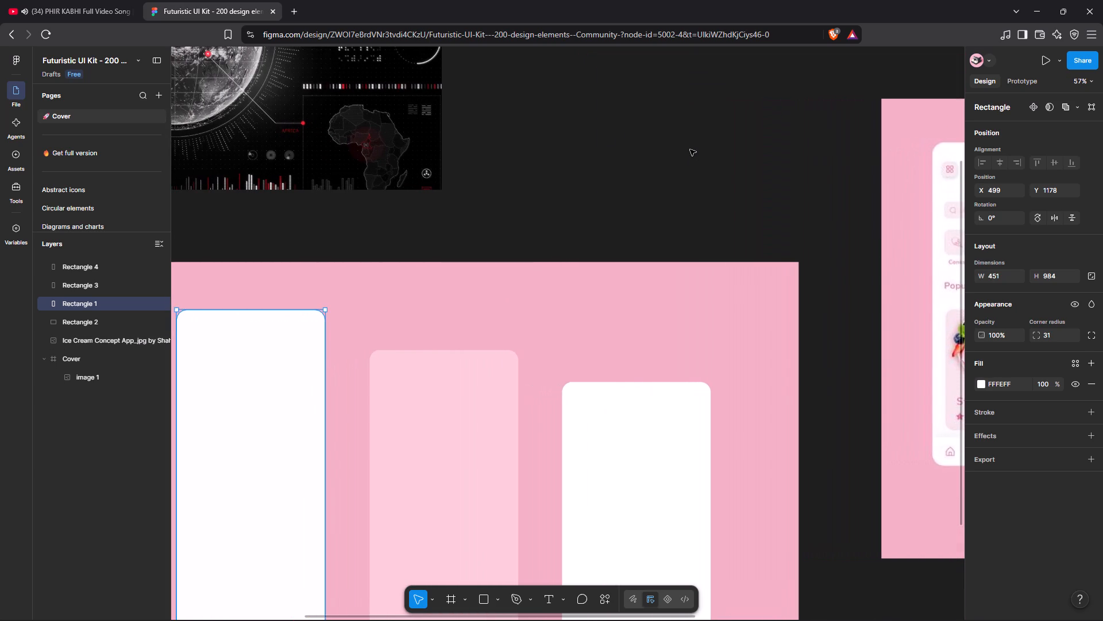
scroll(690, 149, "right", 2)
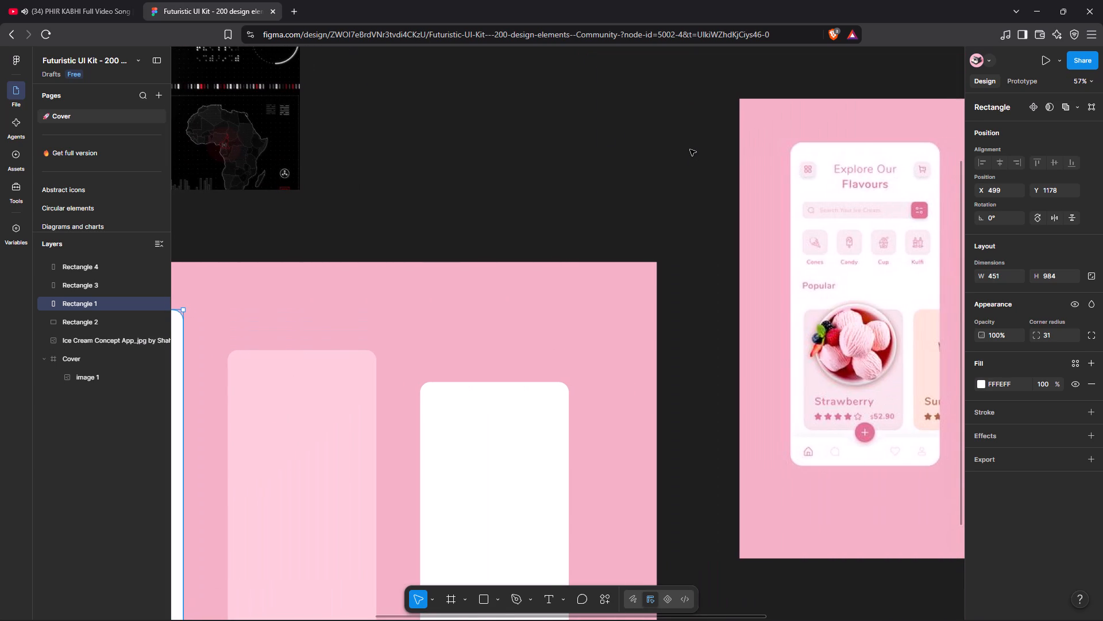
scroll(690, 149, "right", 3)
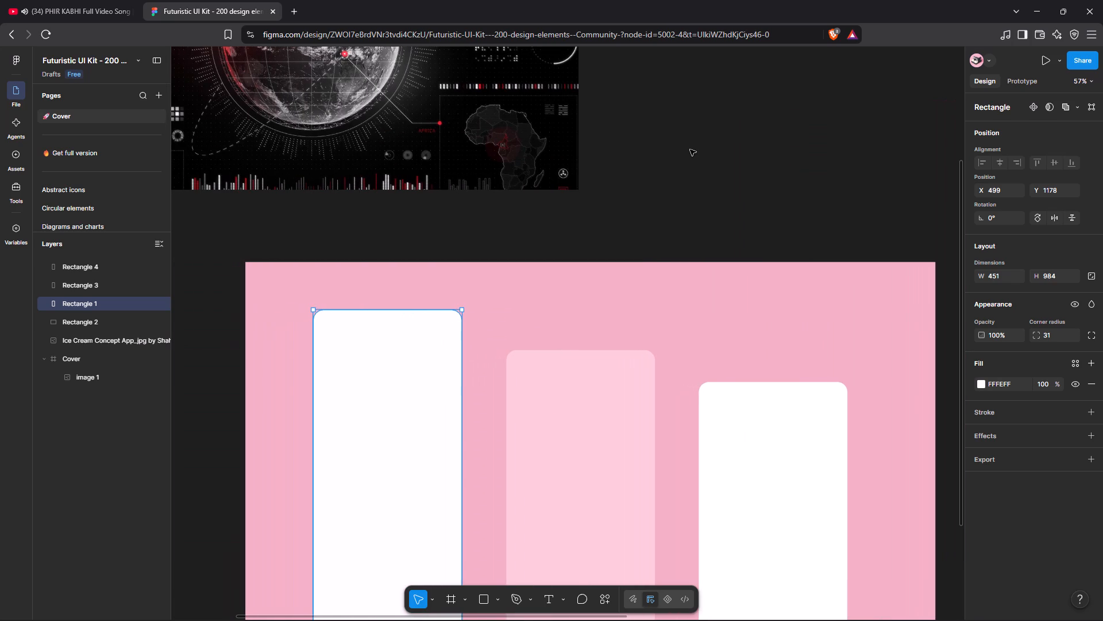
scroll(660, 219, "down", 1)
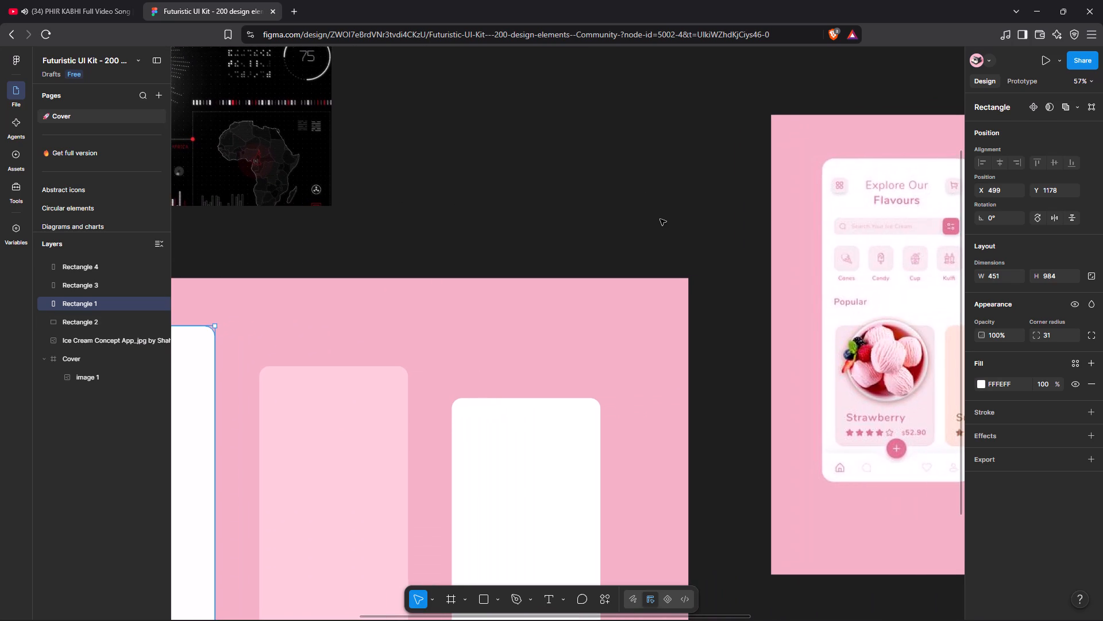
scroll(660, 219, "down", 1)
left_click(312, 395)
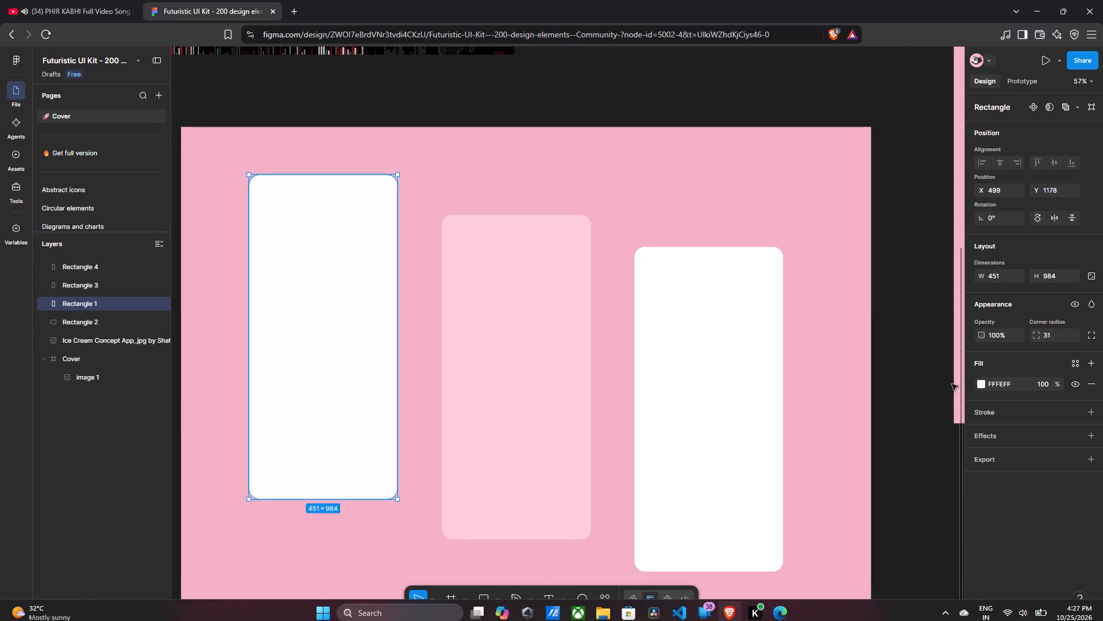
left_click(1092, 412)
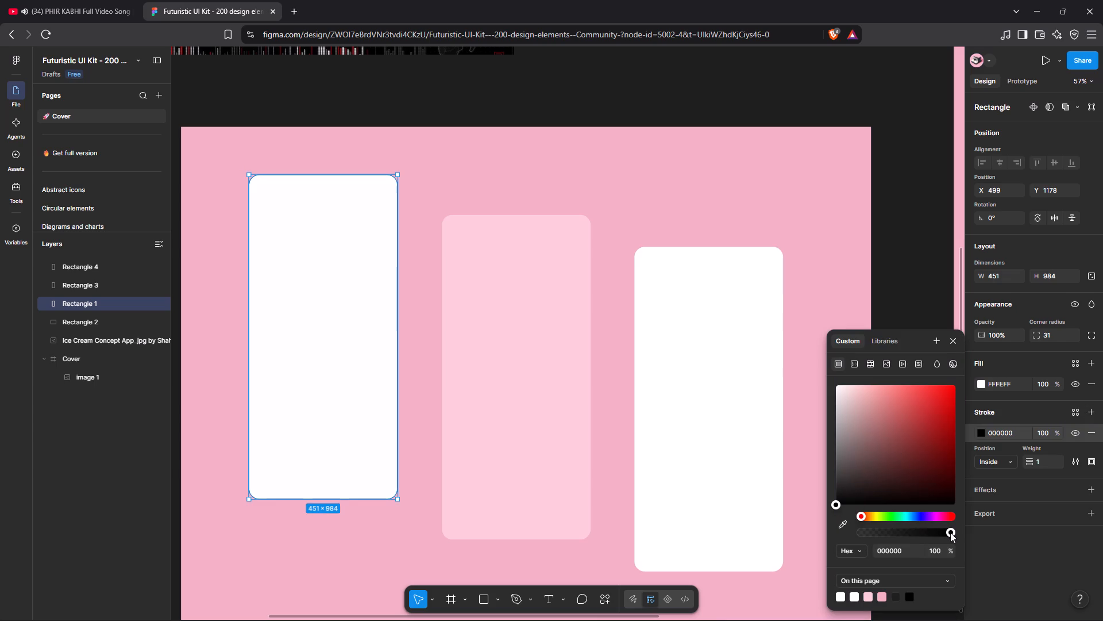
left_click_drag(950, 532, 893, 533)
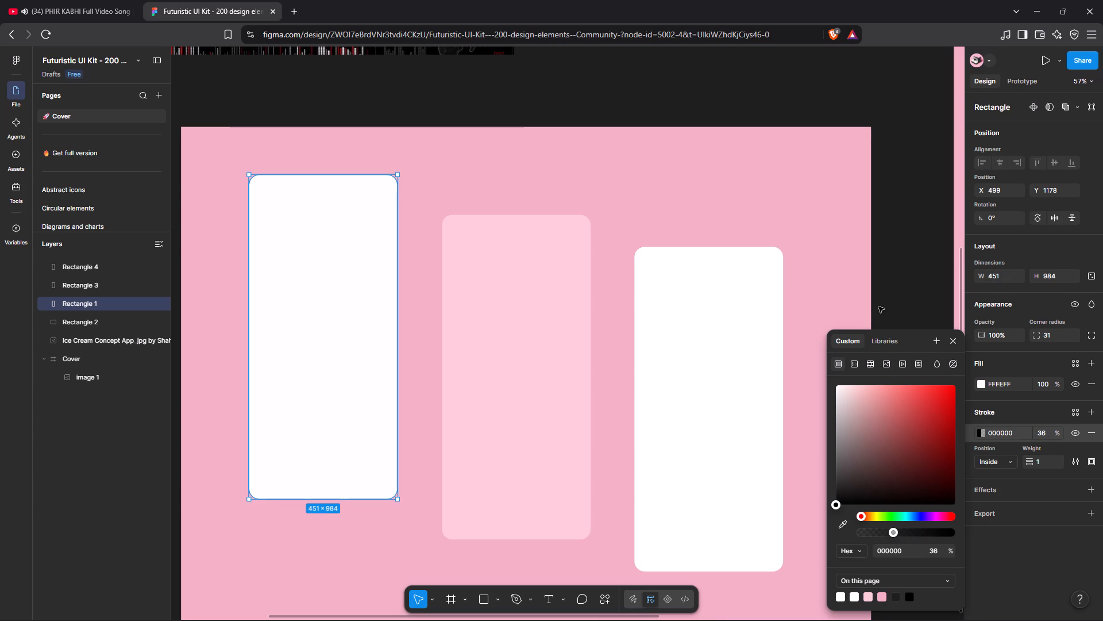
left_click(878, 306)
left_click(878, 306)
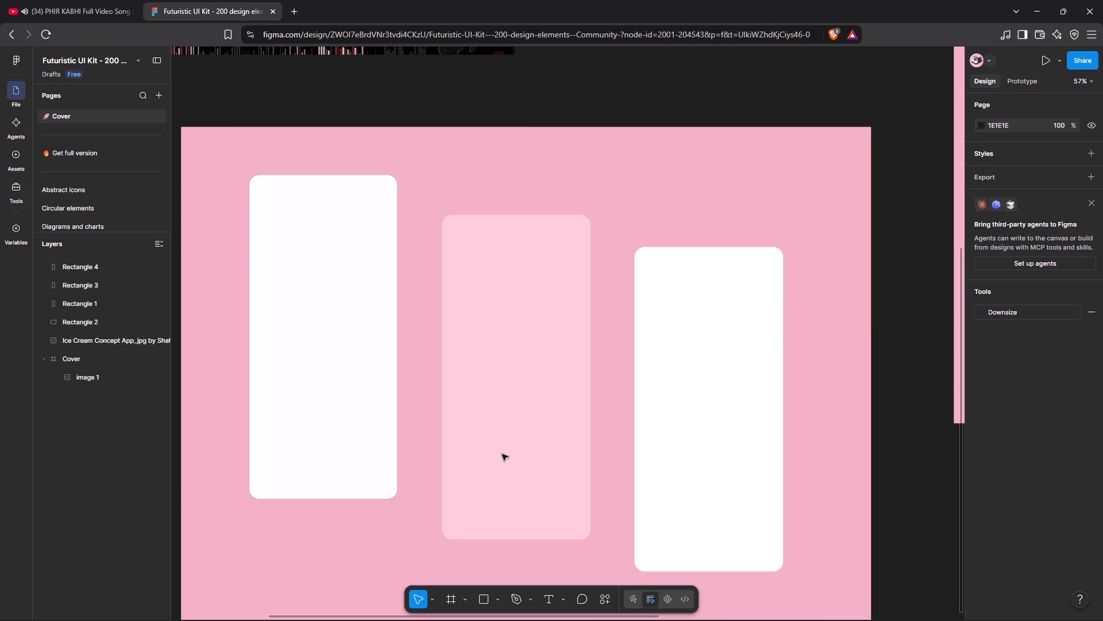
Add a black 000000 inside stroke of weight 1 at 54% opacity to the second, light pink phone rectangle.
left_click(502, 454)
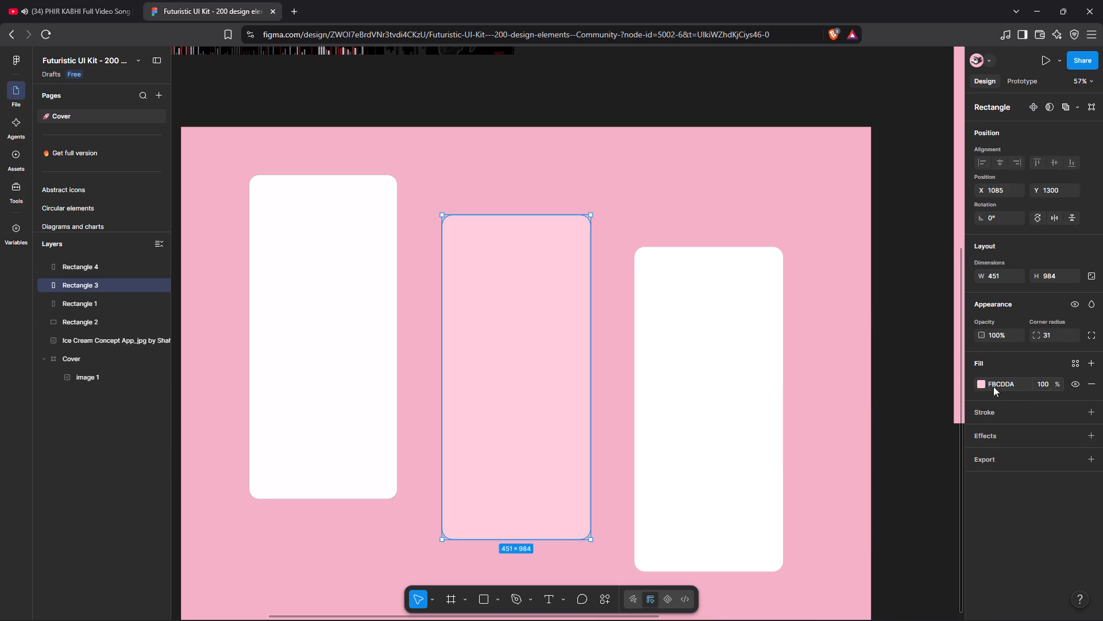
left_click(1092, 416)
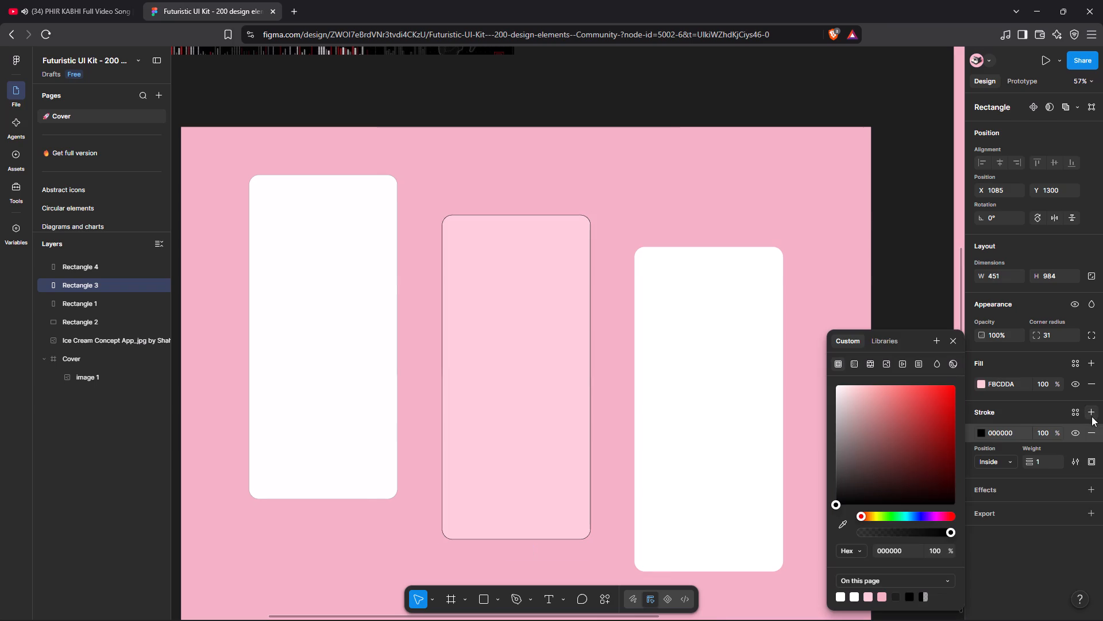
left_click_drag(952, 532, 920, 530)
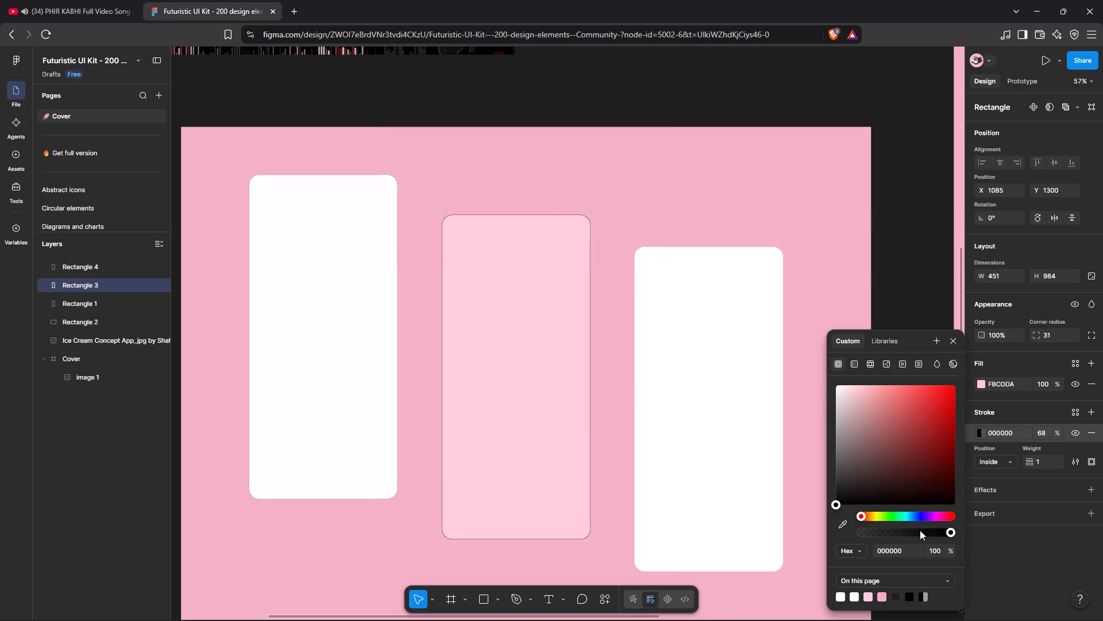
left_click_drag(920, 530, 909, 532)
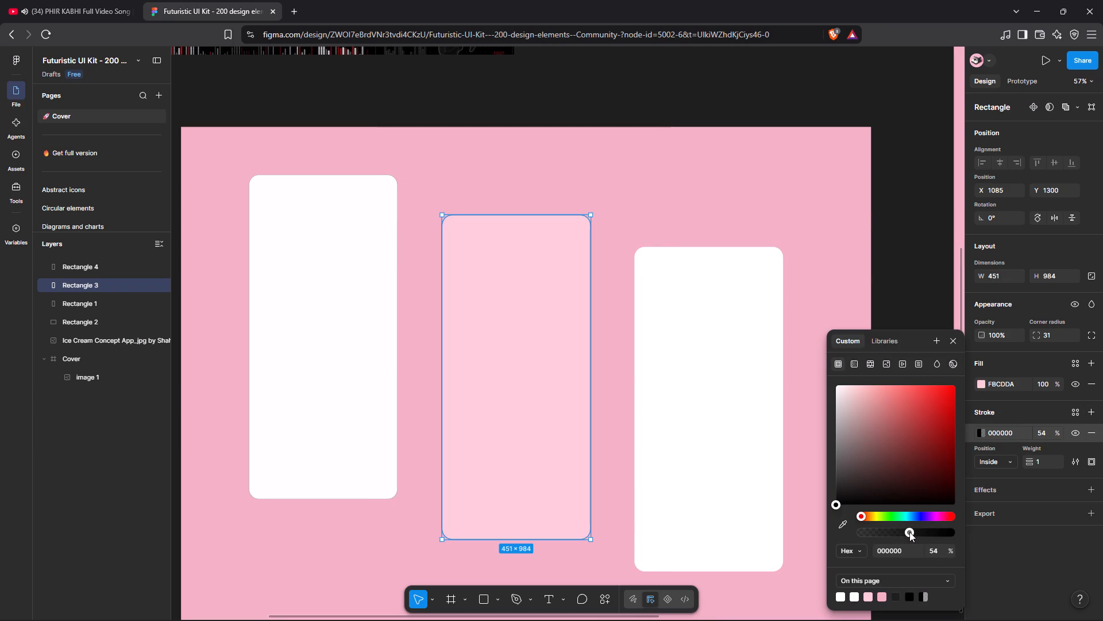
Add a black 000000 inside stroke of weight 1 at about half opacity to the third phone rectangle.
left_click(742, 333)
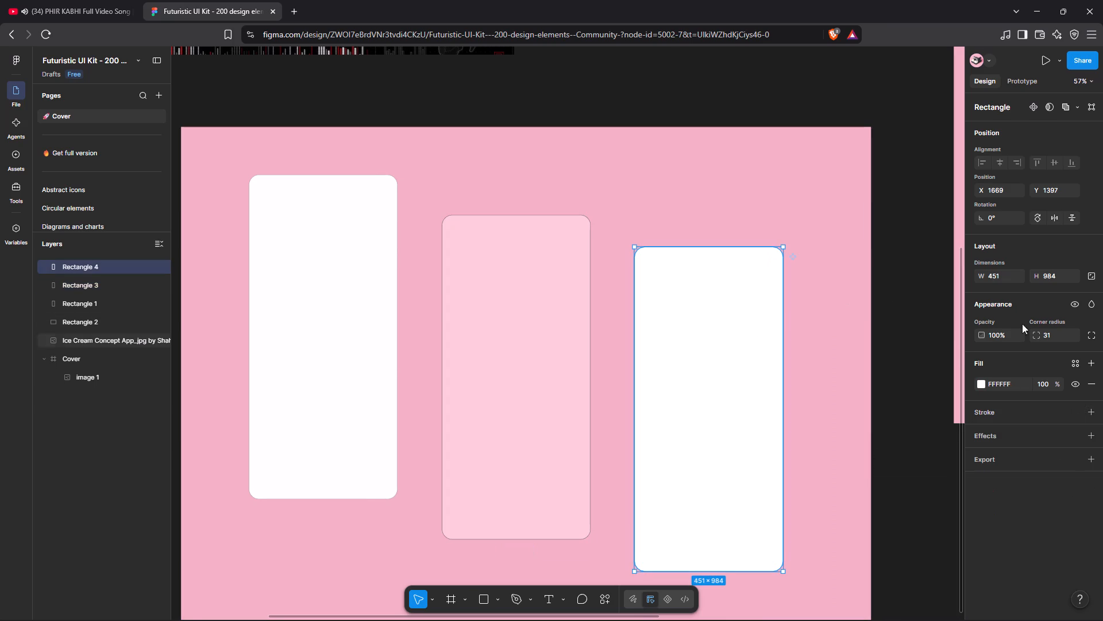
left_click(1094, 409)
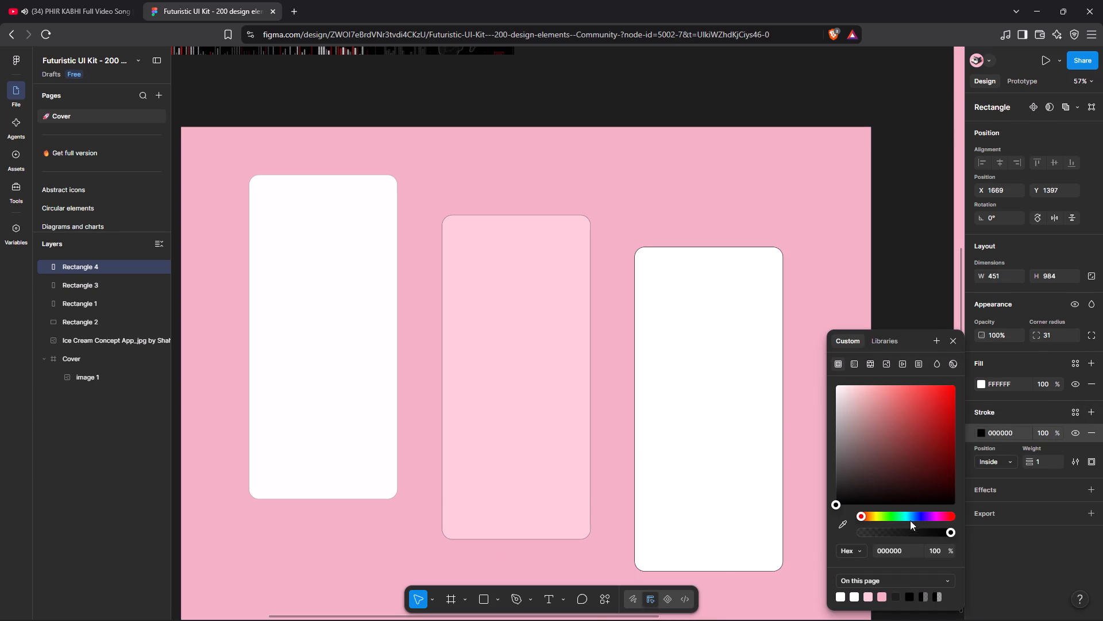
left_click_drag(950, 532, 907, 535)
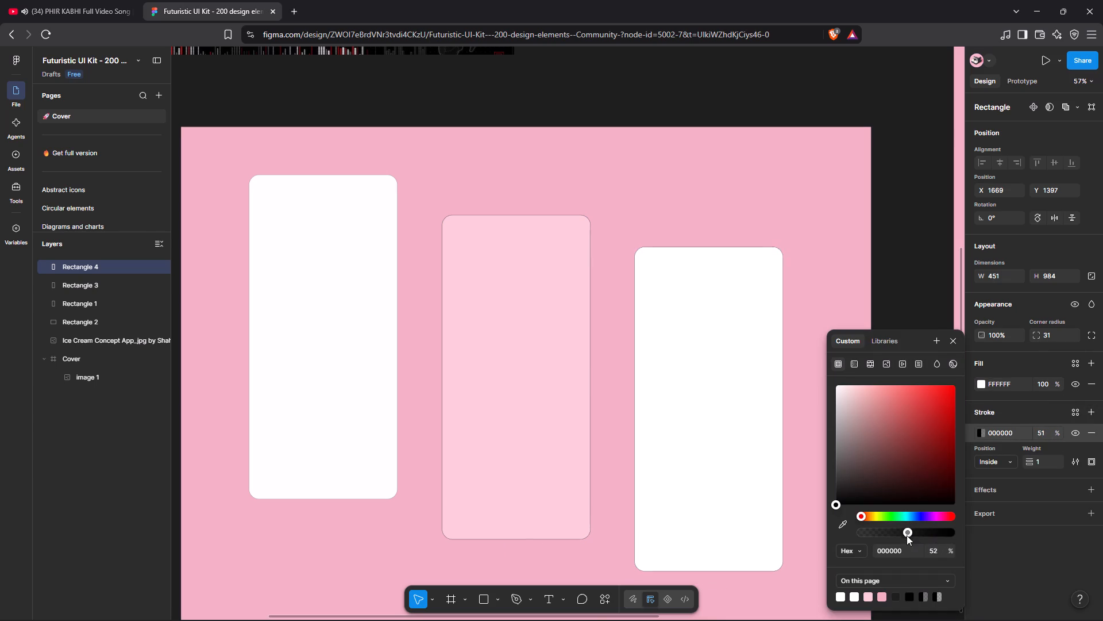
left_click_drag(907, 535, 904, 535)
left_click(913, 270)
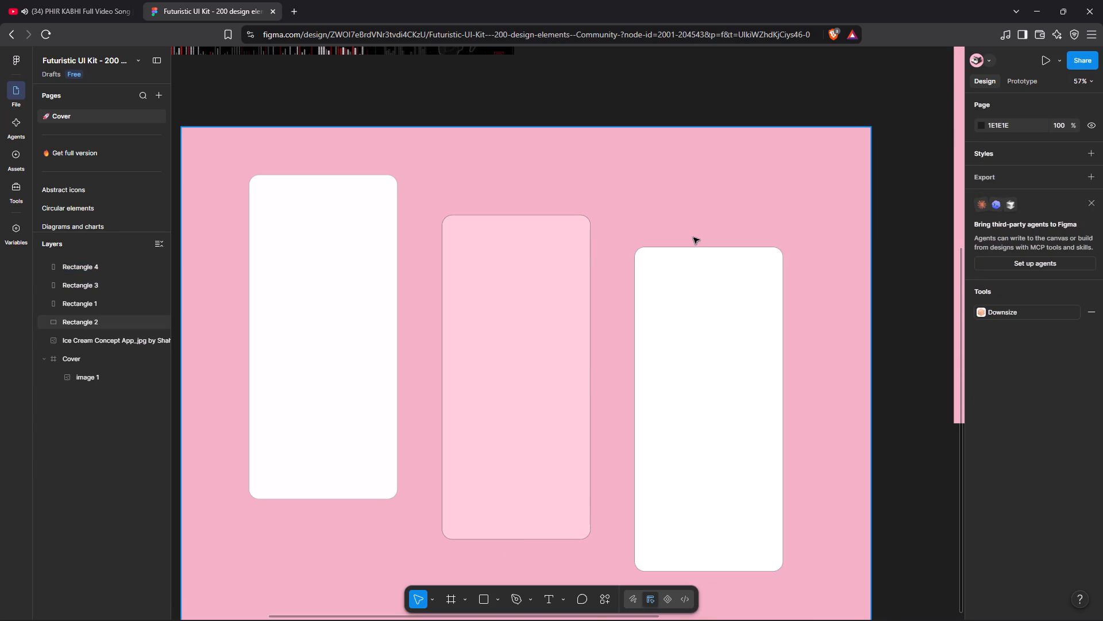
Compare the three recreated phone rectangles with the reference's Explore Our Flavours screen.
scroll(693, 237, "left", 7)
scroll(693, 237, "up", 1)
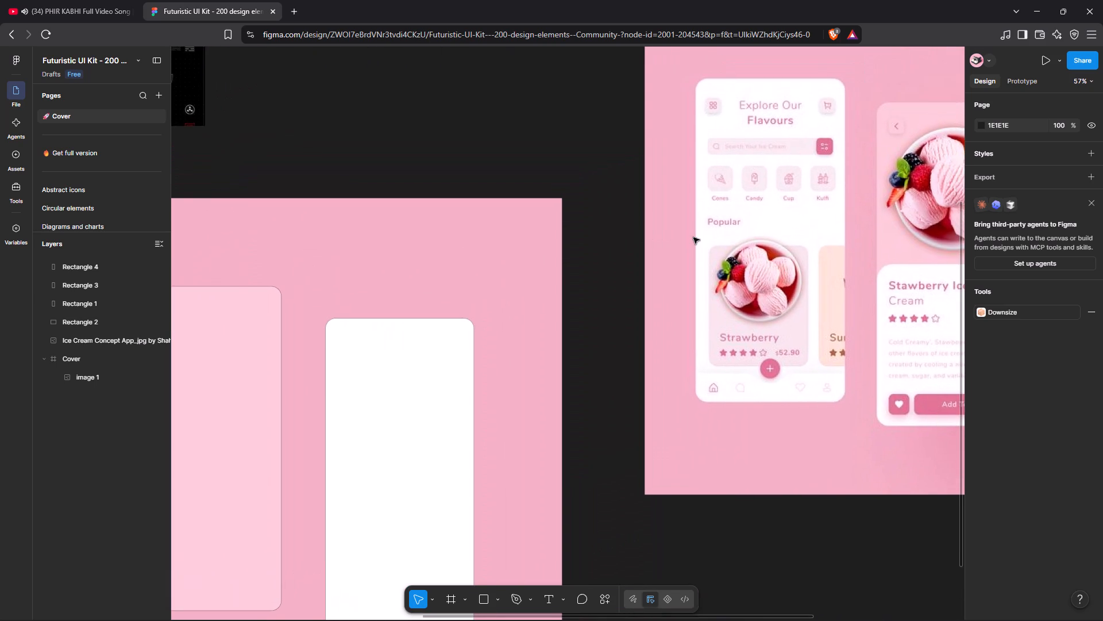
scroll(693, 237, "right", 6)
scroll(693, 237, "left", 2)
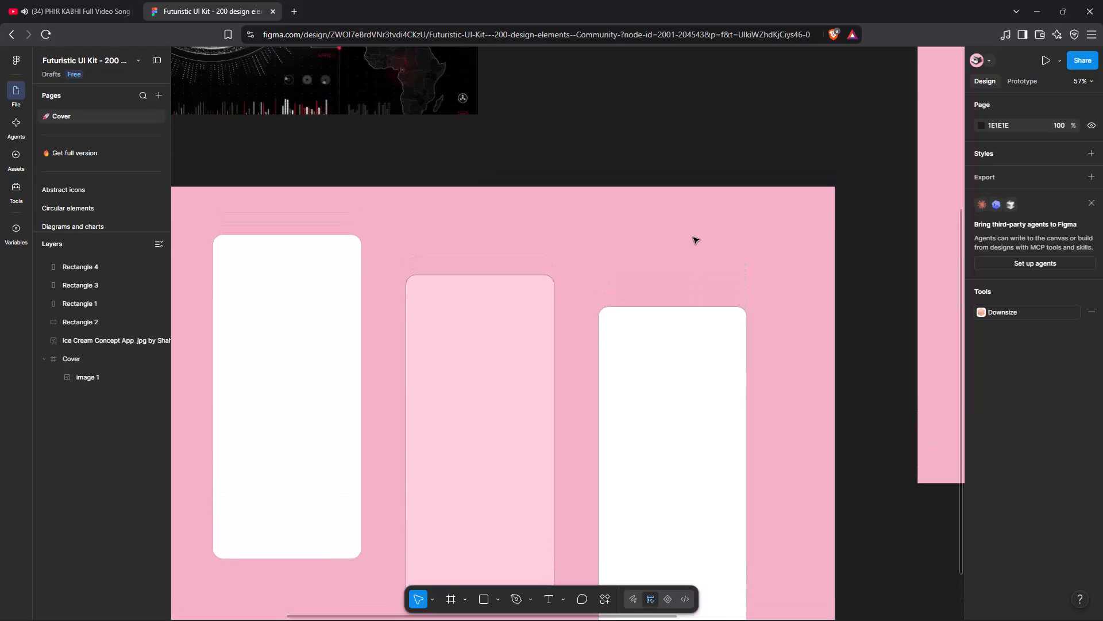
scroll(693, 237, "left", 2)
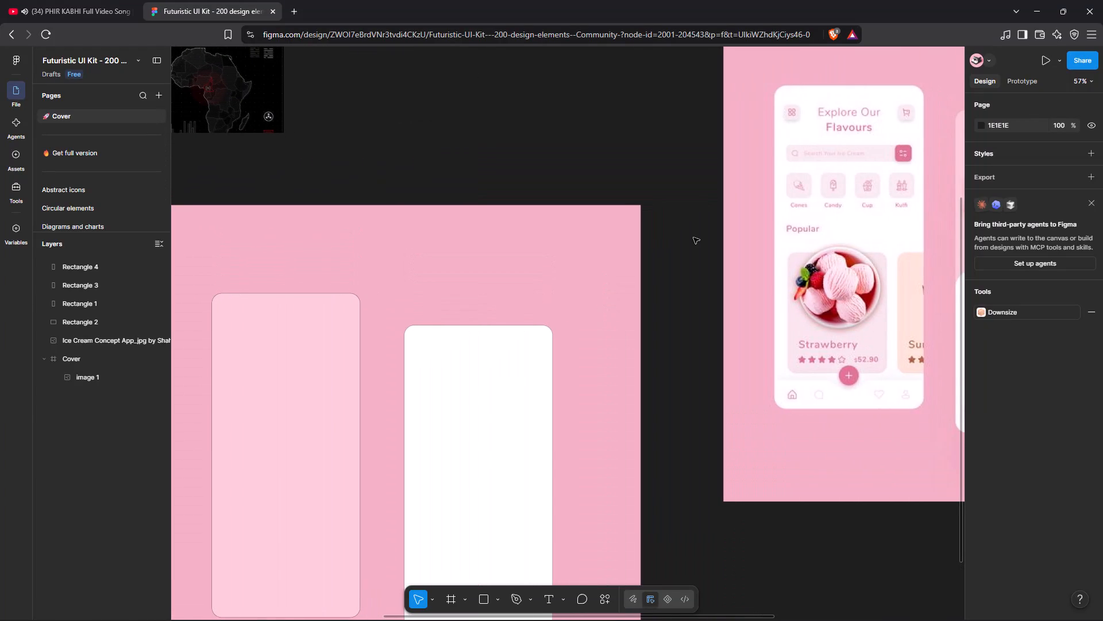
scroll(693, 237, "left", 2)
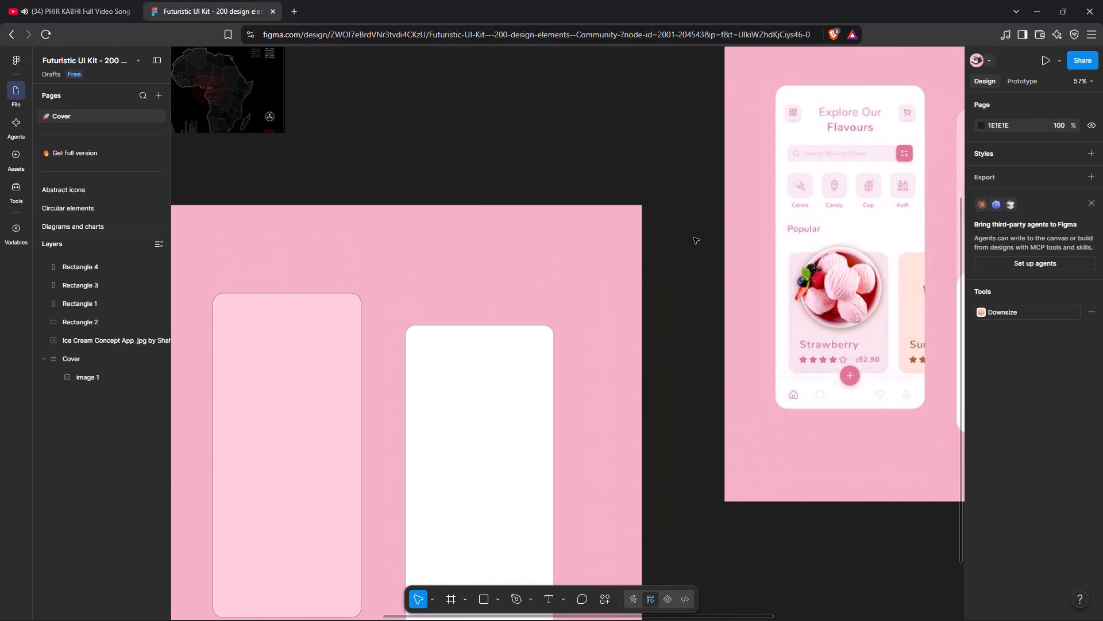
scroll(693, 237, "left", 1)
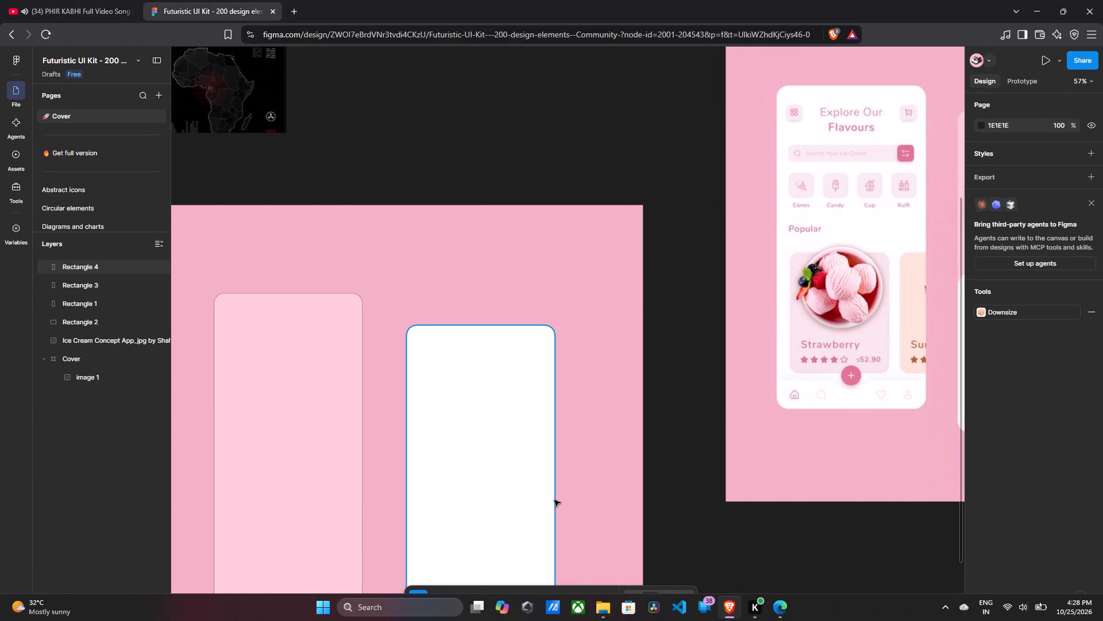
Draw a rectangle about 51 × 49 over the grid menu button on the reference's first screen.
left_click(480, 605)
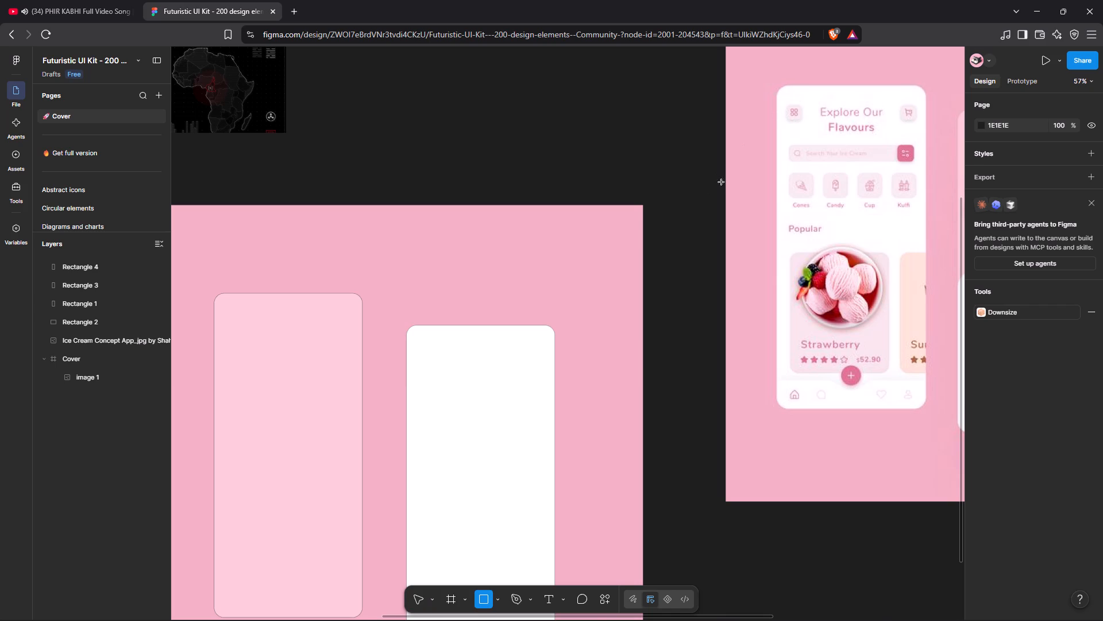
scroll(725, 180, "up", 3)
scroll(725, 180, "left", 3)
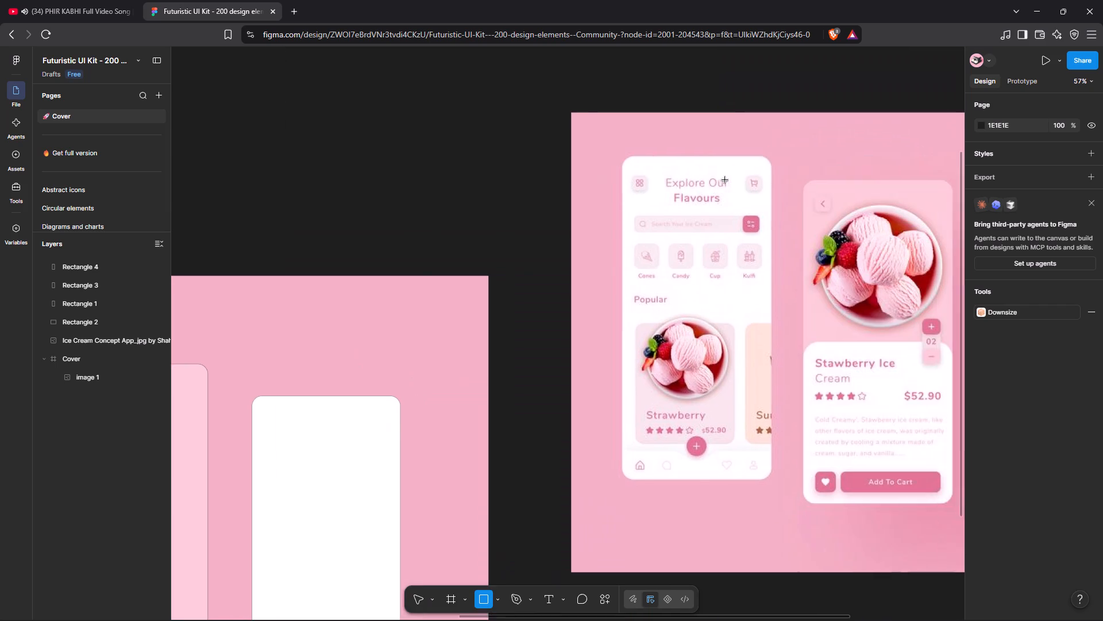
scroll(725, 180, "left", 2)
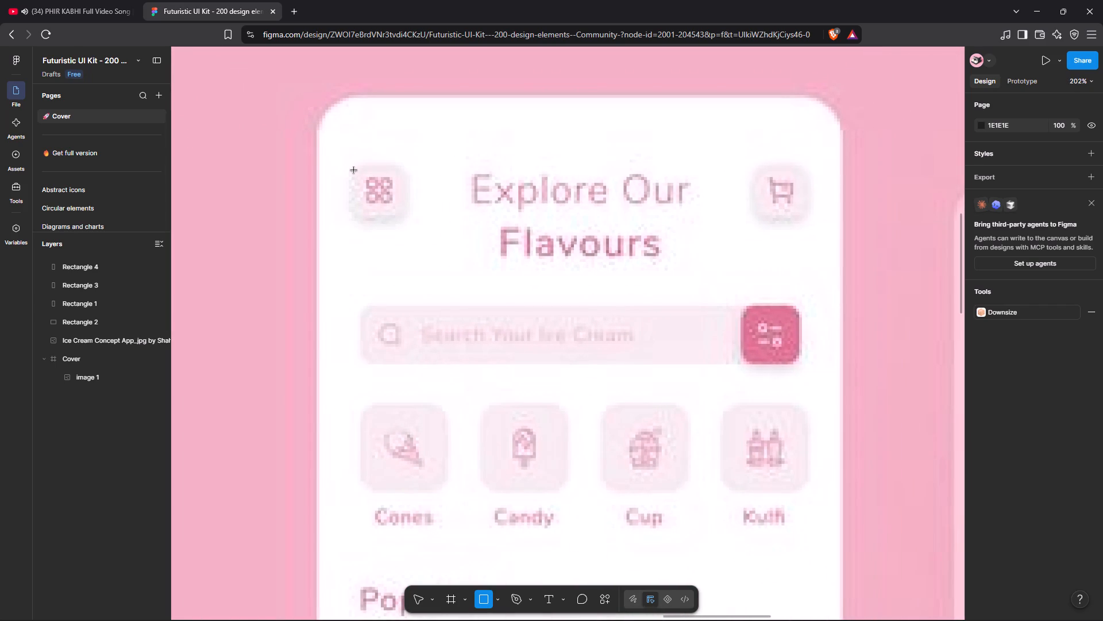
left_click_drag(354, 167, 402, 209)
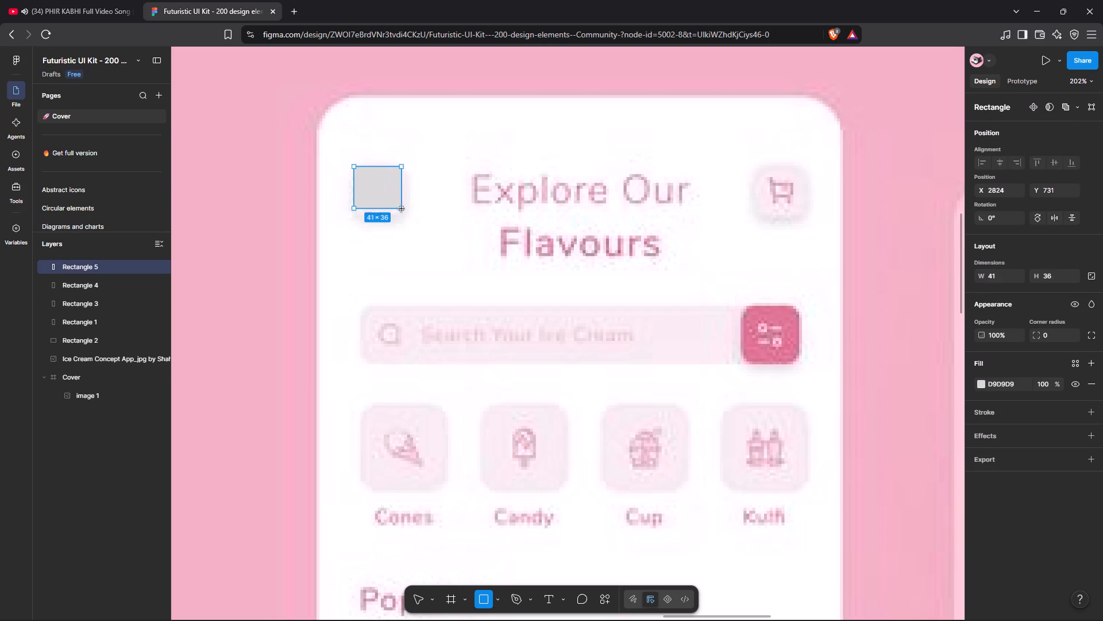
left_click_drag(402, 209, 408, 225)
left_click_drag(356, 223, 350, 223)
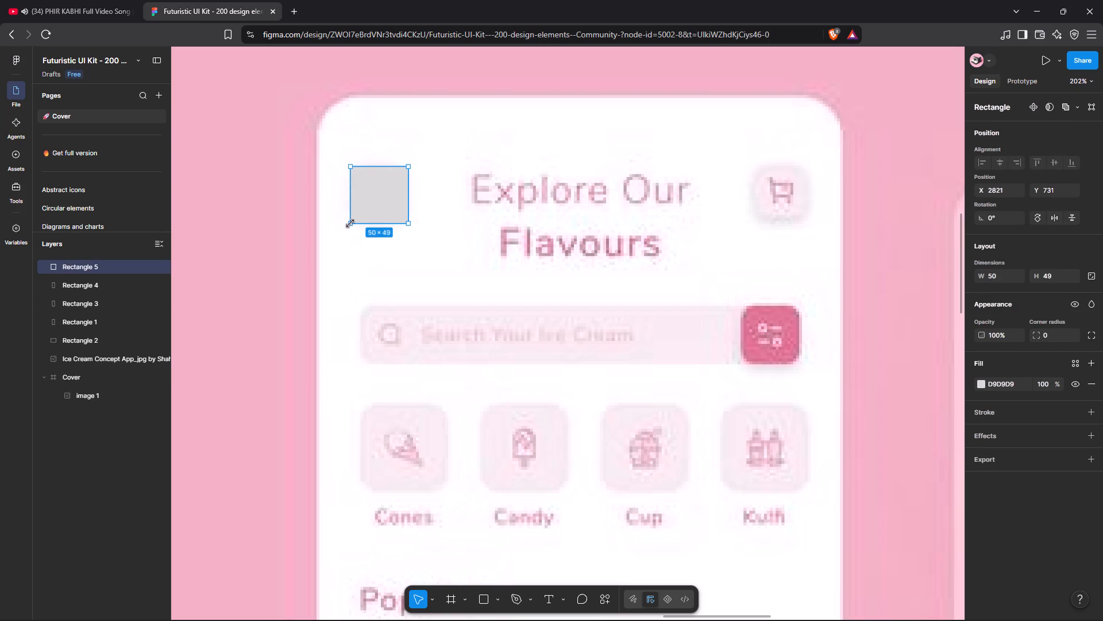
left_click_drag(350, 223, 349, 225)
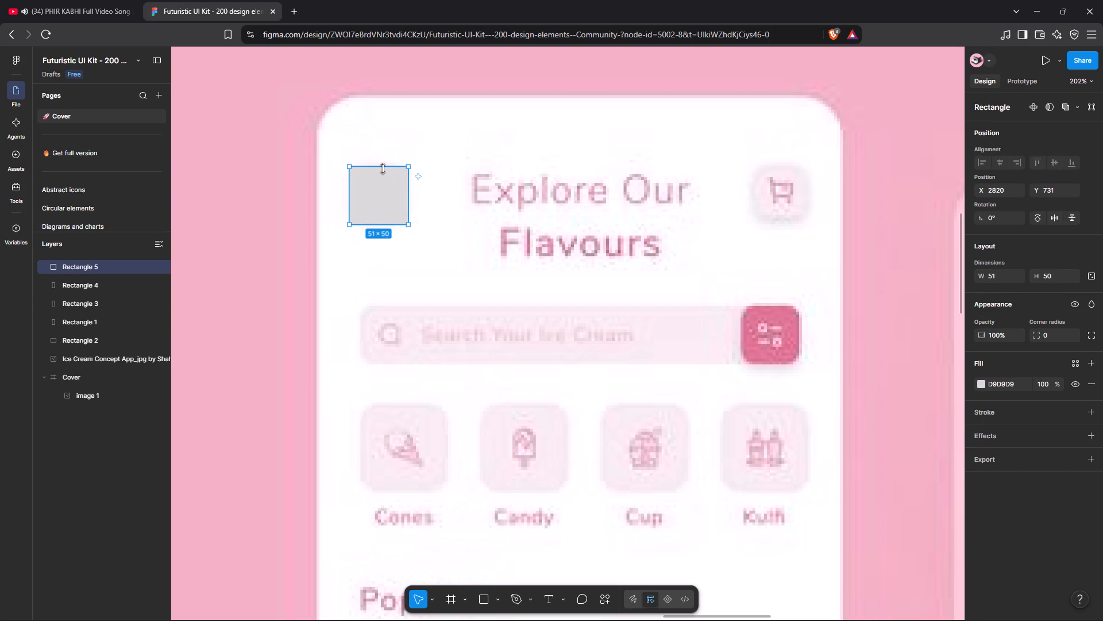
left_click(383, 168)
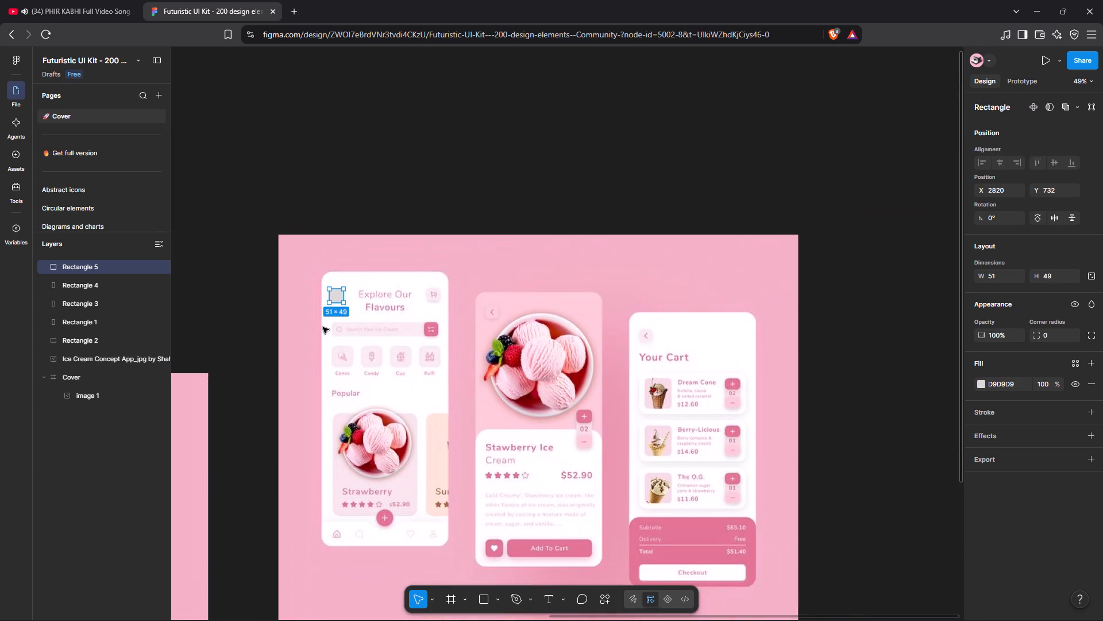
Move the small grey rectangle into the top-left corner of the first phone rectangle, at about X 539, Y 1251.
scroll(323, 327, "right", 10)
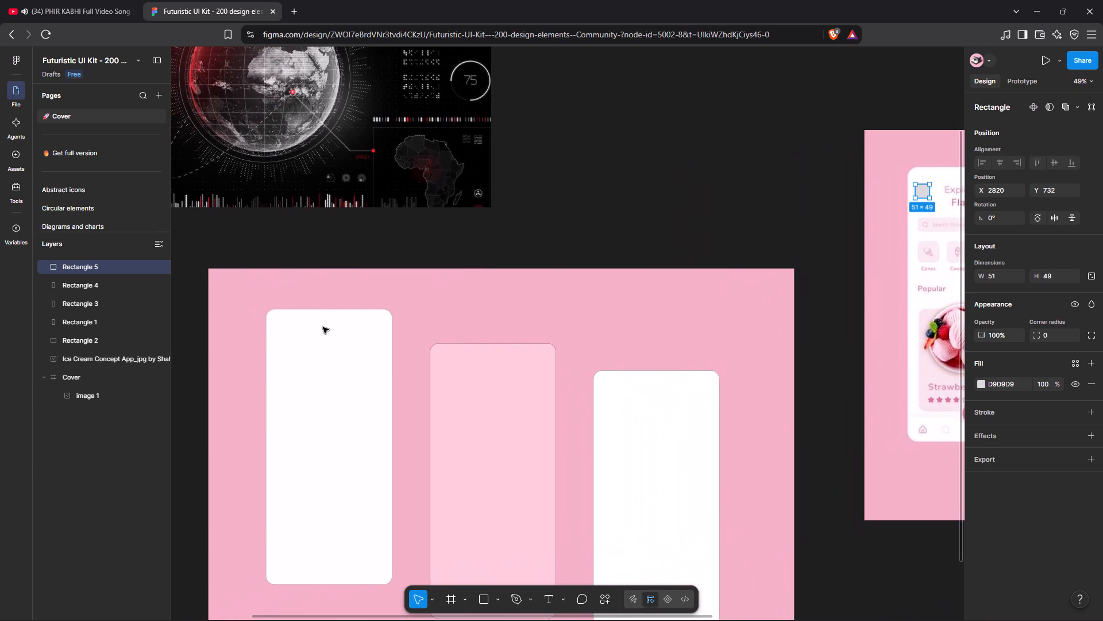
scroll(323, 327, "right", 1)
scroll(323, 327, "left", 1)
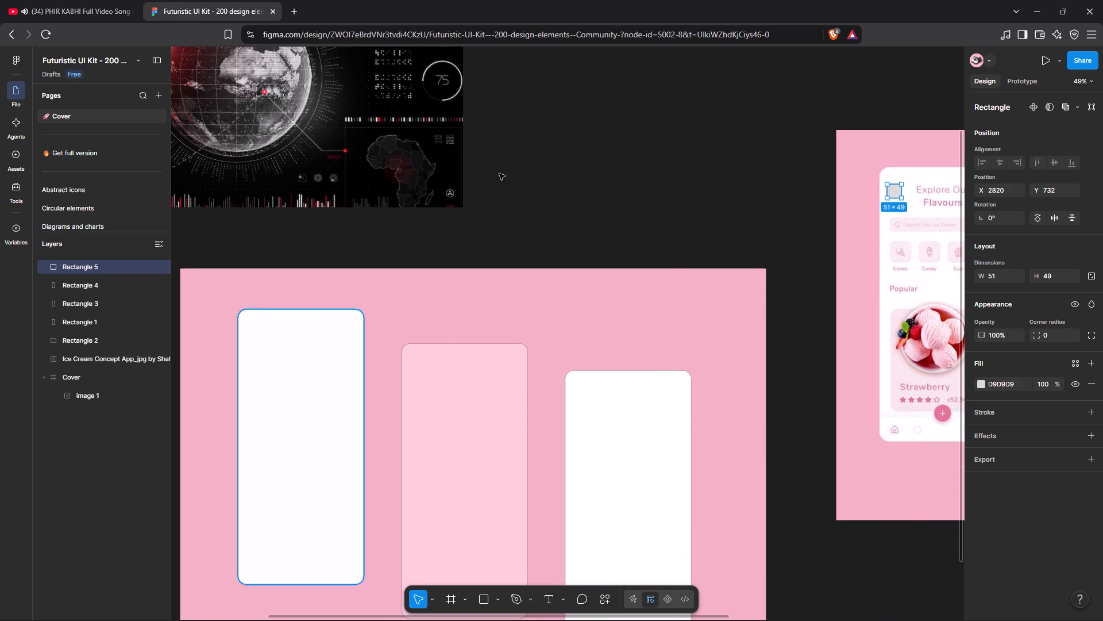
left_click_drag(896, 193, 367, 293)
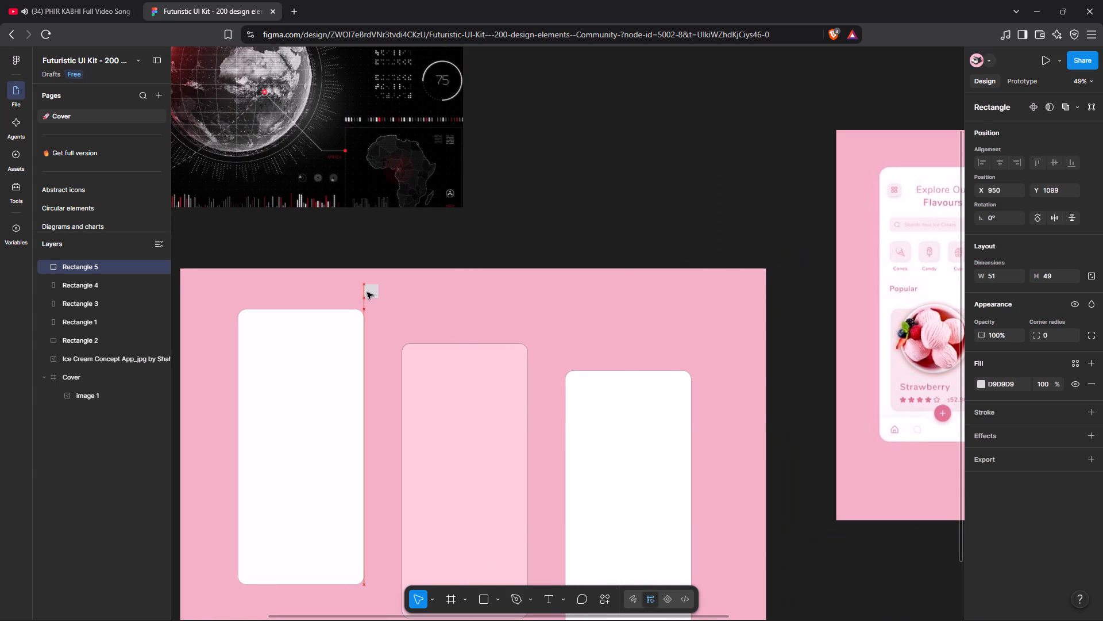
left_click_drag(367, 293, 246, 318)
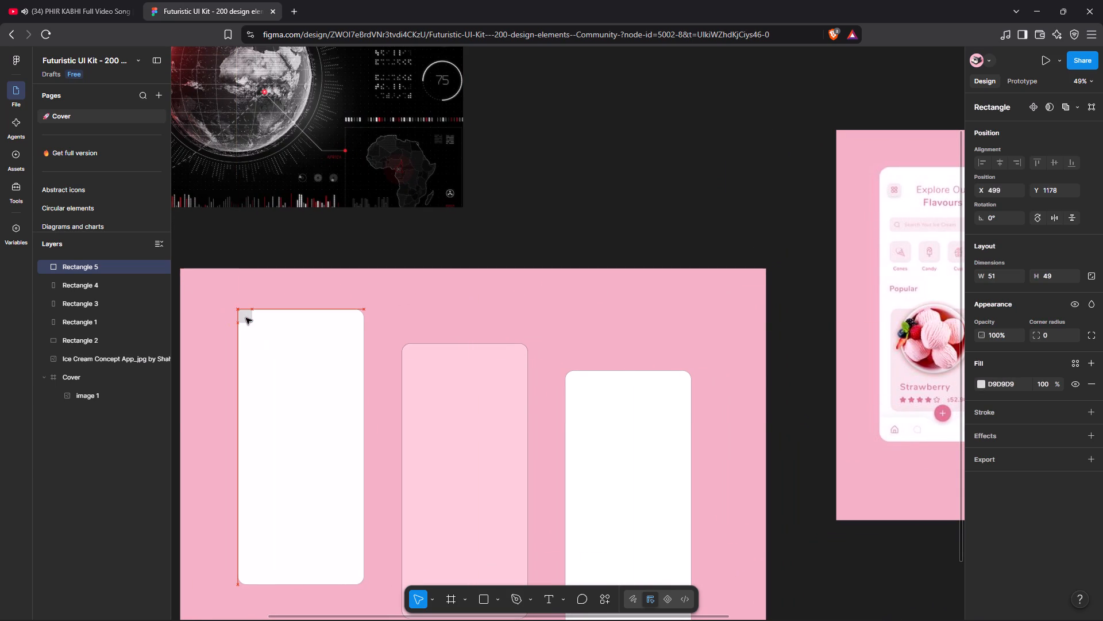
left_click_drag(246, 318, 254, 339)
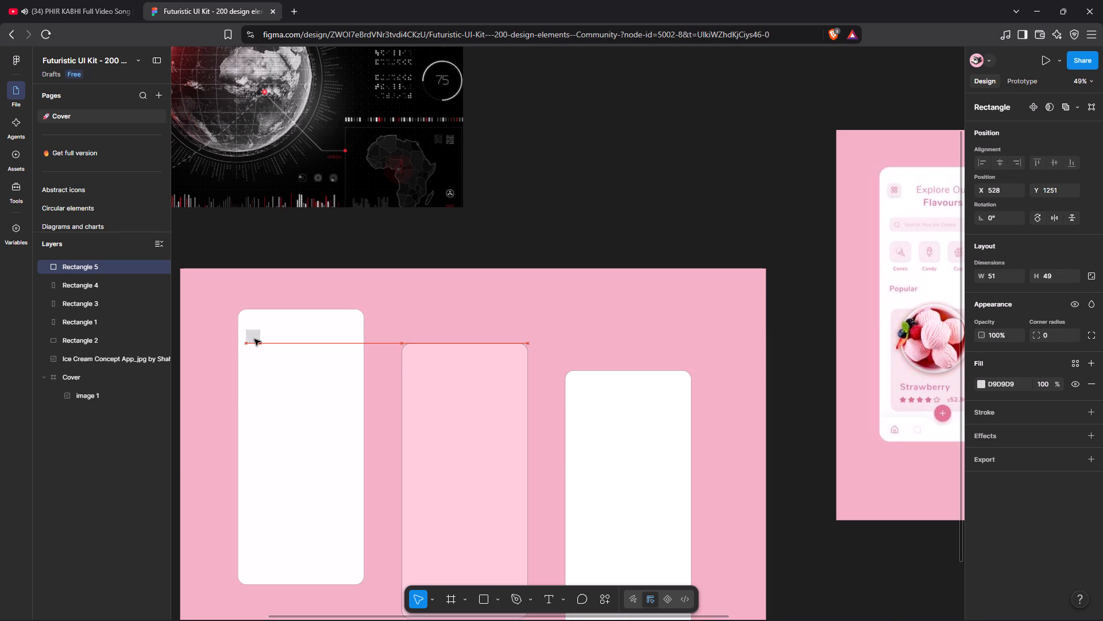
left_click_drag(254, 339, 251, 334)
left_click_drag(251, 334, 257, 337)
left_click_drag(257, 337, 257, 338)
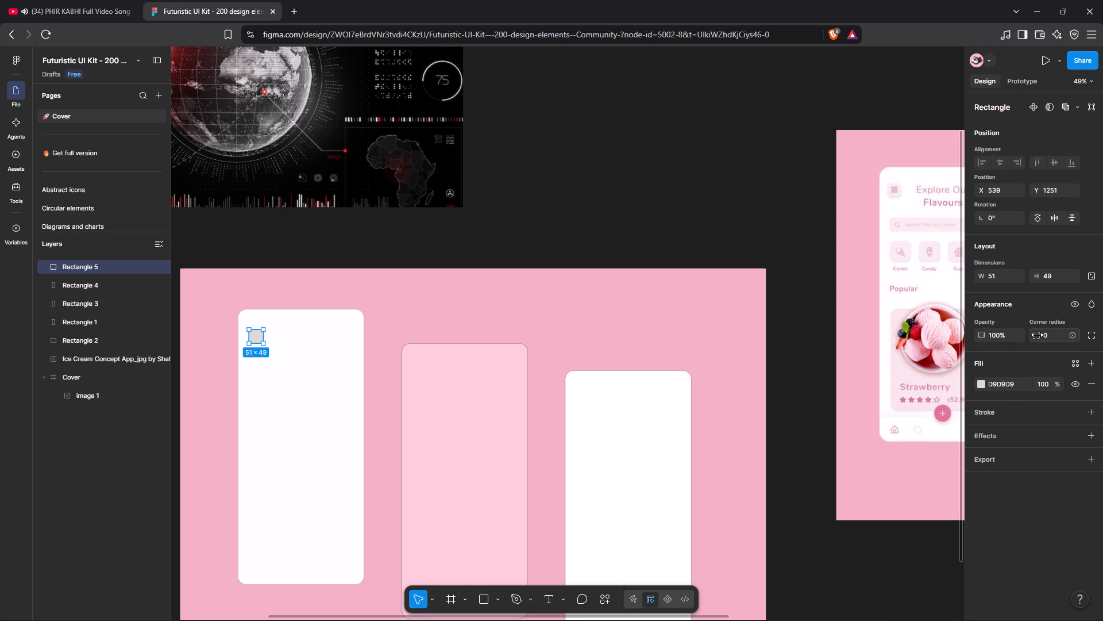
Set the small grey rectangle's corner radius to 15.
left_click_drag(1037, 335, 716, 342)
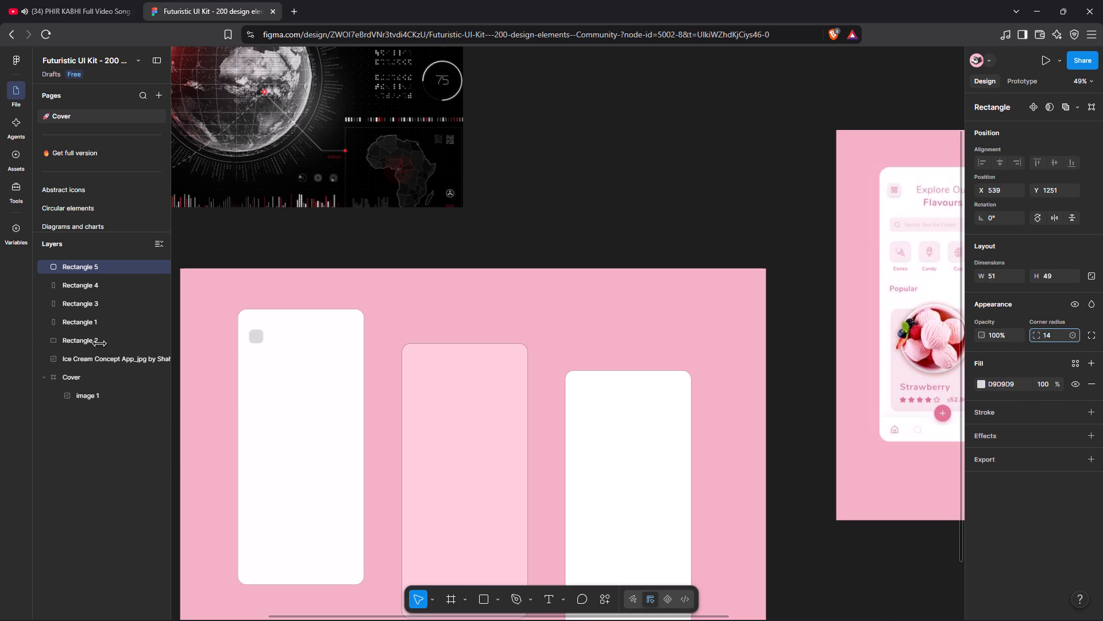
left_click_drag(716, 342, 727, 341)
left_click_drag(727, 341, 729, 341)
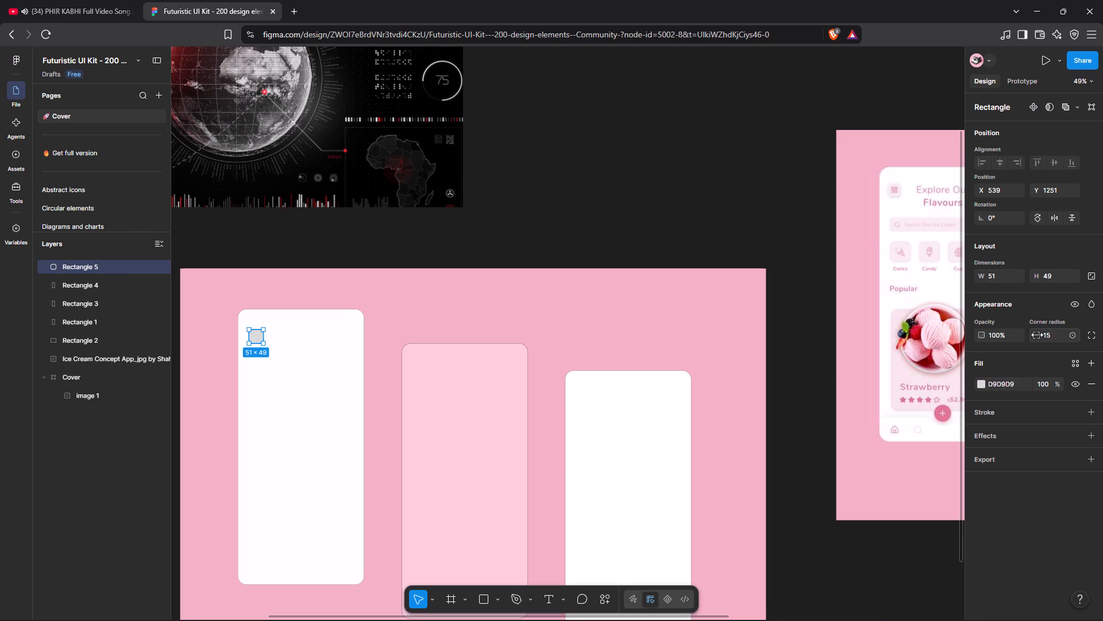
Fill the small rounded rectangle with light pink FFE1ED, sampled from the reference's grid menu button.
left_click(981, 382)
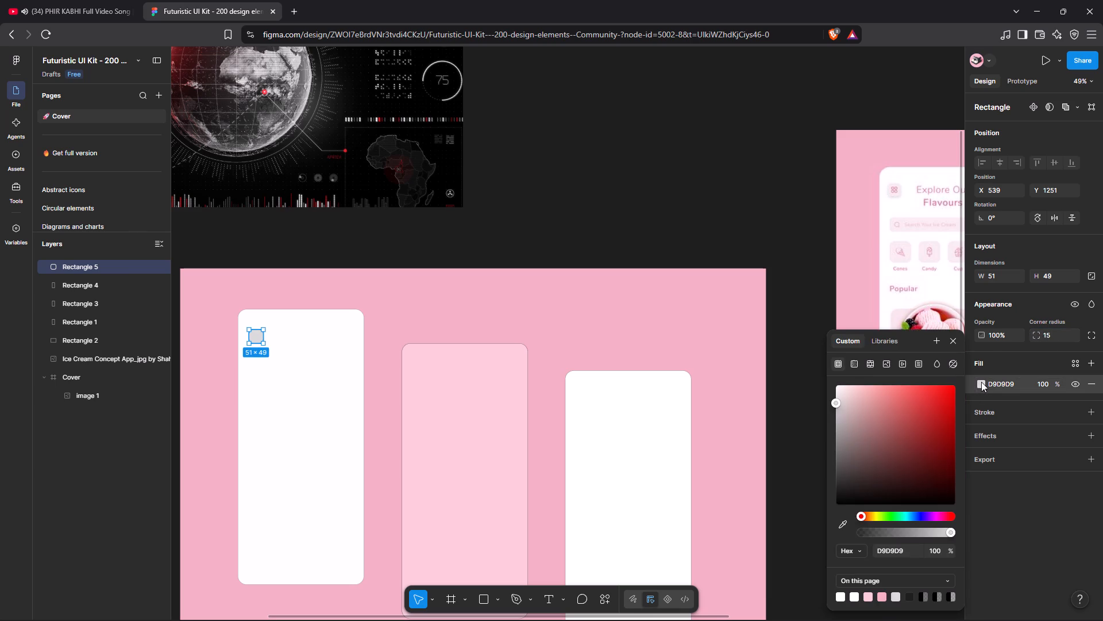
left_click(846, 528)
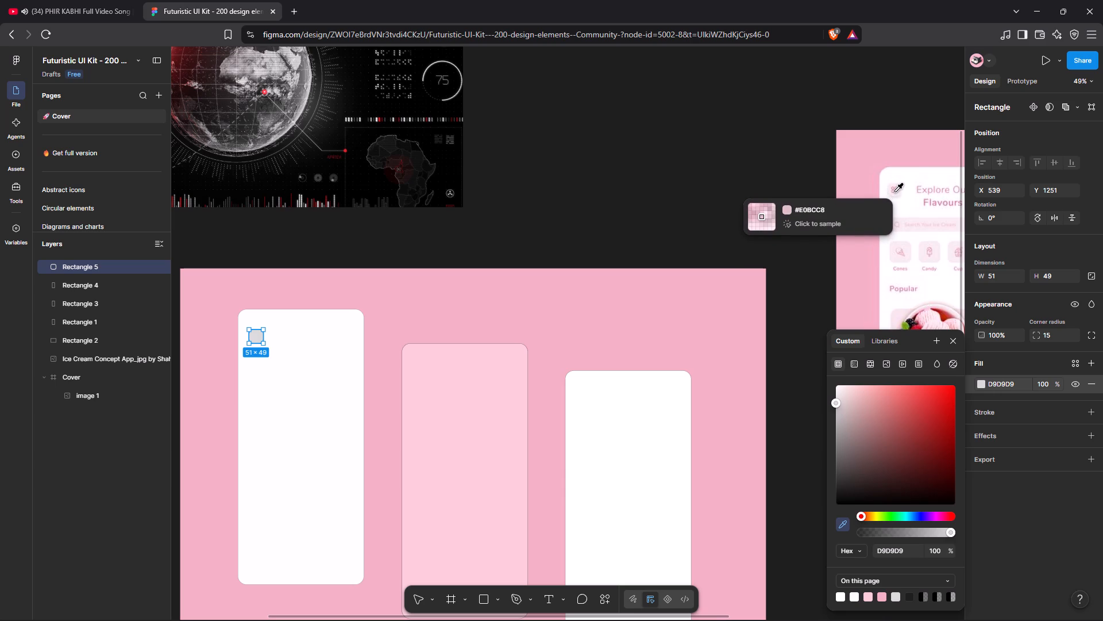
left_click(896, 191)
left_click(630, 192)
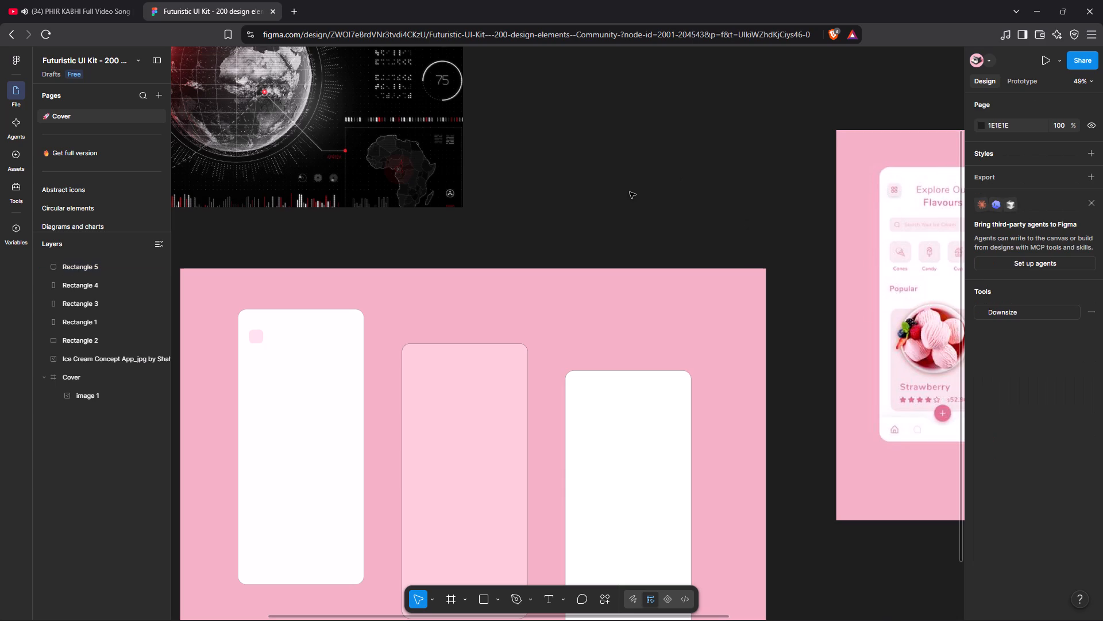
Add a black 000000 drop shadow at 22% opacity to the small pink button rectangle, with Y offset 4 and blur 4.
left_click(260, 338)
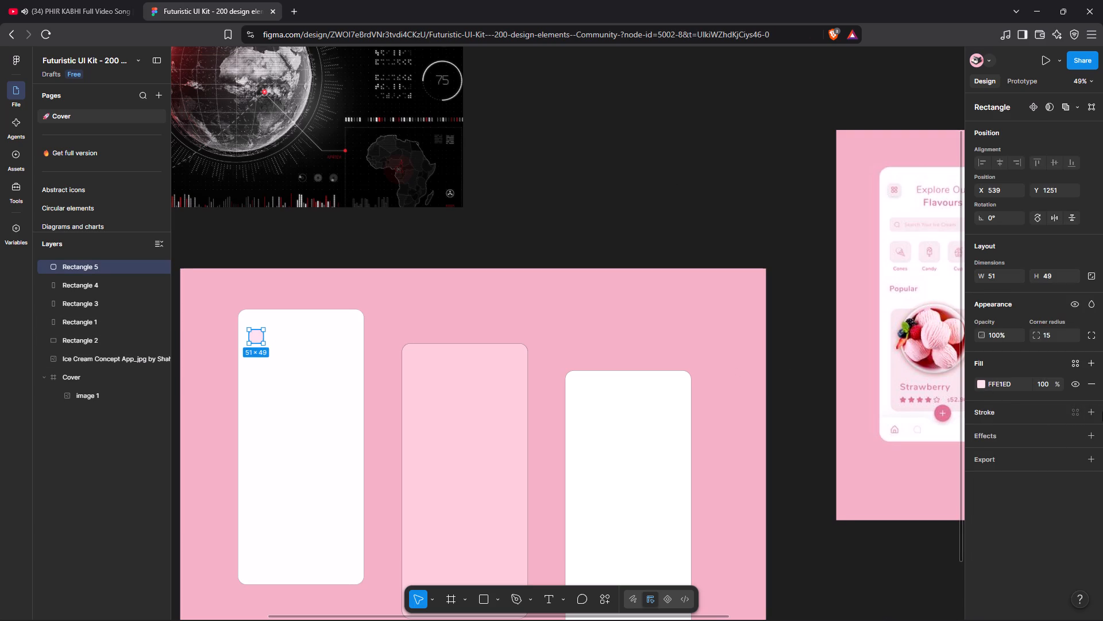
left_click(1087, 435)
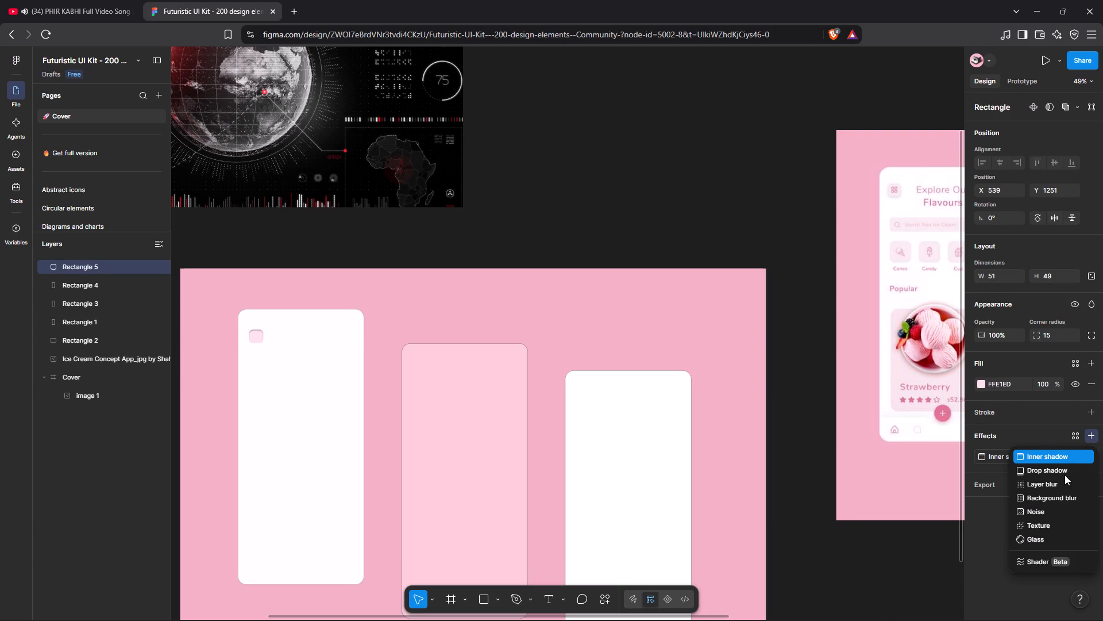
left_click(1065, 475)
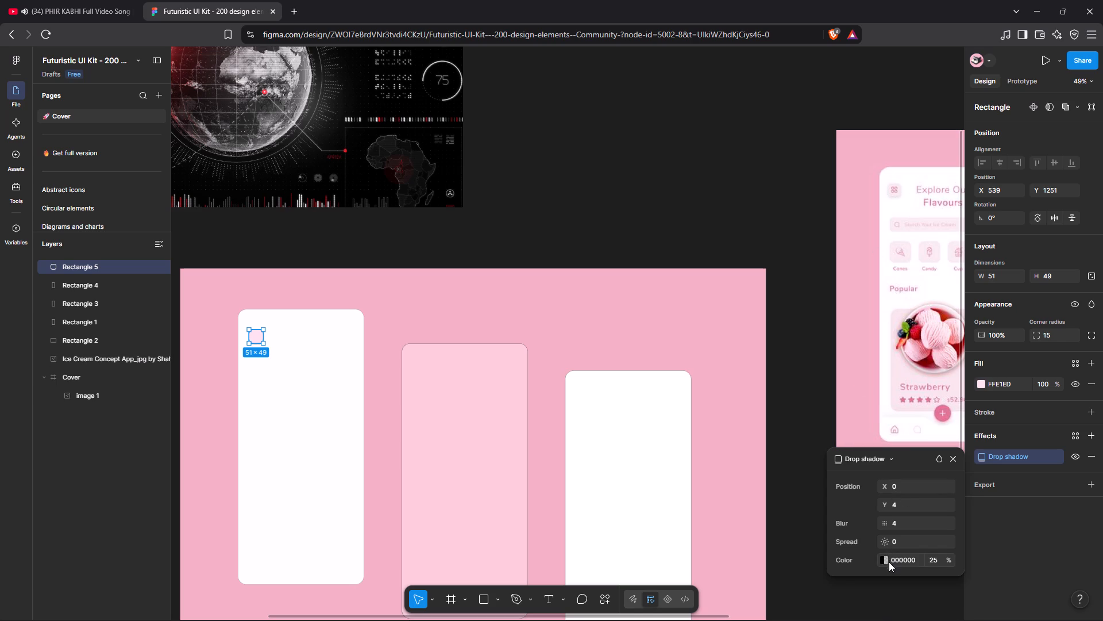
left_click(797, 425)
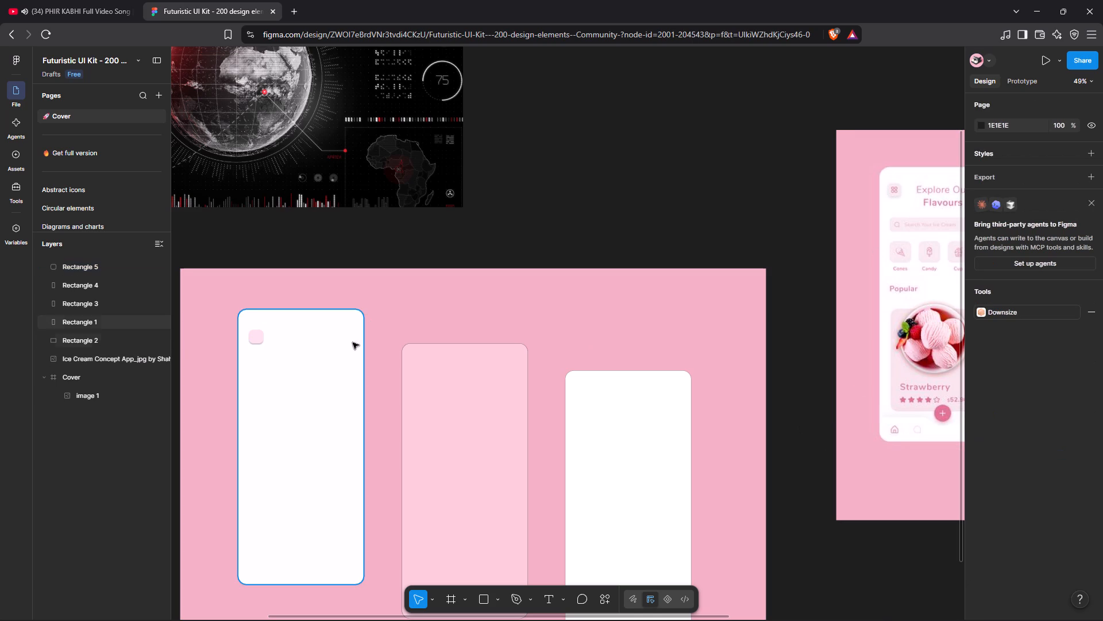
left_click(261, 340)
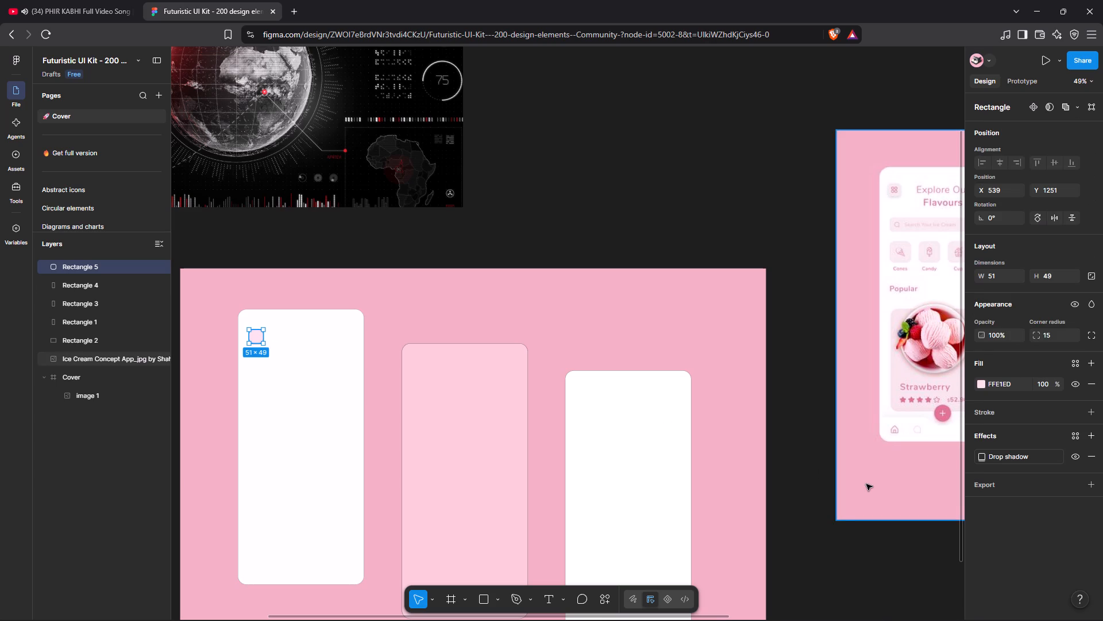
left_click(998, 461)
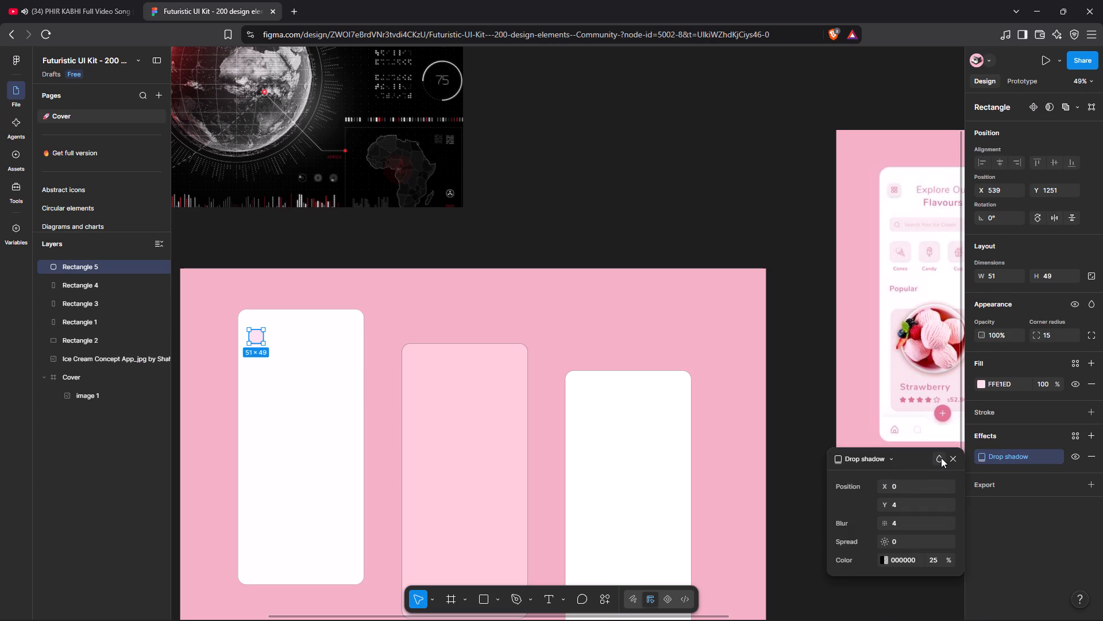
left_click(941, 458)
left_click(941, 458)
left_click(884, 561)
left_click(747, 519)
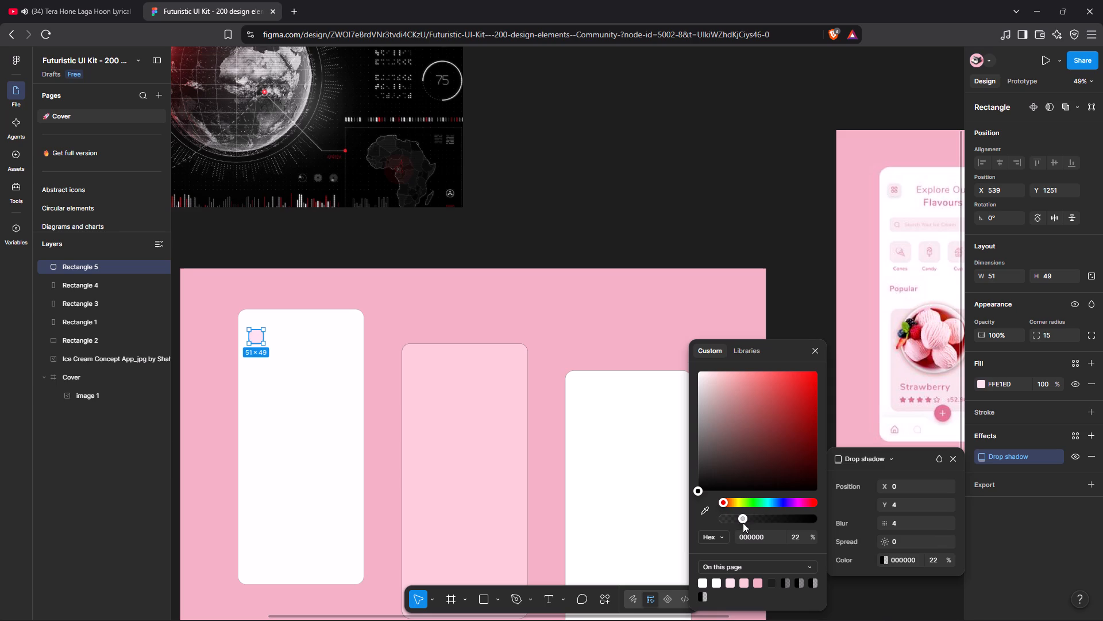
left_click(814, 350)
left_click(725, 200)
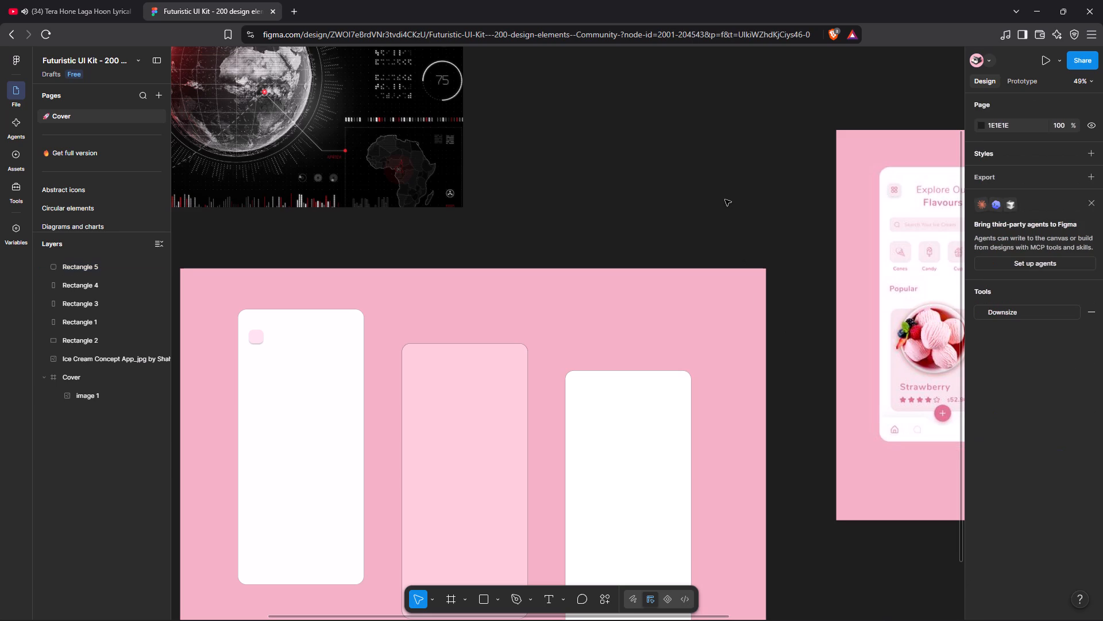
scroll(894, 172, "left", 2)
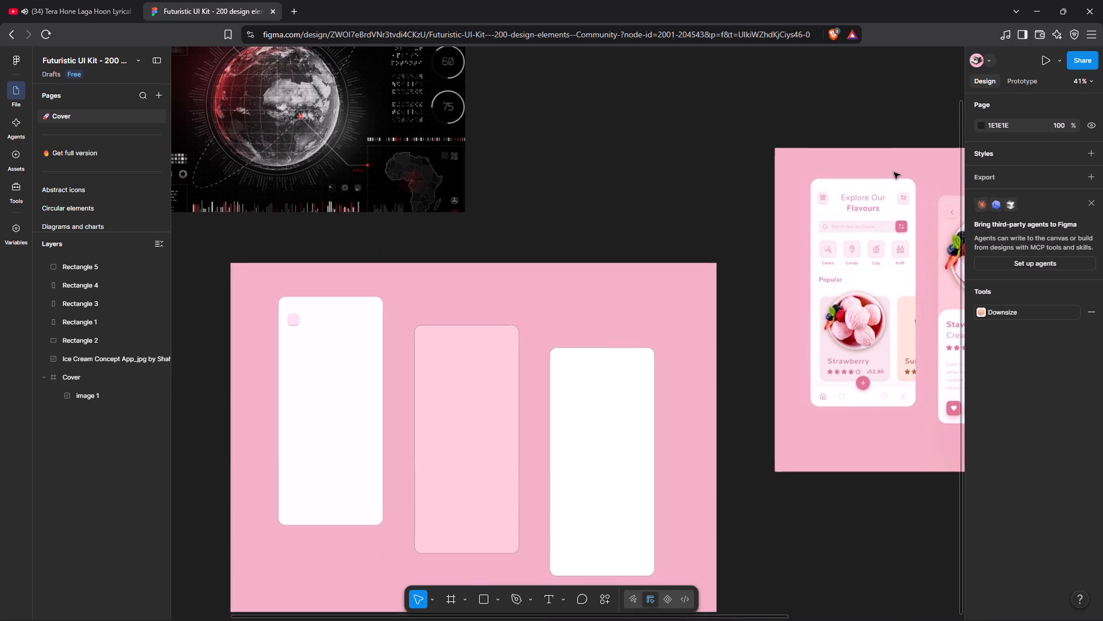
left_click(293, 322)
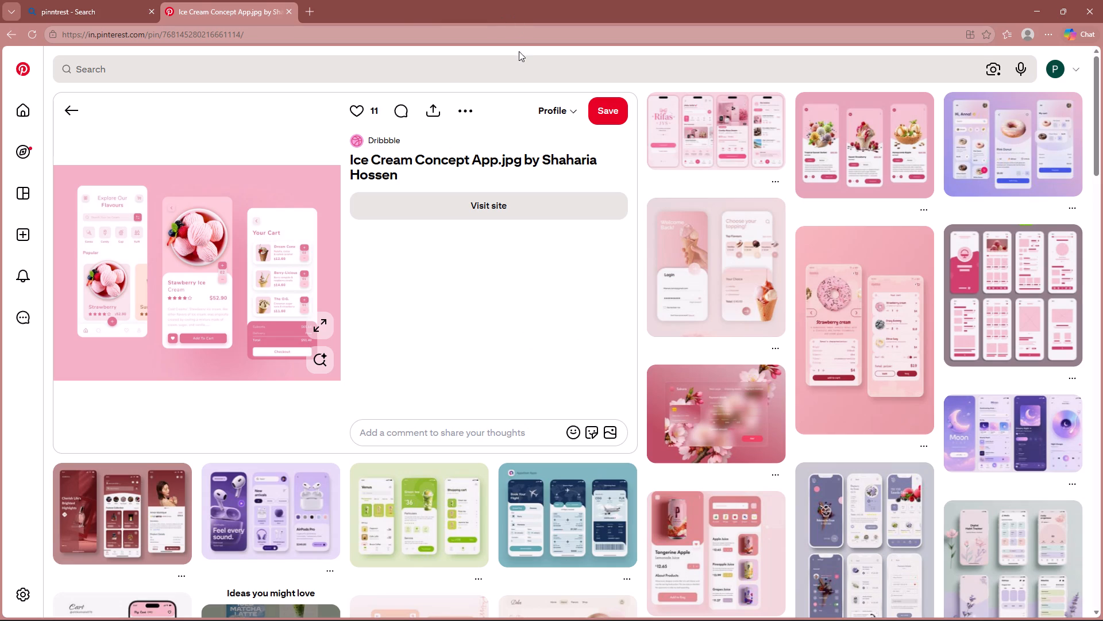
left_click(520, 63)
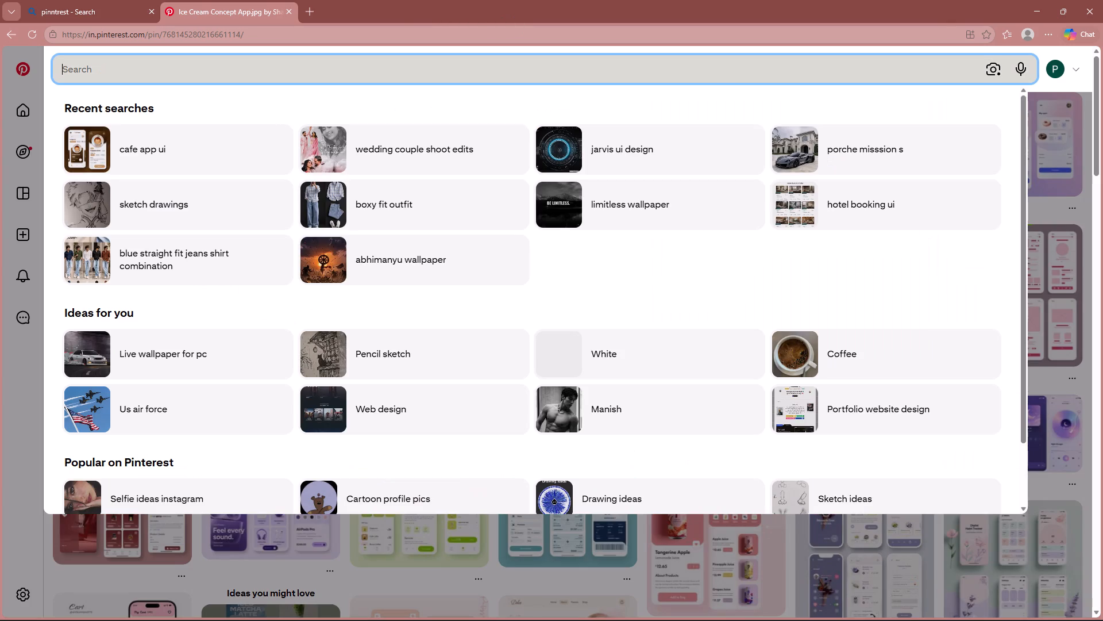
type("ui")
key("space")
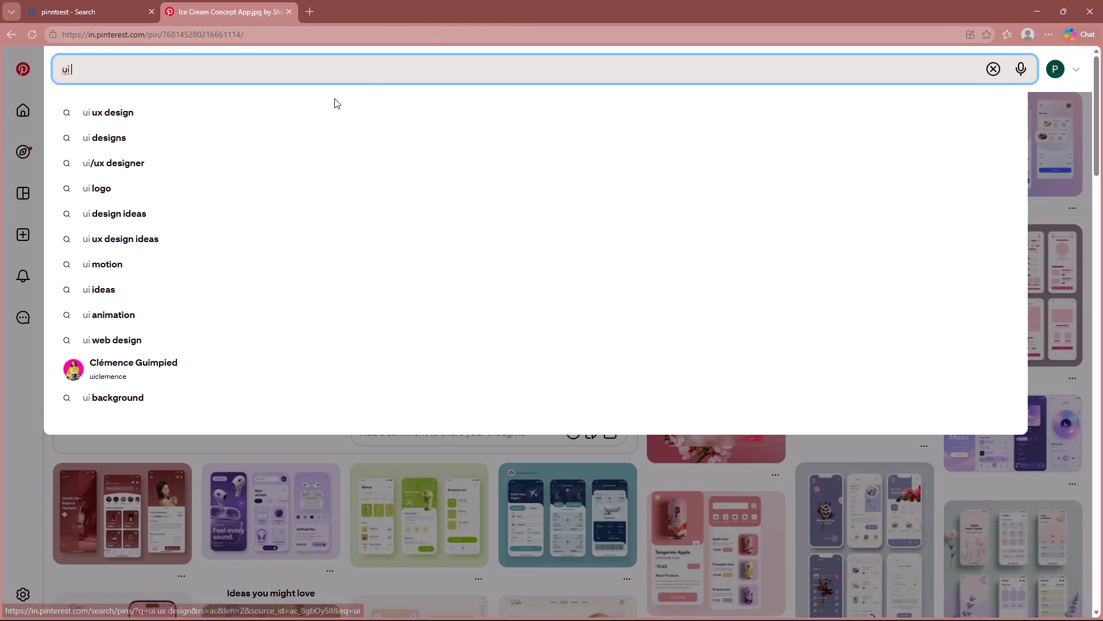
In a new Microsoft Edge tab, search the web for "ui icons" and open the Icons8 free UI icons page.
left_click(307, 16)
left_click(291, 11)
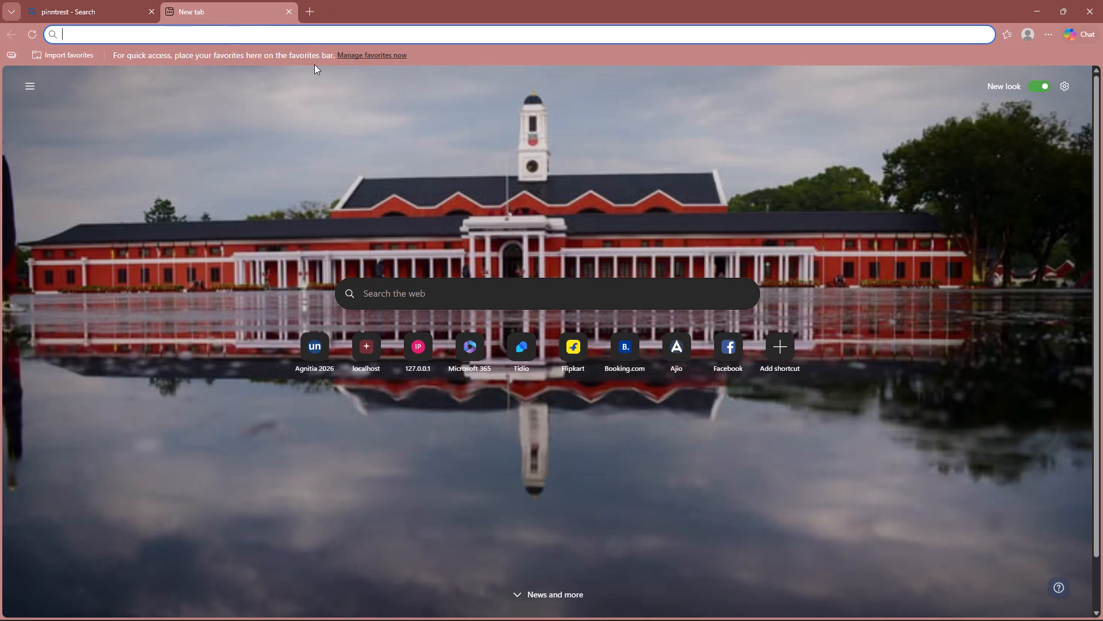
type("ui icons")
key("Return")
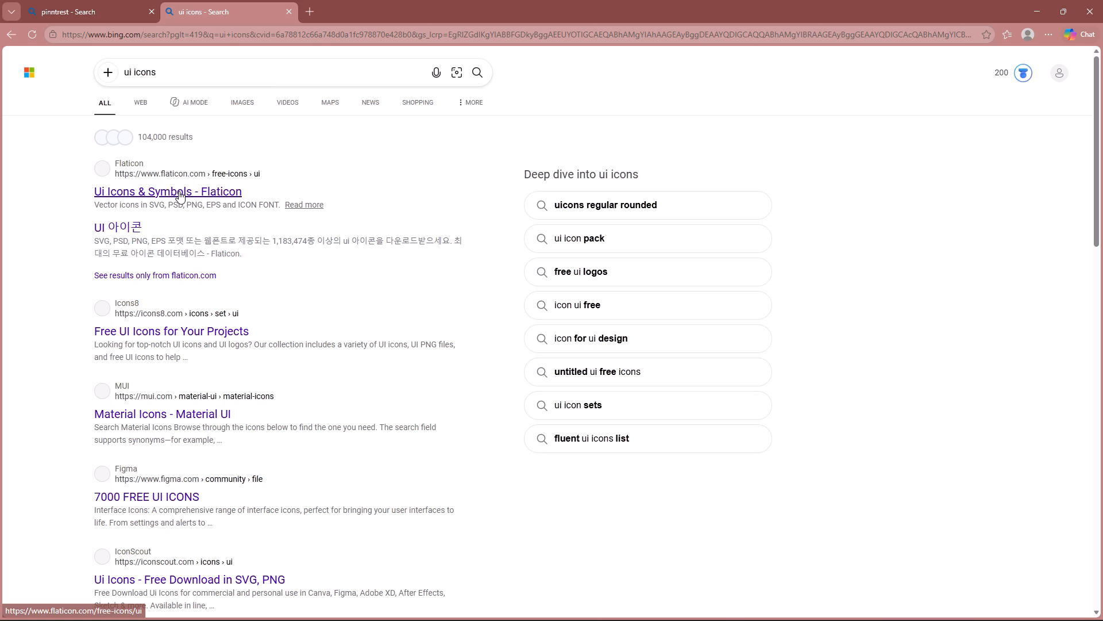
left_click(189, 331)
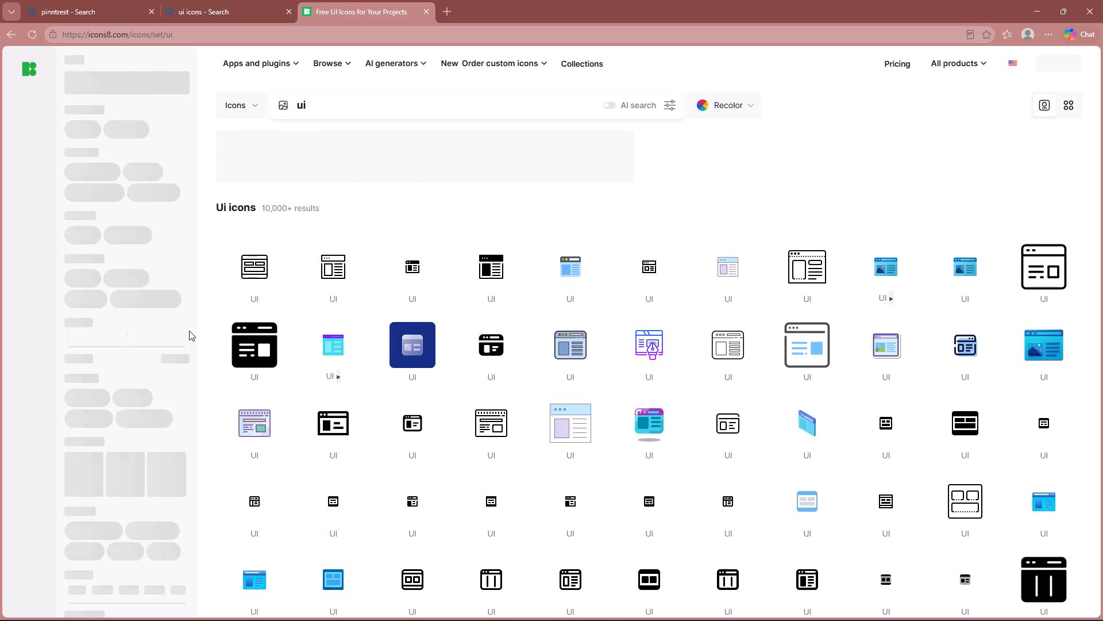
Replace the "ui" query on Icons8 with a search for square icons.
scroll(555, 300, "down", 5)
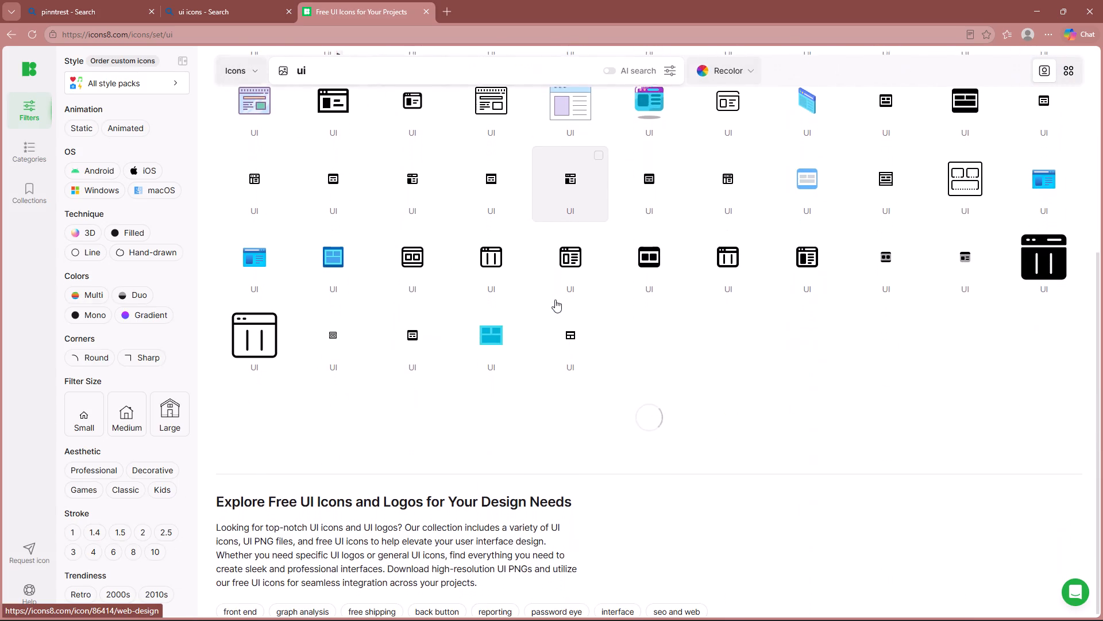
scroll(555, 300, "down", 1)
scroll(555, 300, "up", 6)
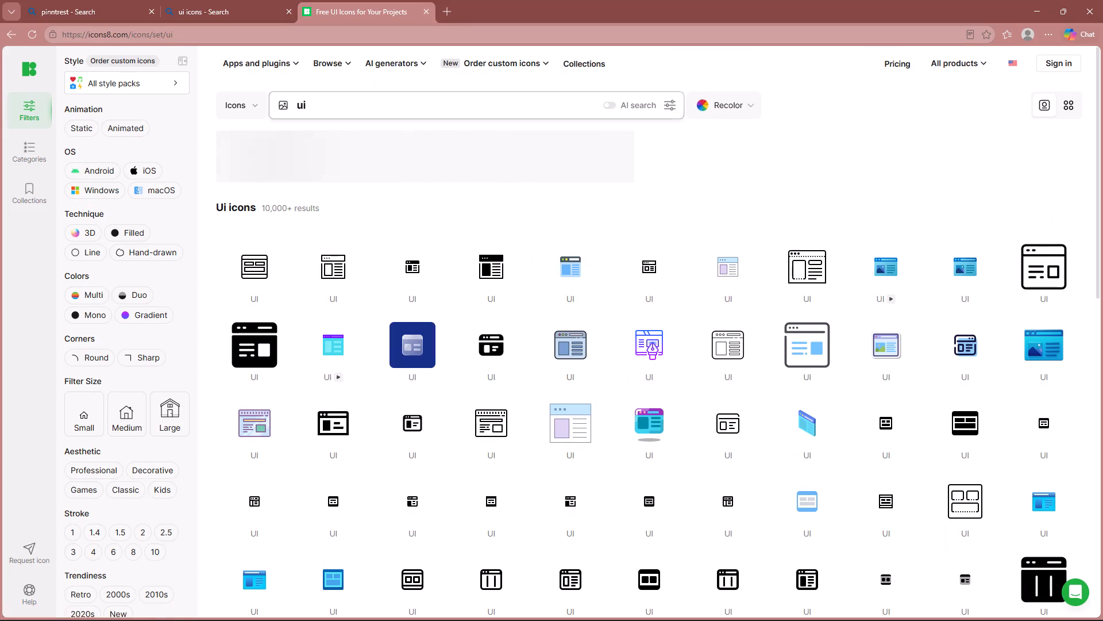
left_click(336, 104)
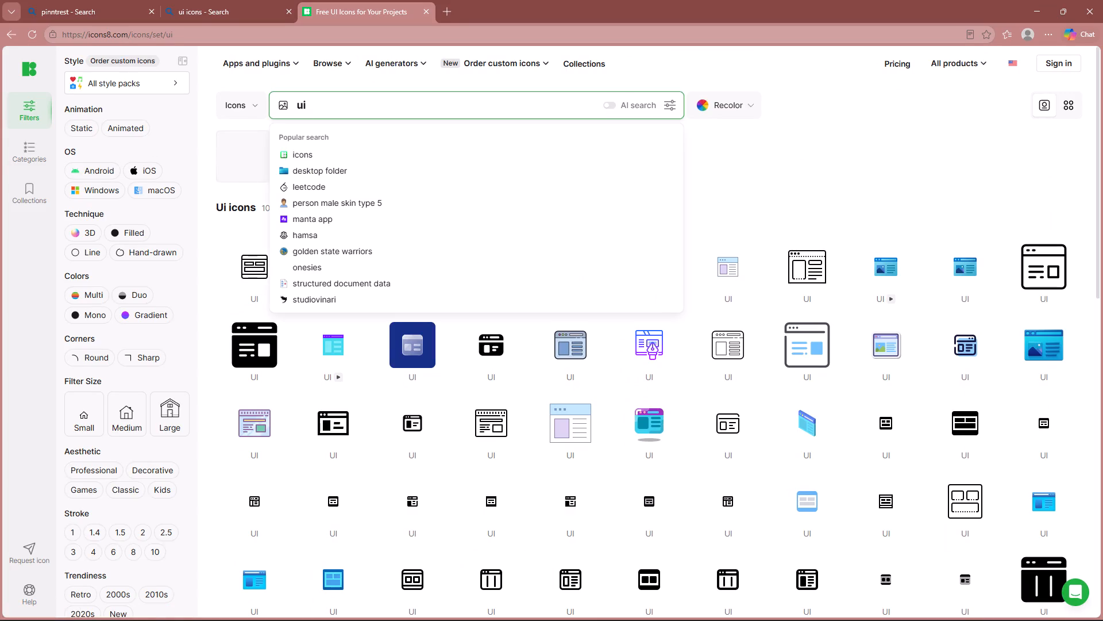
key("BackSpace")
key("BackSpace")
key("BackSpace")
key("s")
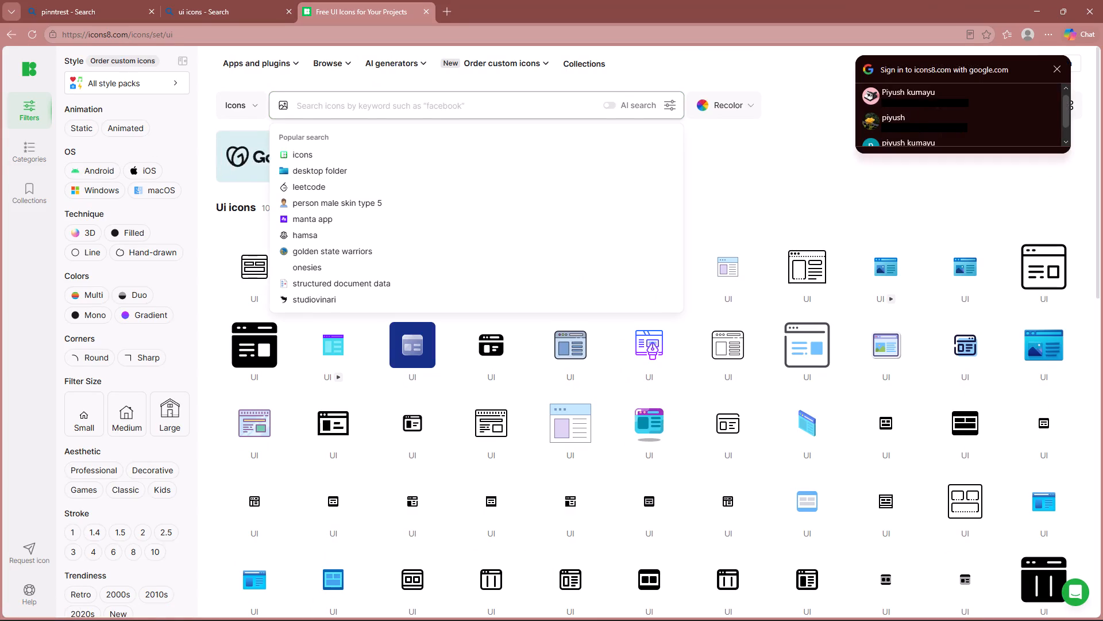
type("quare")
key("Return")
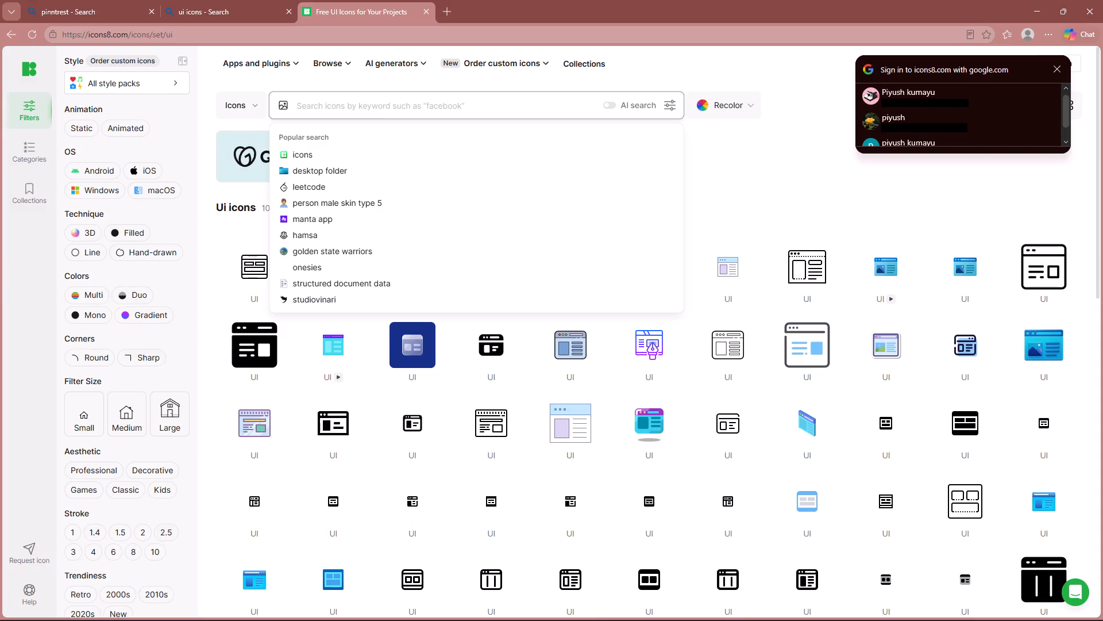
double_click(335, 105)
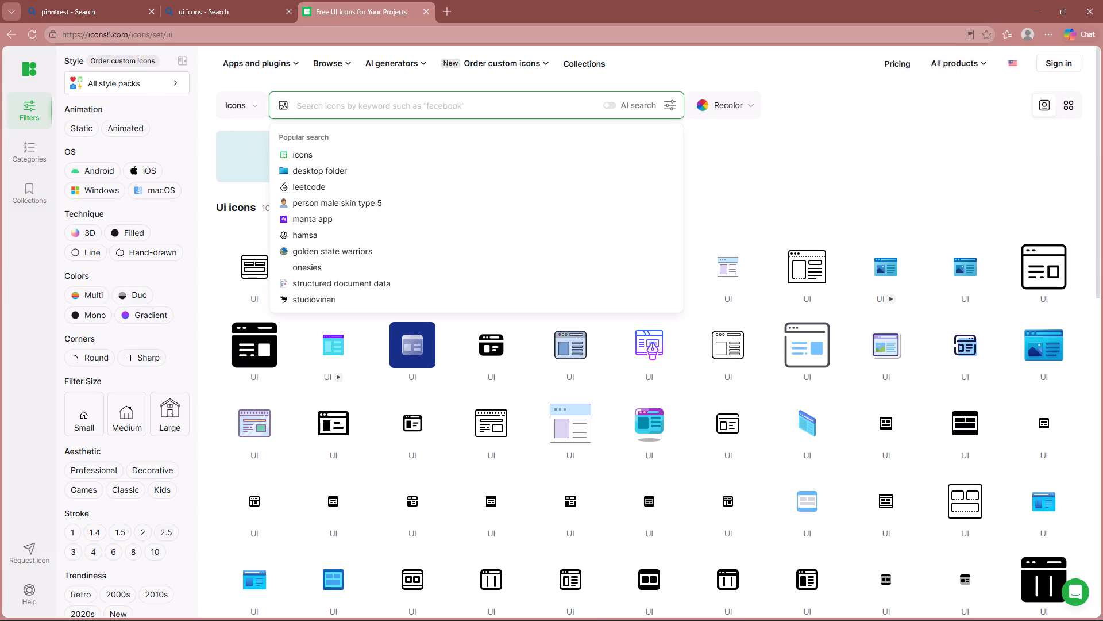
type("sqquare")
key("Return")
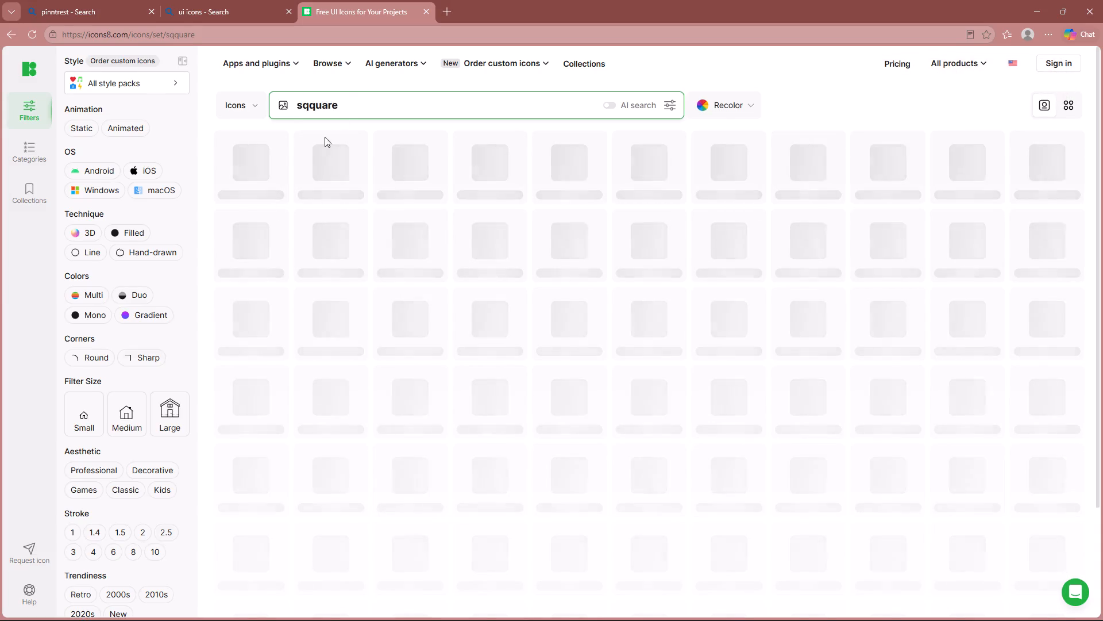
Find the iOS 27 Outlined Square icon made of concentric rounded squares and copy it as a PNG.
scroll(400, 345, "down", 2)
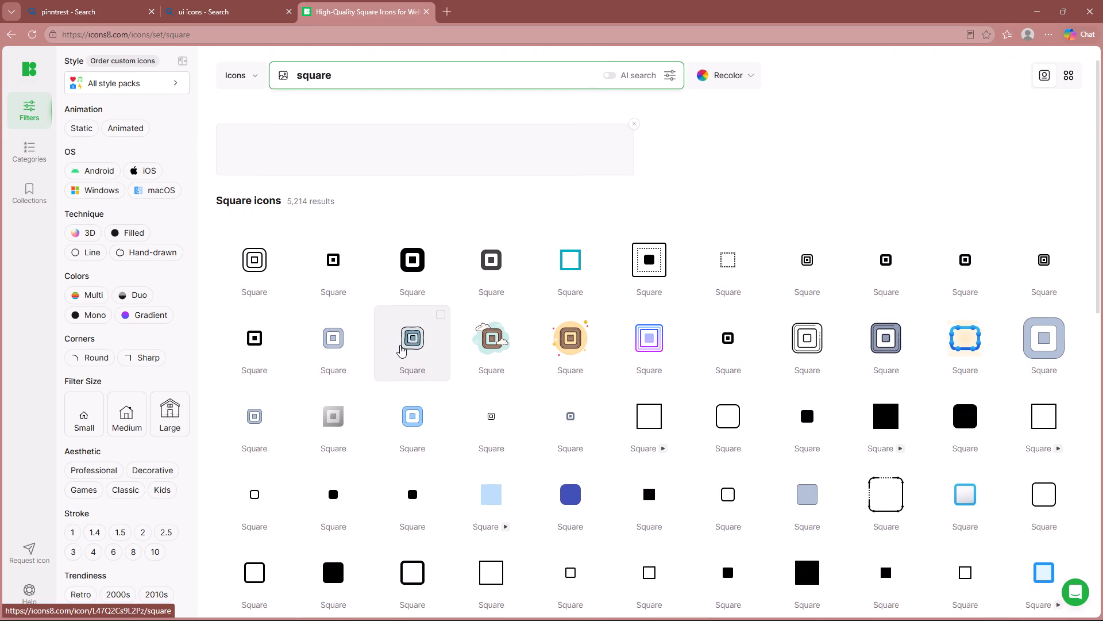
scroll(400, 345, "down", 4)
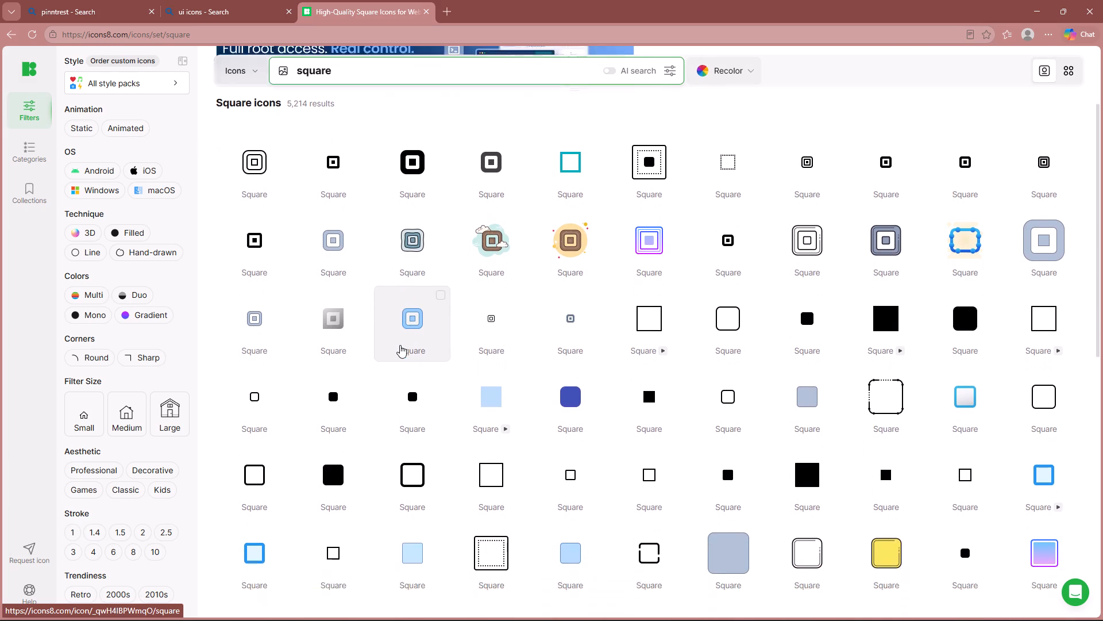
scroll(400, 345, "down", 9)
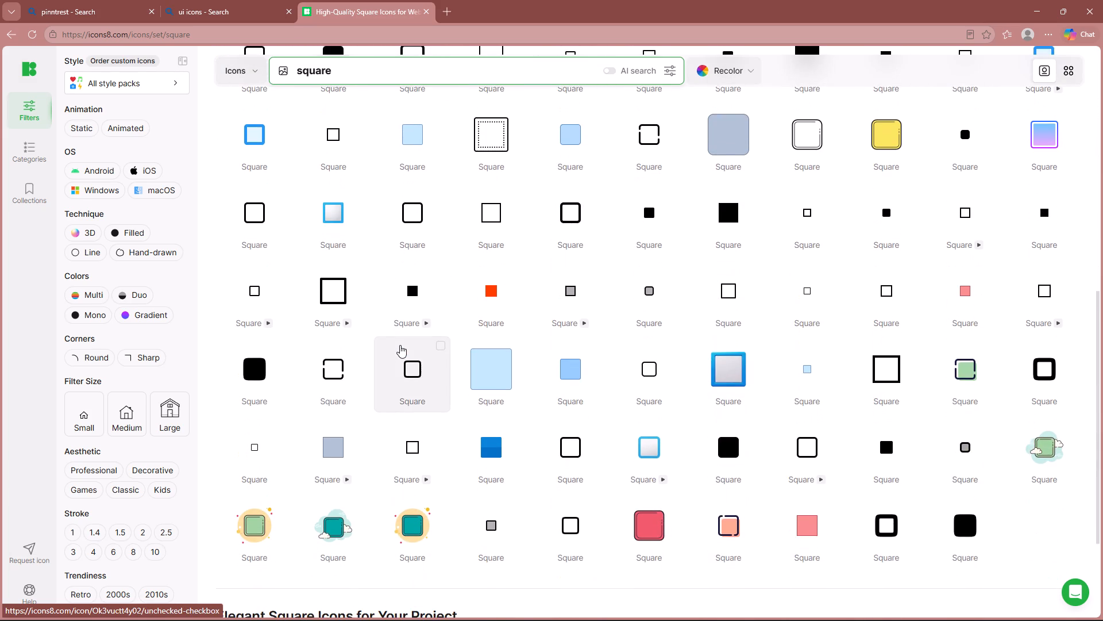
scroll(400, 345, "right", 1)
scroll(400, 345, "up", 3)
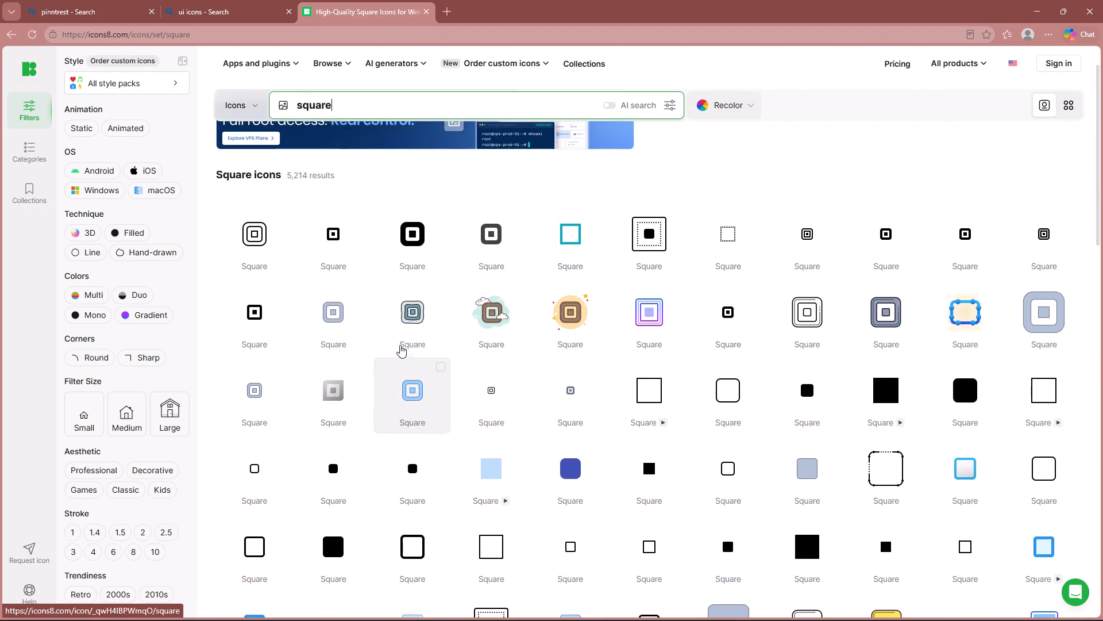
scroll(400, 345, "up", 3)
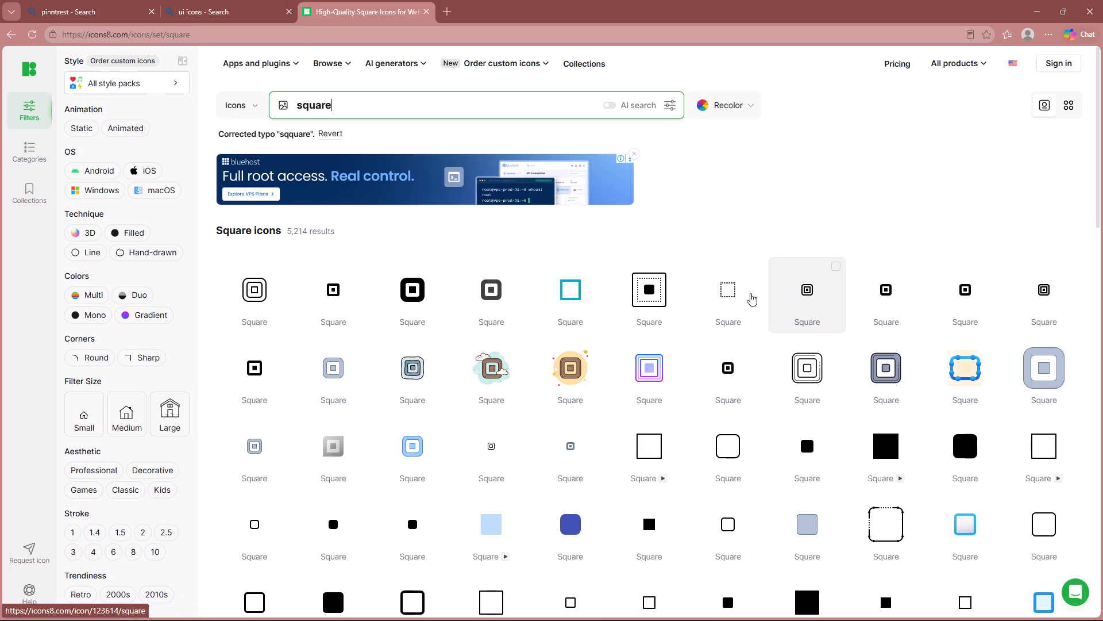
left_click(263, 295)
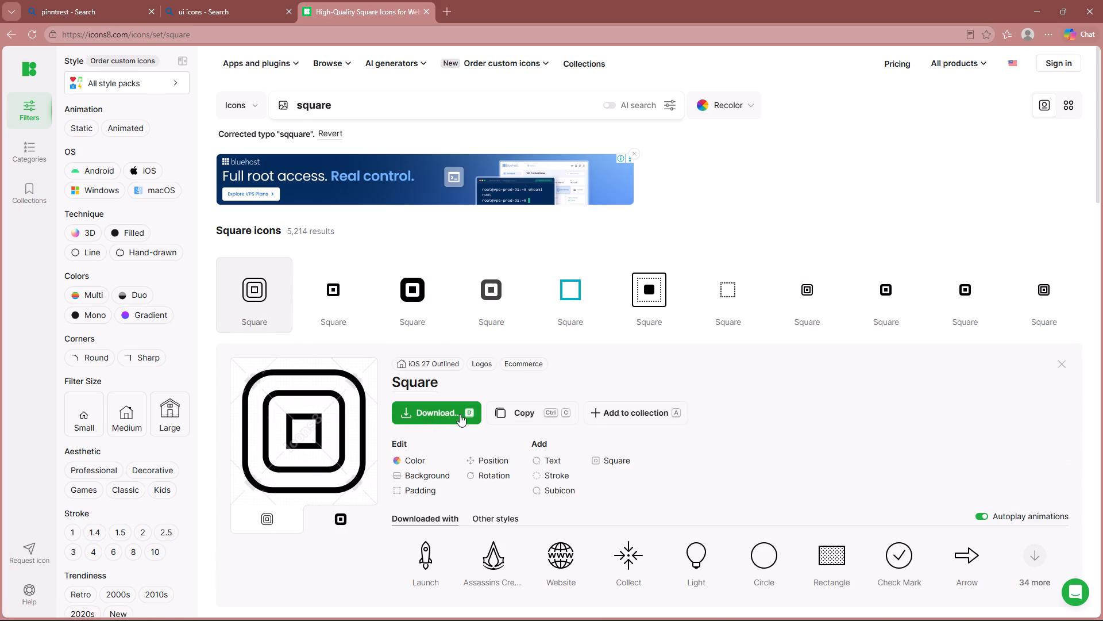
left_click(498, 413)
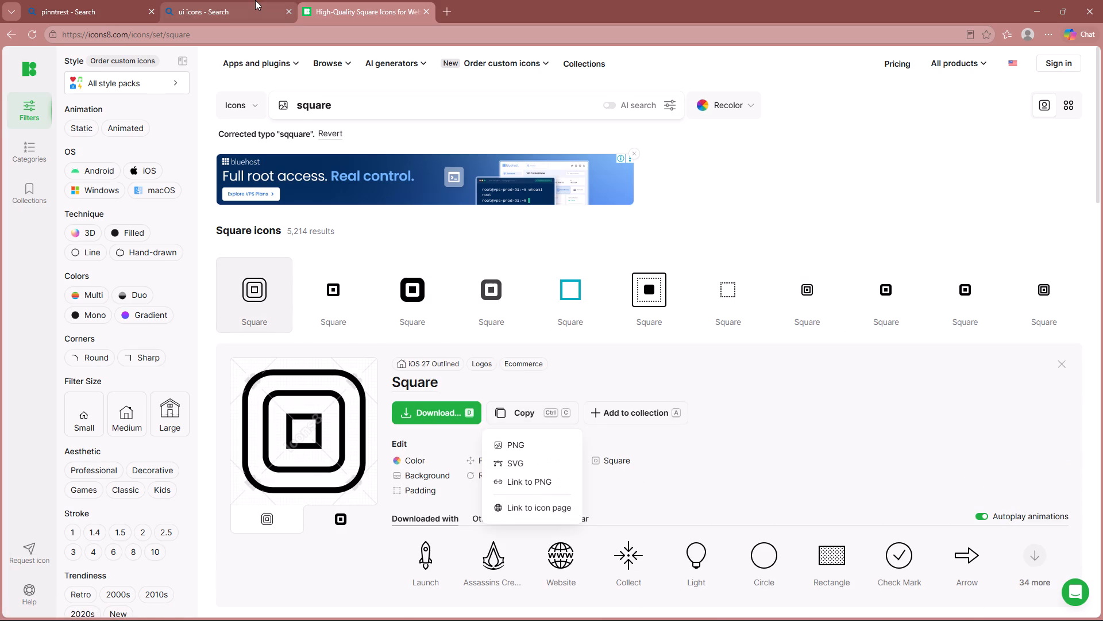
left_click(519, 443)
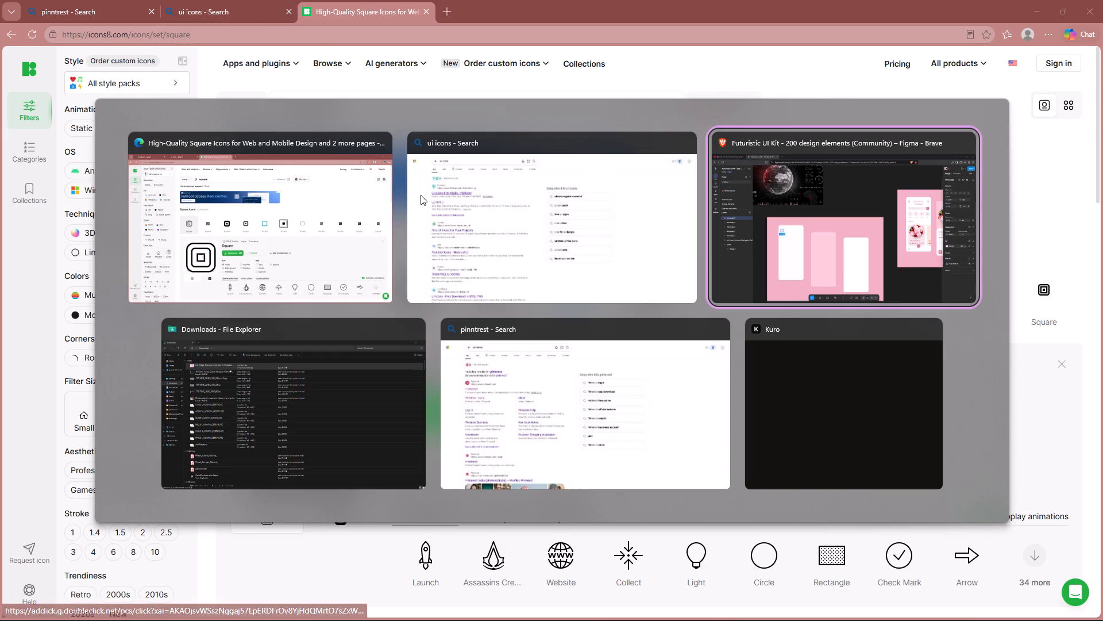
Switch to Figma in Brave and paste the copied square icon onto the canvas, allowing clipboard access.
left_click(576, 218)
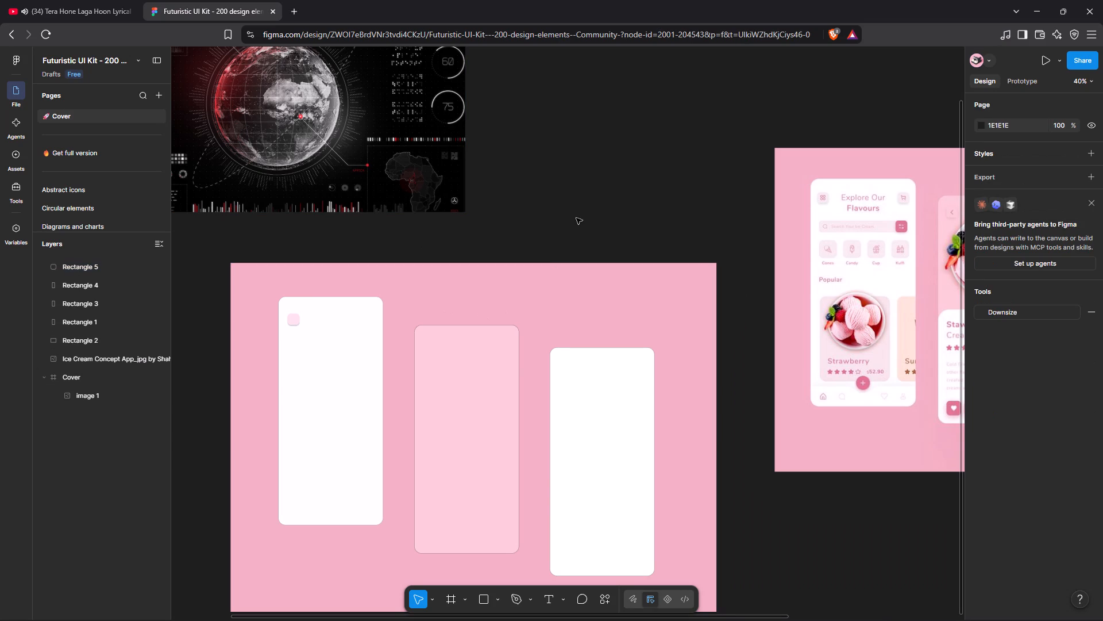
key("ctrl+v")
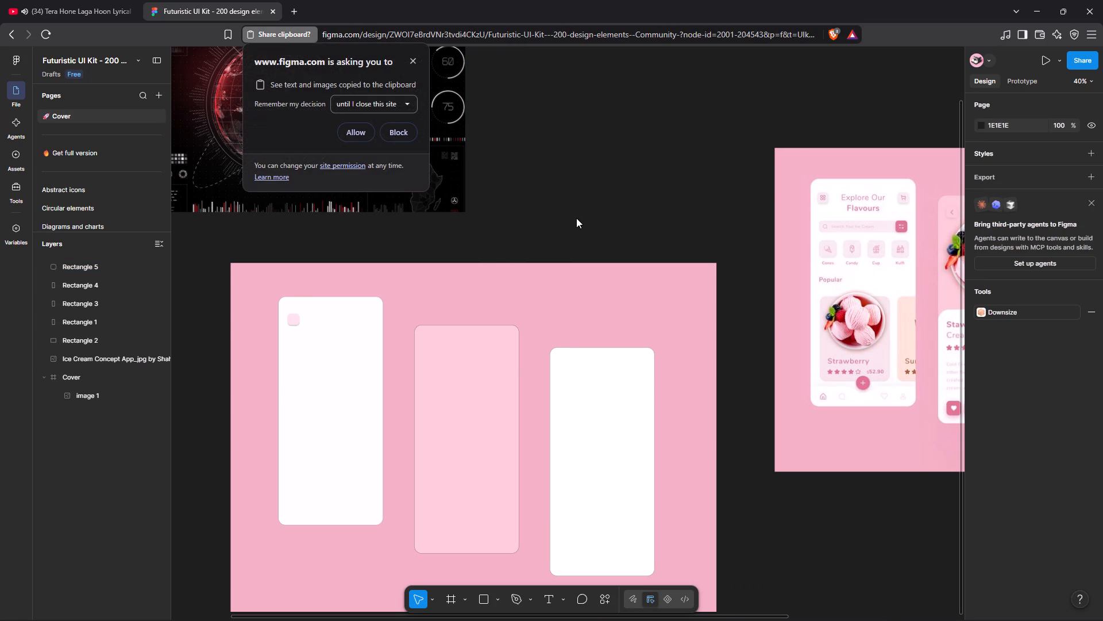
left_click(365, 133)
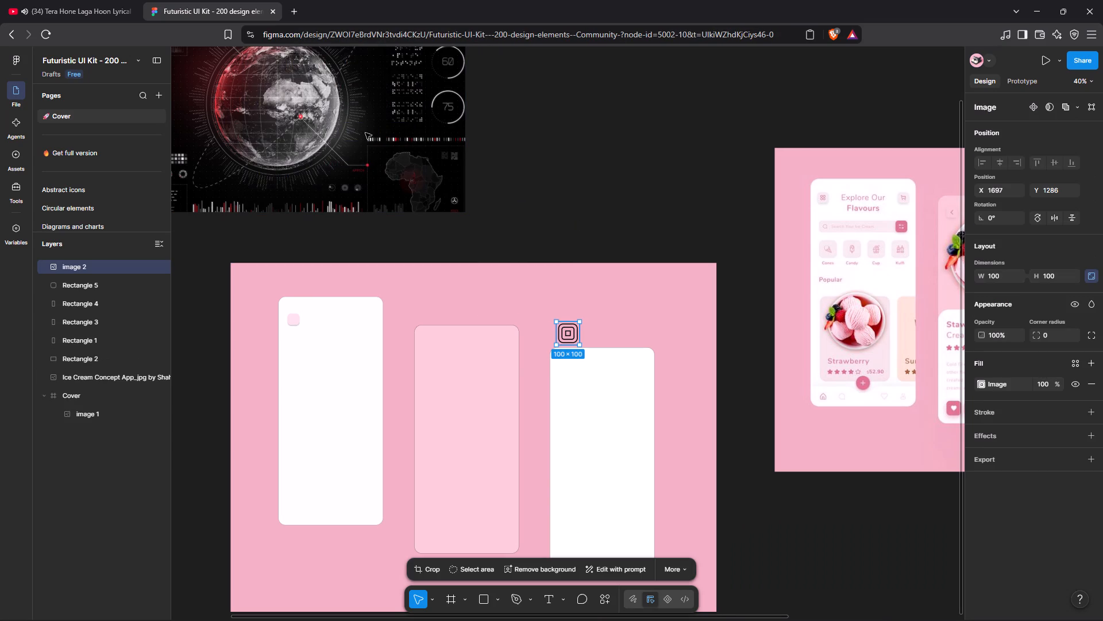
Shrink the pasted square icon to 28 × 28 and centre it on the pink menu button at about X 551, Y 1262.
left_click_drag(569, 331, 298, 321)
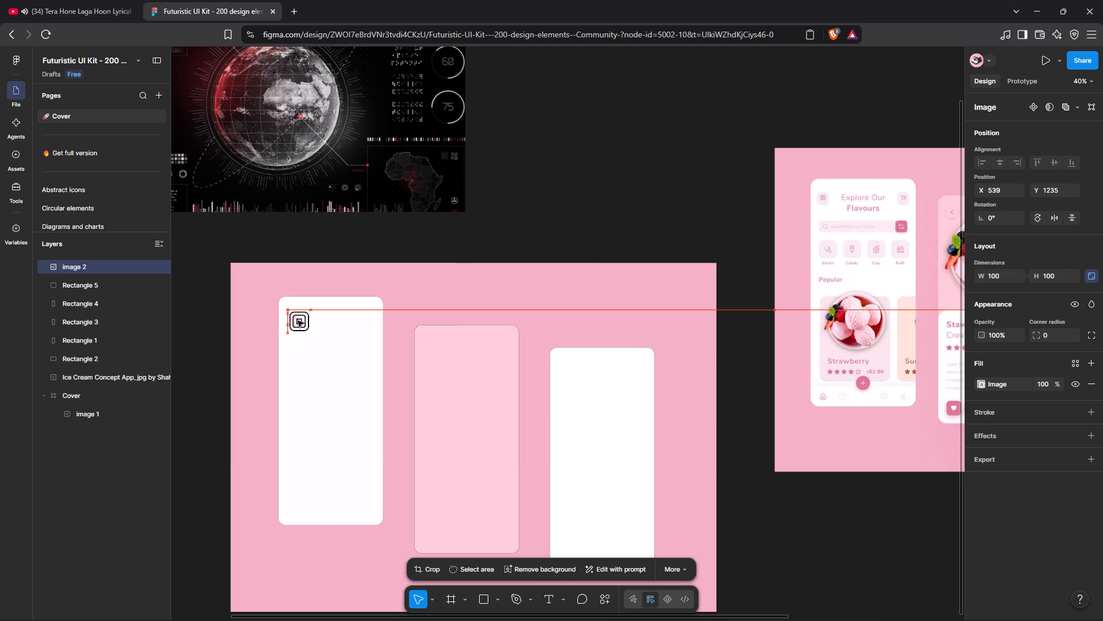
scroll(298, 321, "right", 1)
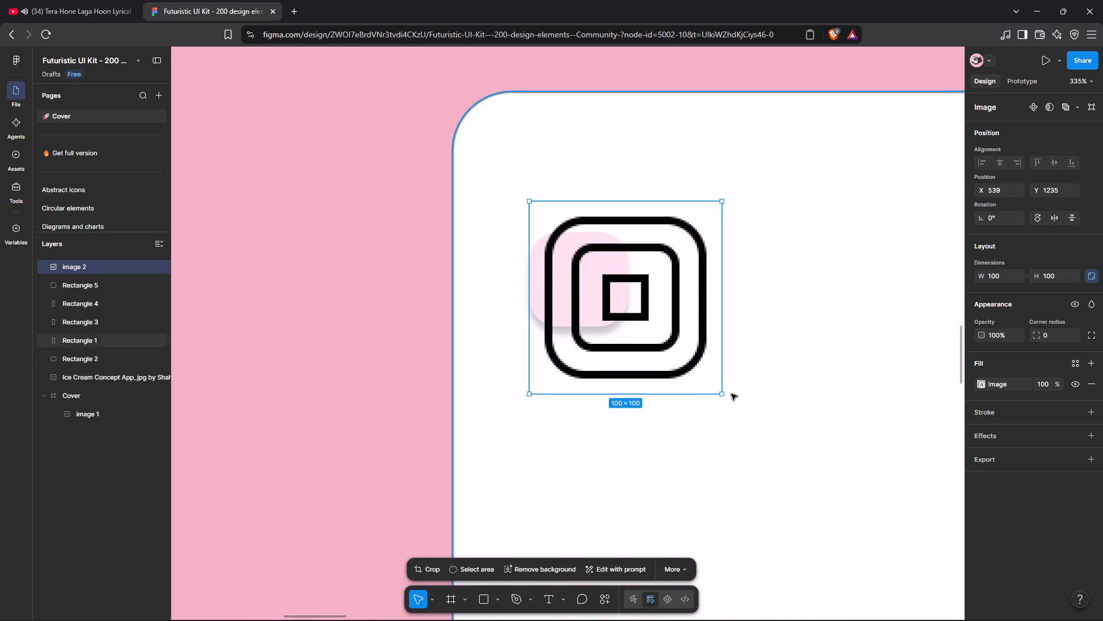
left_click_drag(721, 396, 583, 253)
left_click_drag(562, 219, 587, 273)
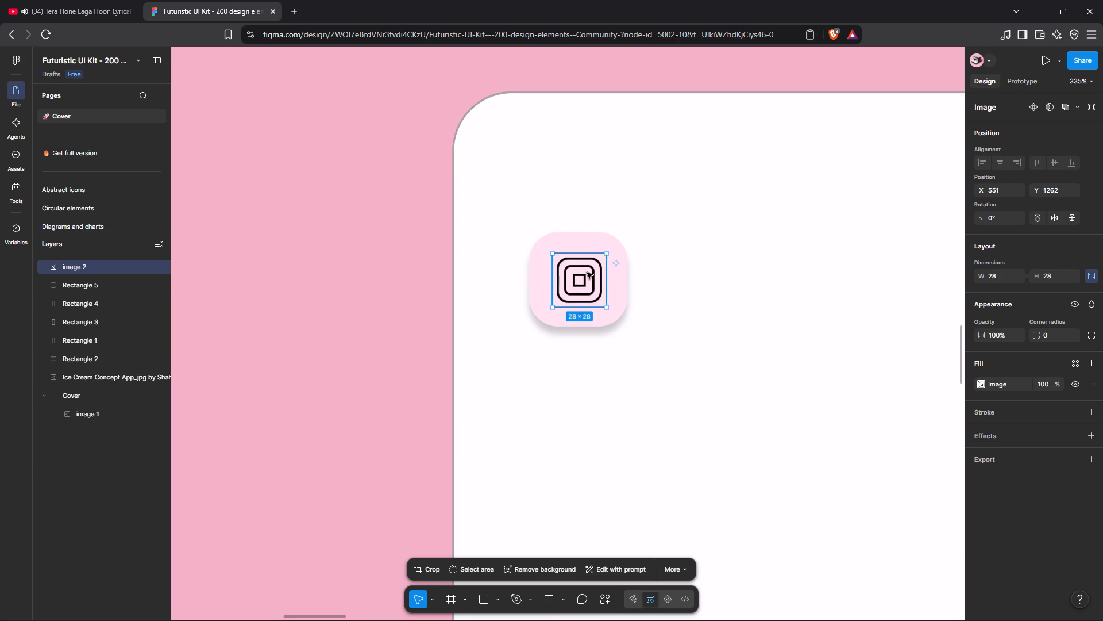
left_click(677, 301)
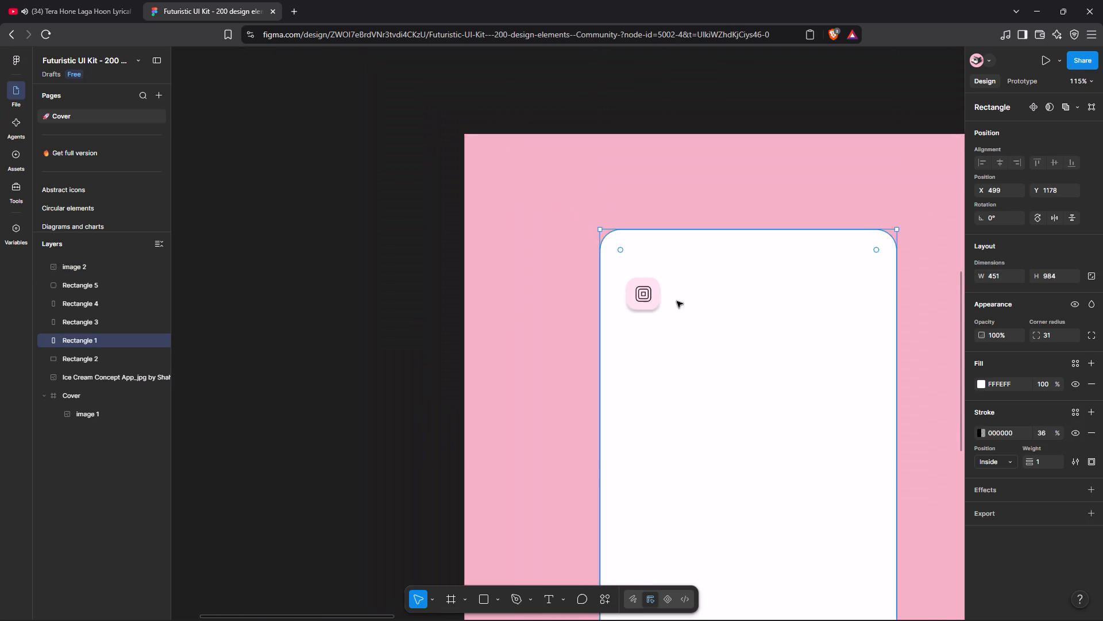
Open the image fill settings of the square icon on the menu button.
scroll(677, 301, "left", 4)
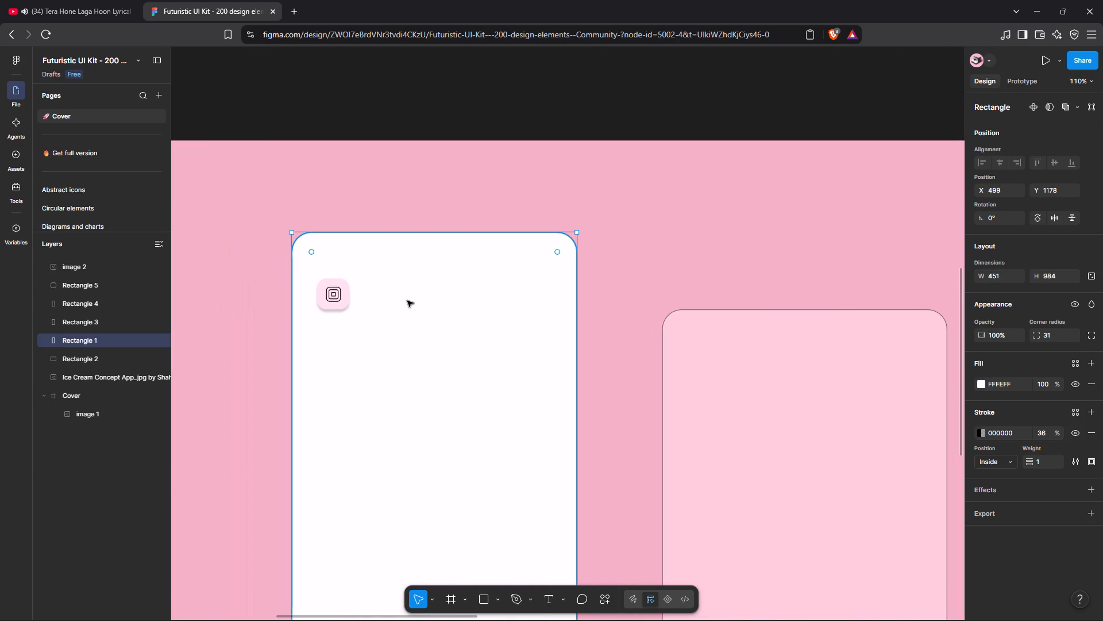
left_click(337, 296)
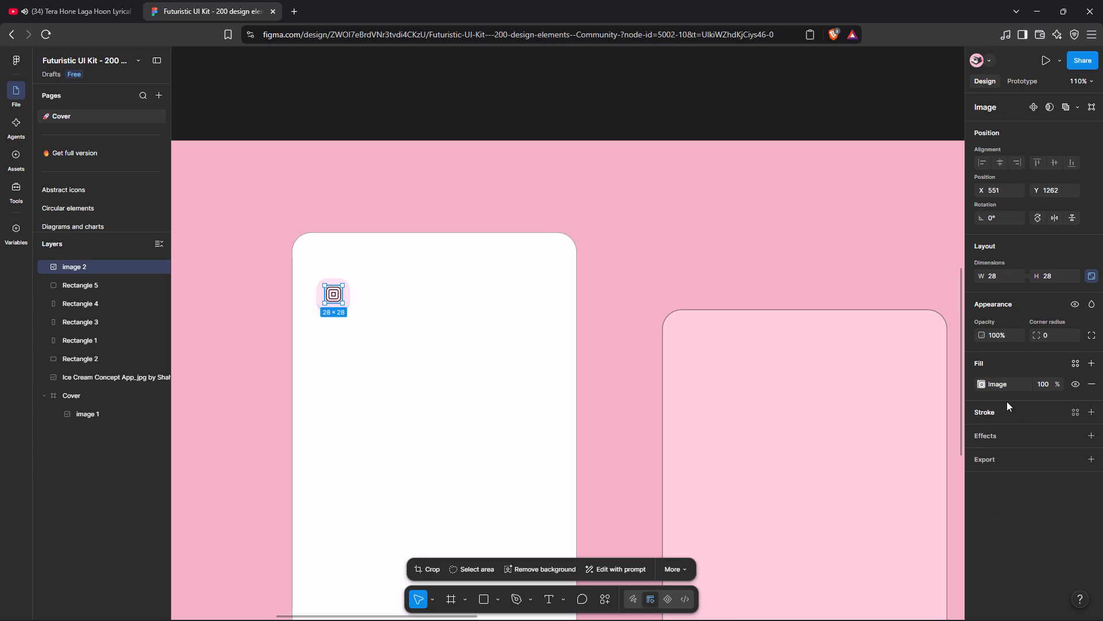
left_click(982, 384)
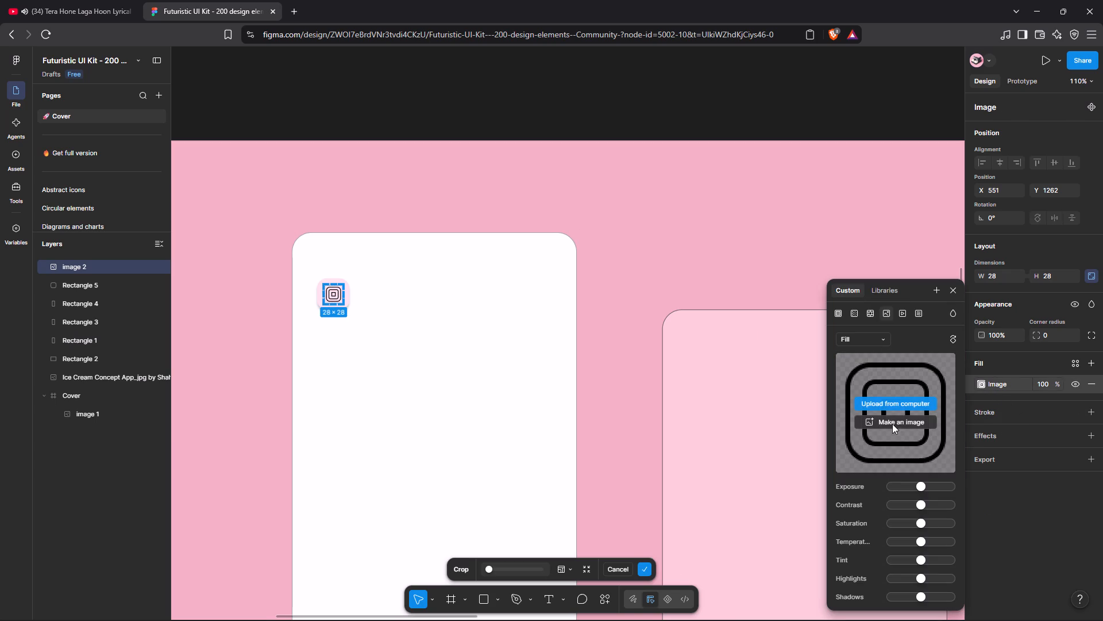
left_click(952, 288)
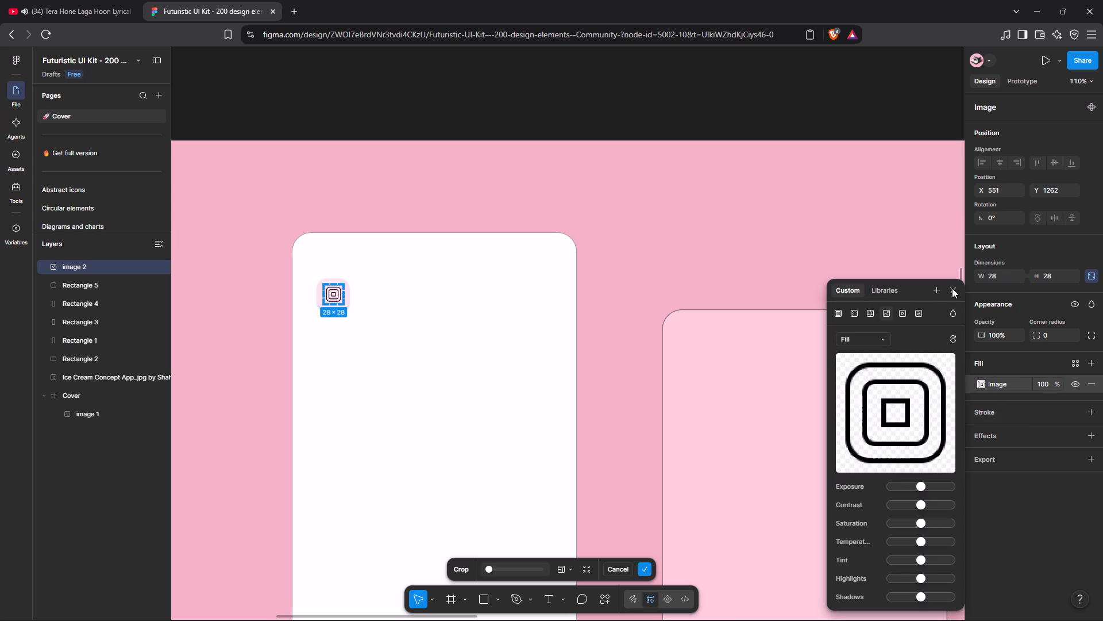
left_click(787, 129)
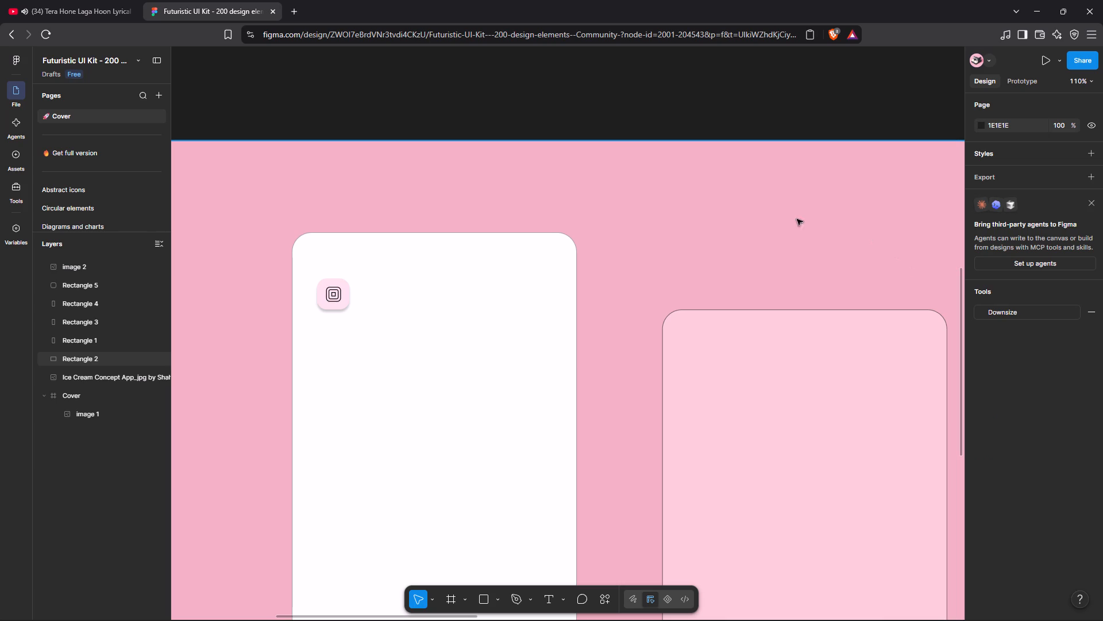
scroll(727, 240, "left", 1)
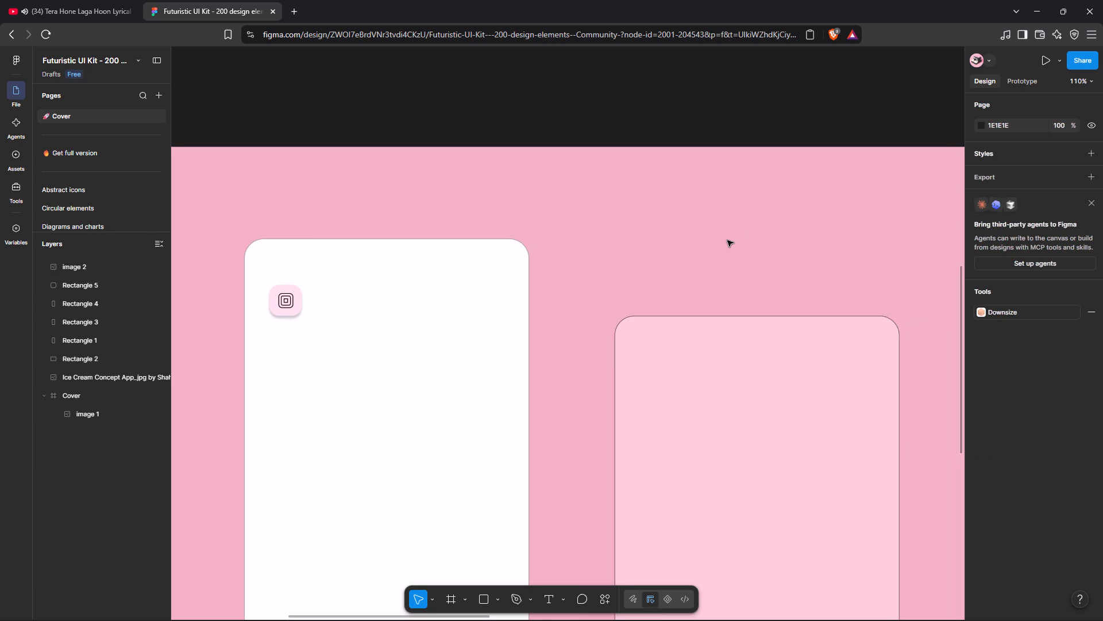
Compare the first screen's menu button and layout with the reference ice cream app design.
scroll(733, 249, "left", 1)
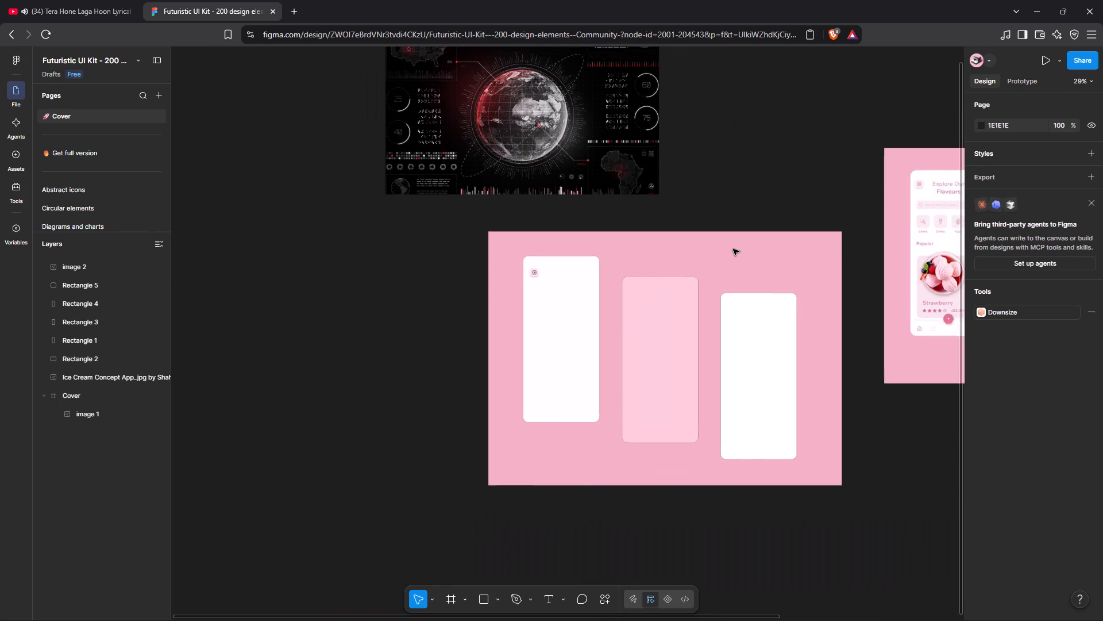
scroll(733, 249, "left", 2)
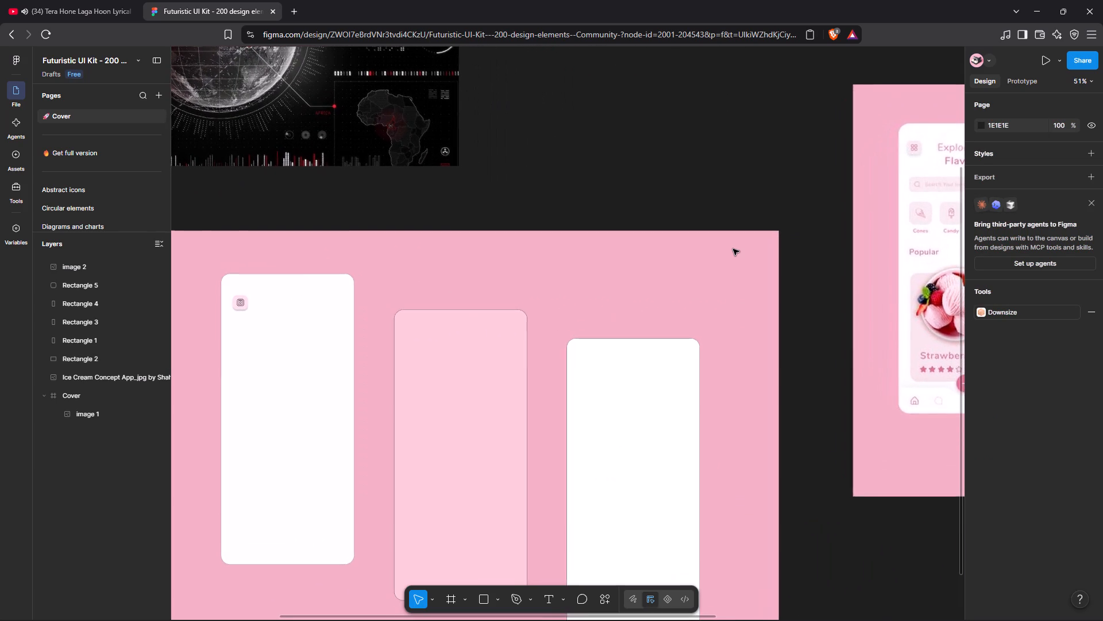
scroll(733, 249, "right", 1)
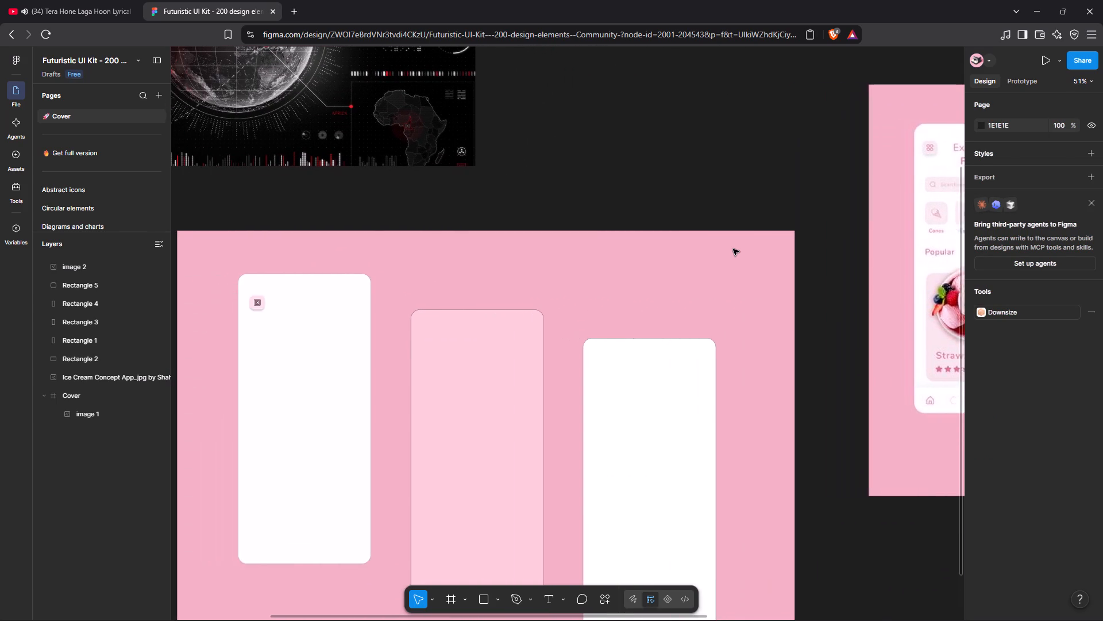
scroll(733, 249, "right", 1)
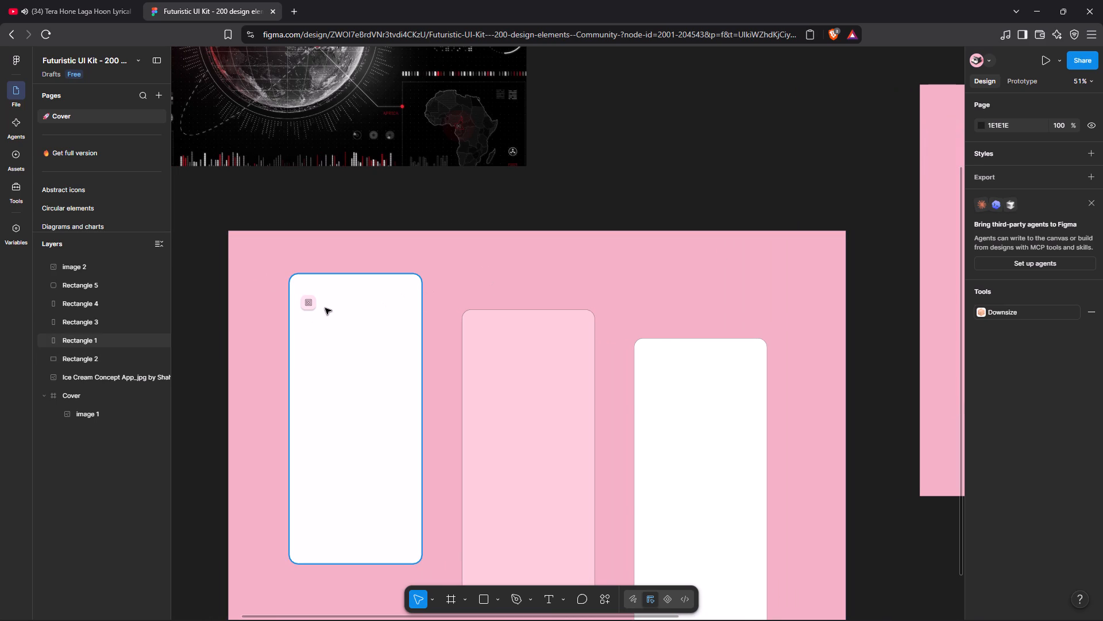
left_click(335, 346)
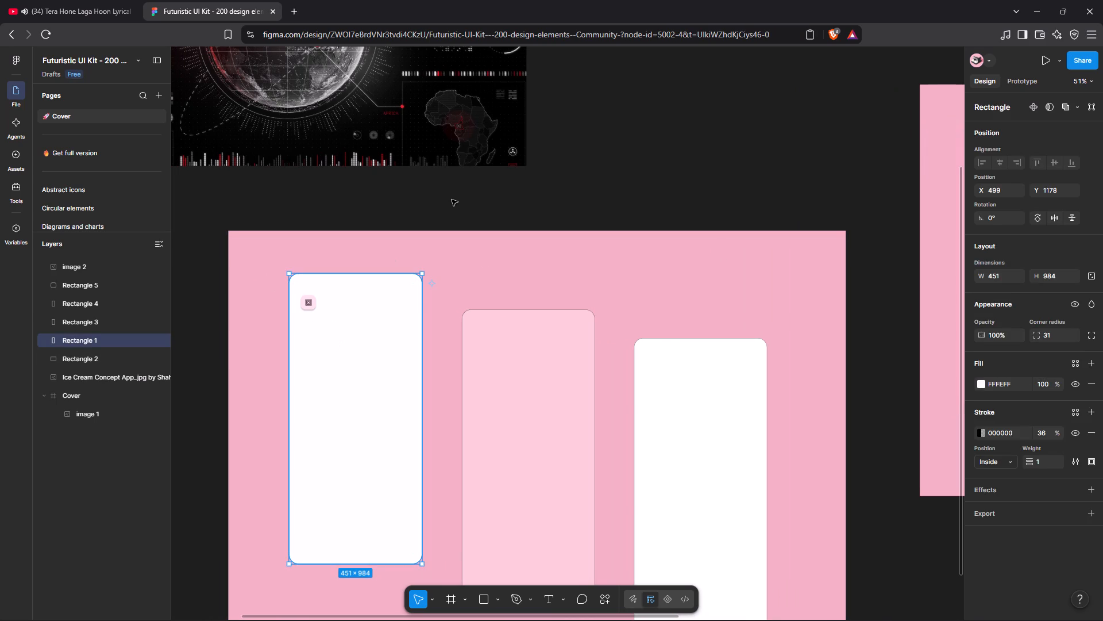
left_click(452, 200)
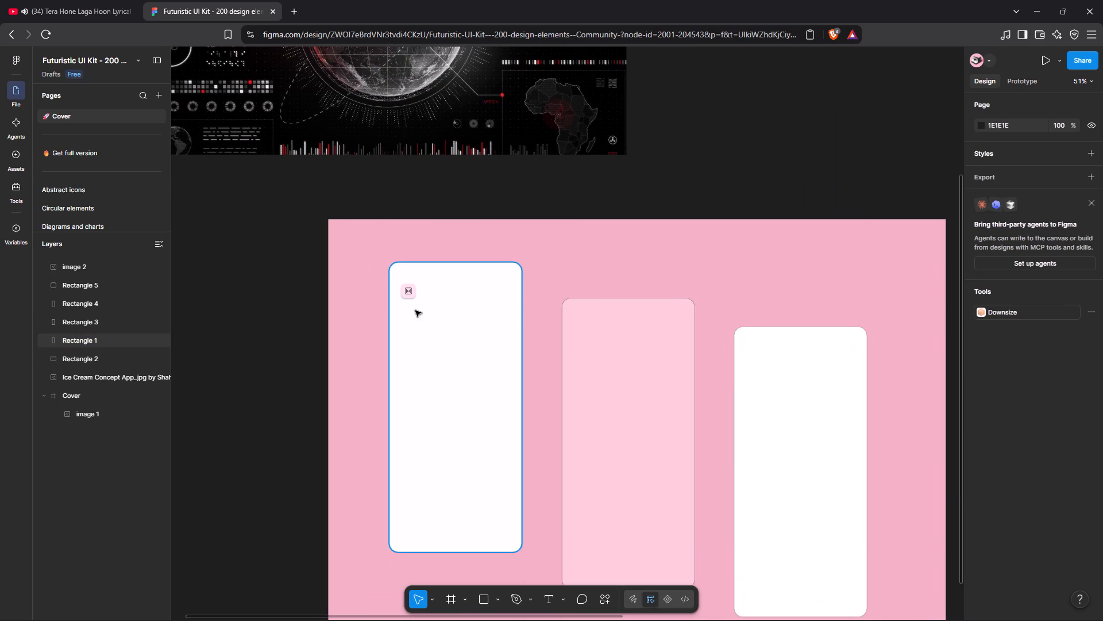
scroll(584, 256, "left", 1)
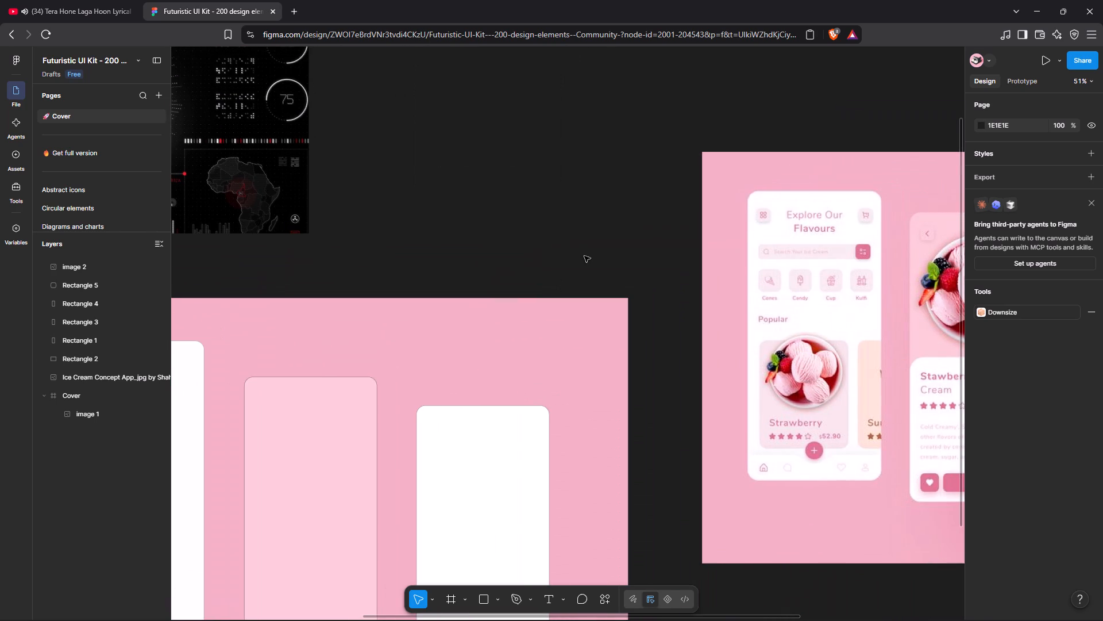
scroll(584, 256, "left", 1)
scroll(584, 256, "right", 1)
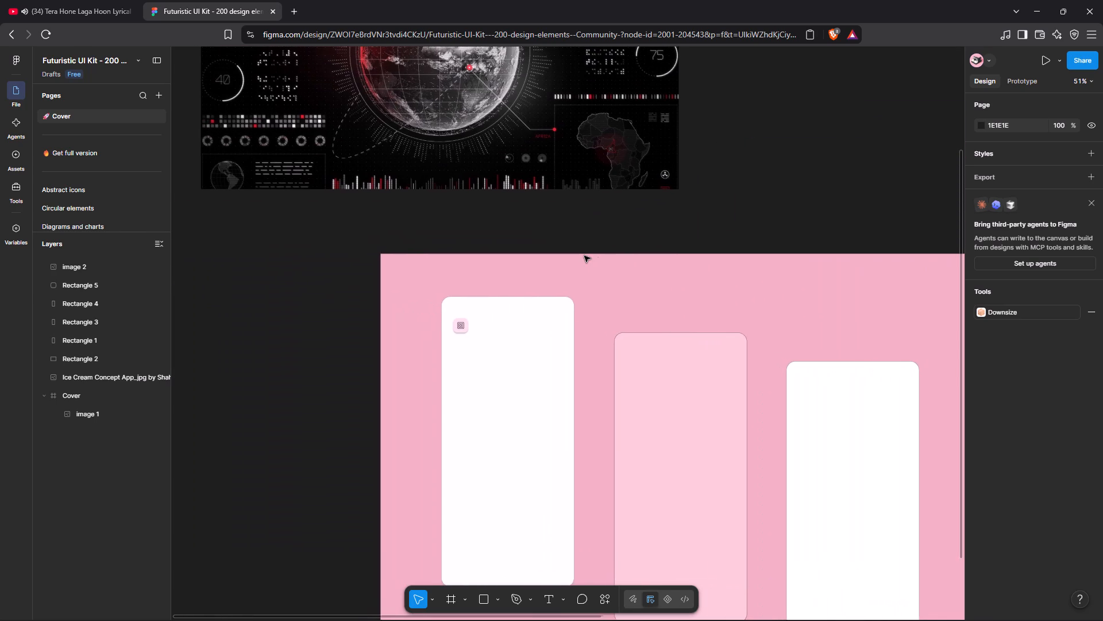
scroll(584, 256, "right", 1)
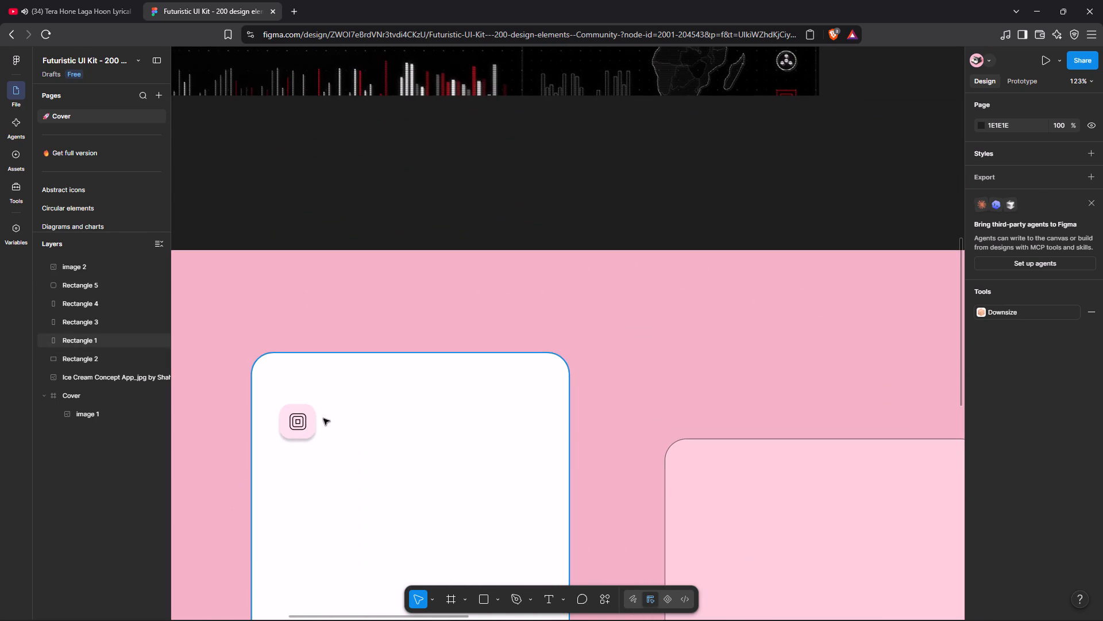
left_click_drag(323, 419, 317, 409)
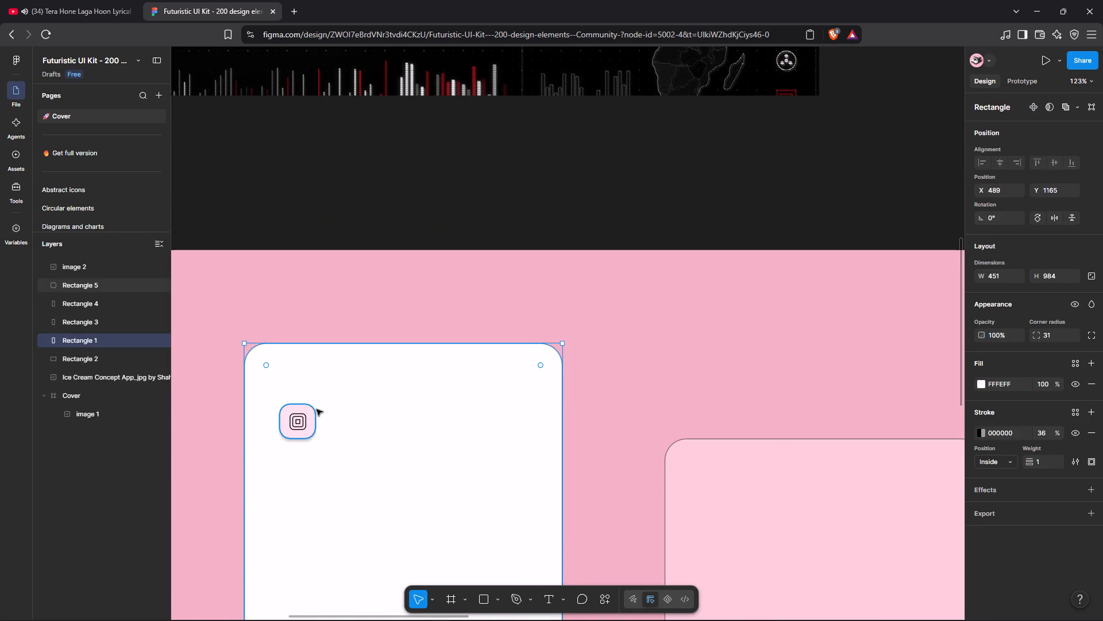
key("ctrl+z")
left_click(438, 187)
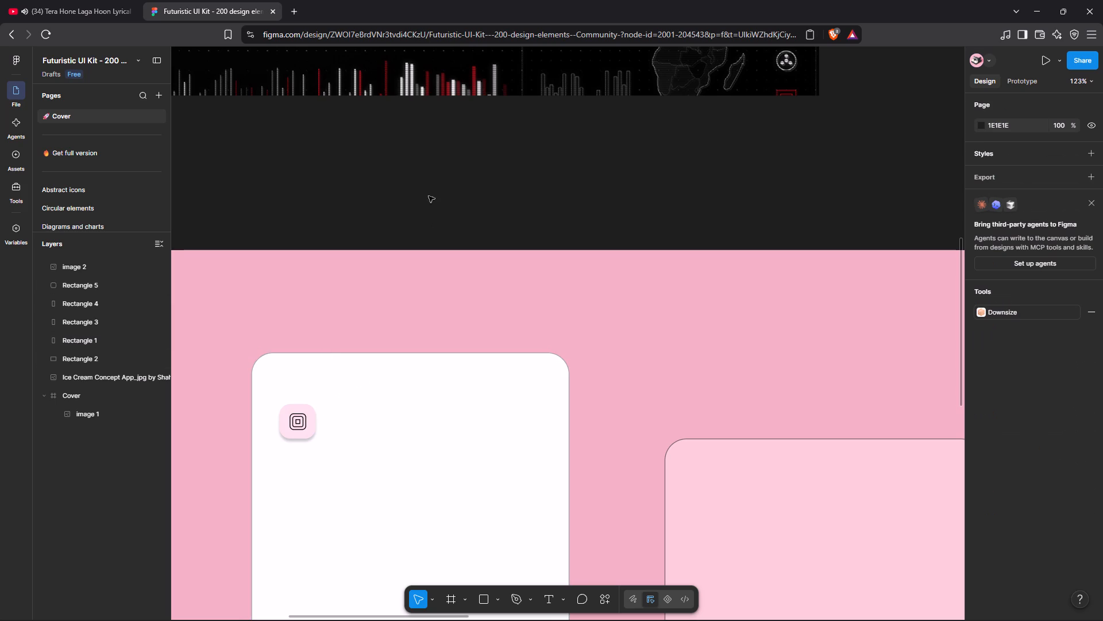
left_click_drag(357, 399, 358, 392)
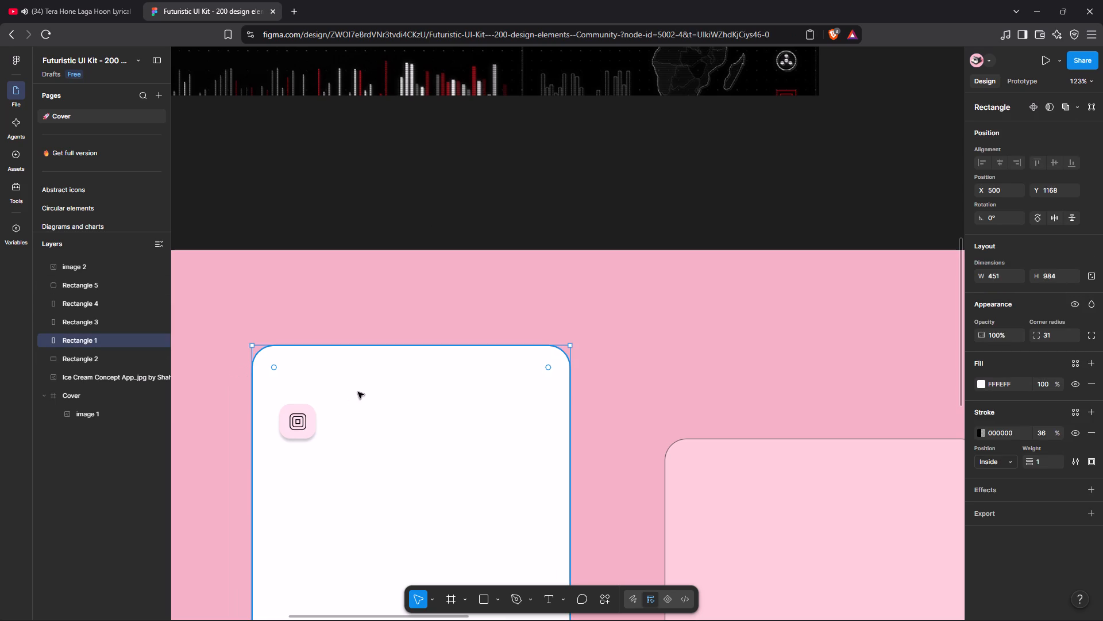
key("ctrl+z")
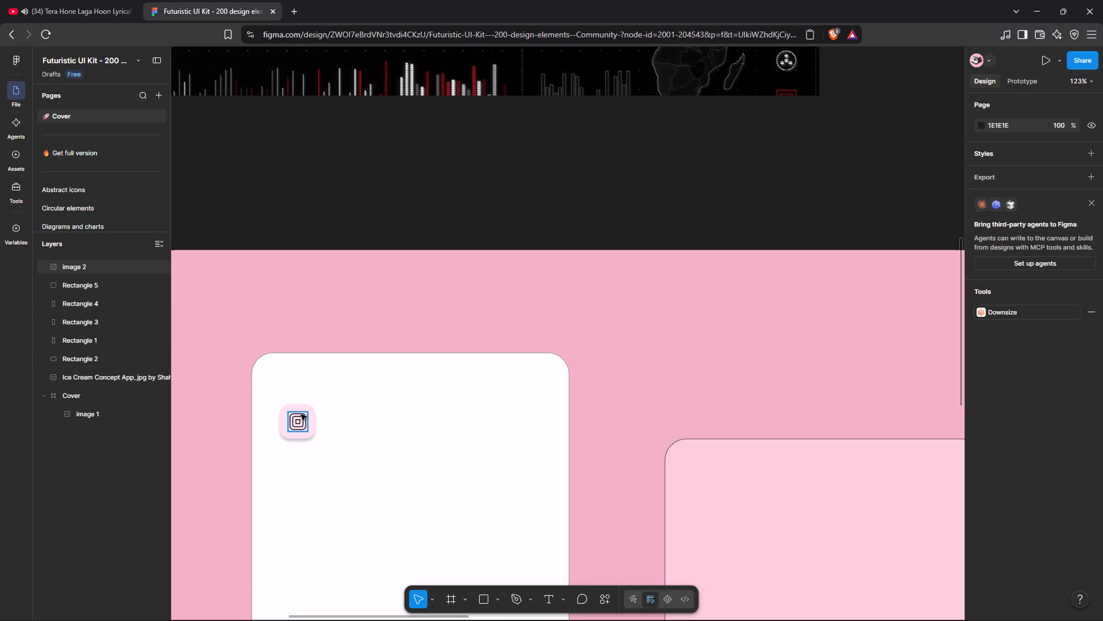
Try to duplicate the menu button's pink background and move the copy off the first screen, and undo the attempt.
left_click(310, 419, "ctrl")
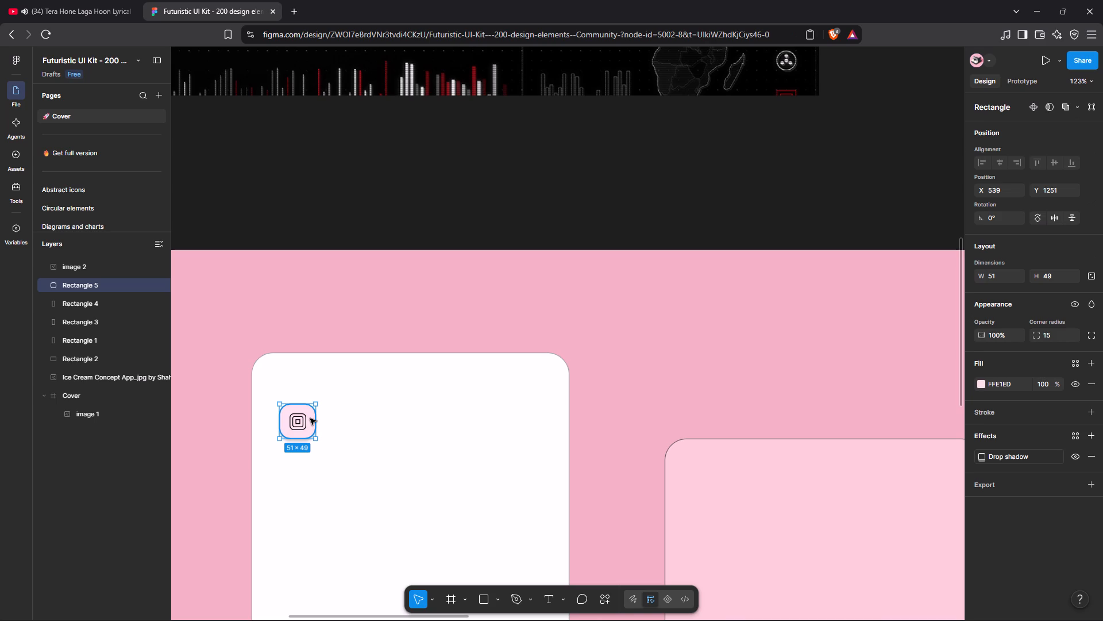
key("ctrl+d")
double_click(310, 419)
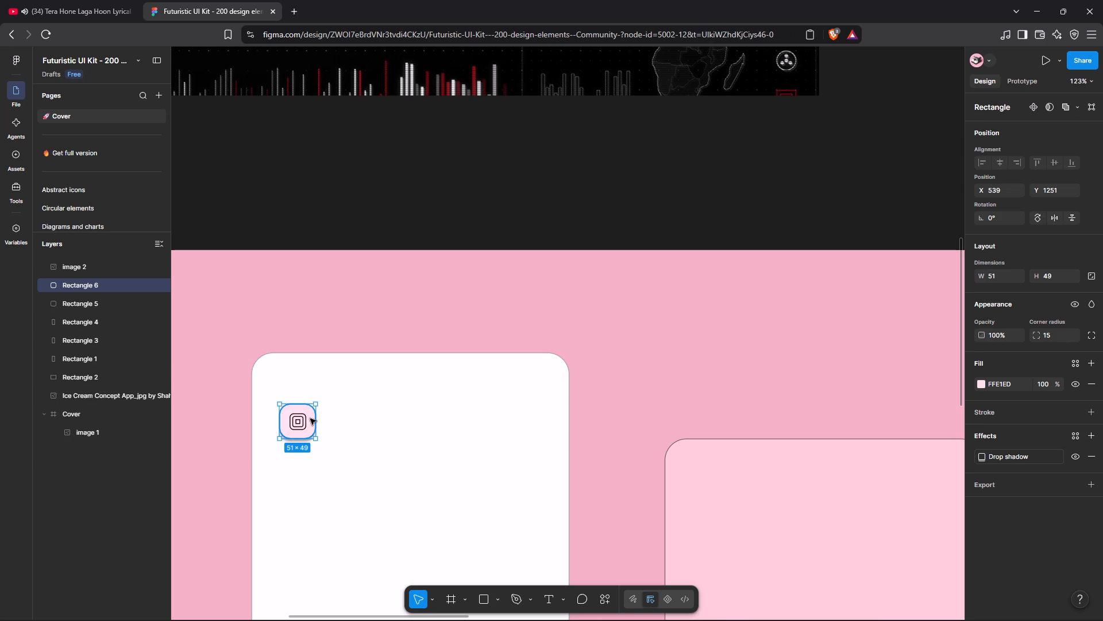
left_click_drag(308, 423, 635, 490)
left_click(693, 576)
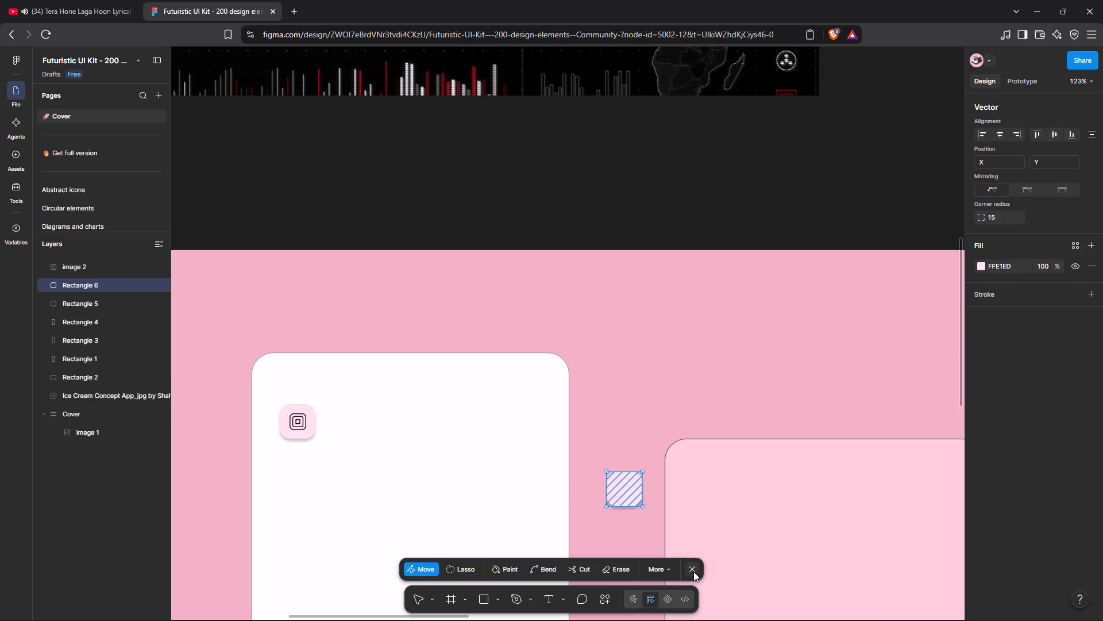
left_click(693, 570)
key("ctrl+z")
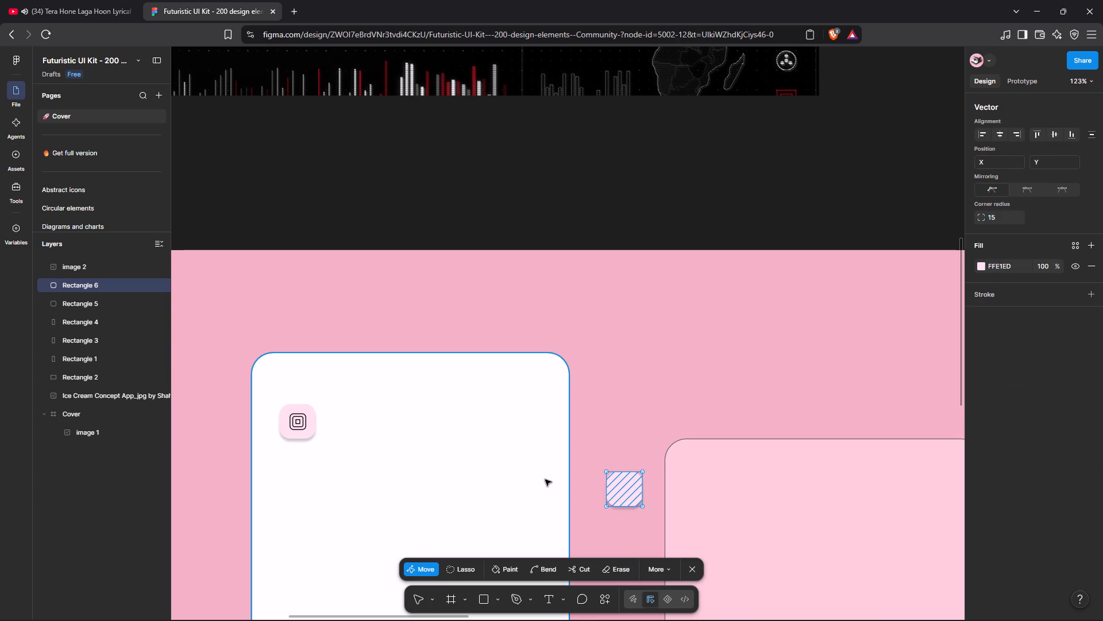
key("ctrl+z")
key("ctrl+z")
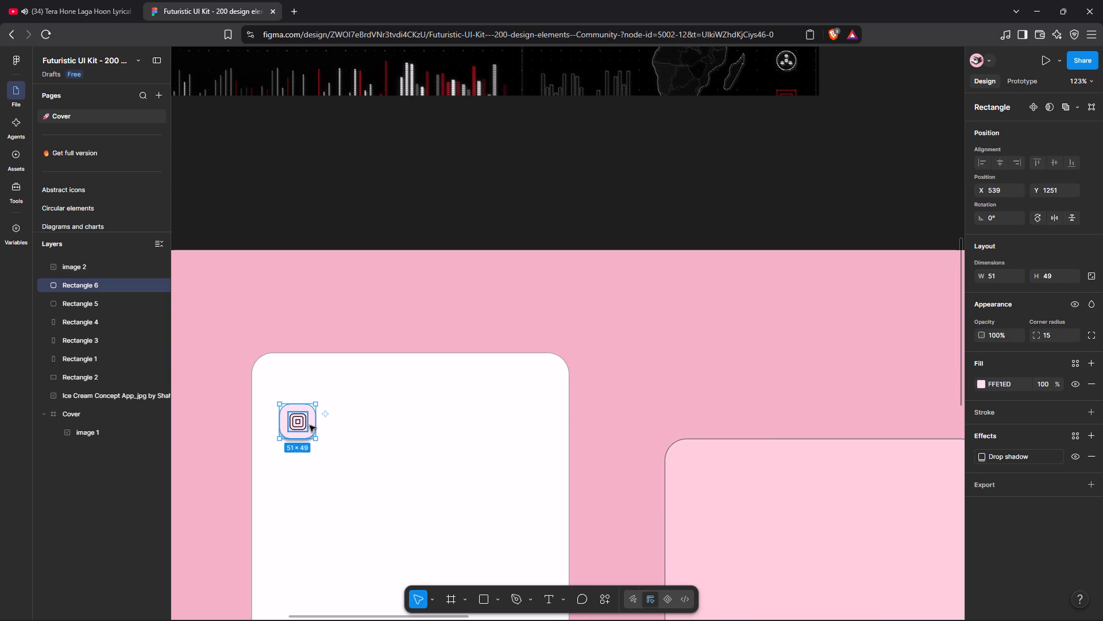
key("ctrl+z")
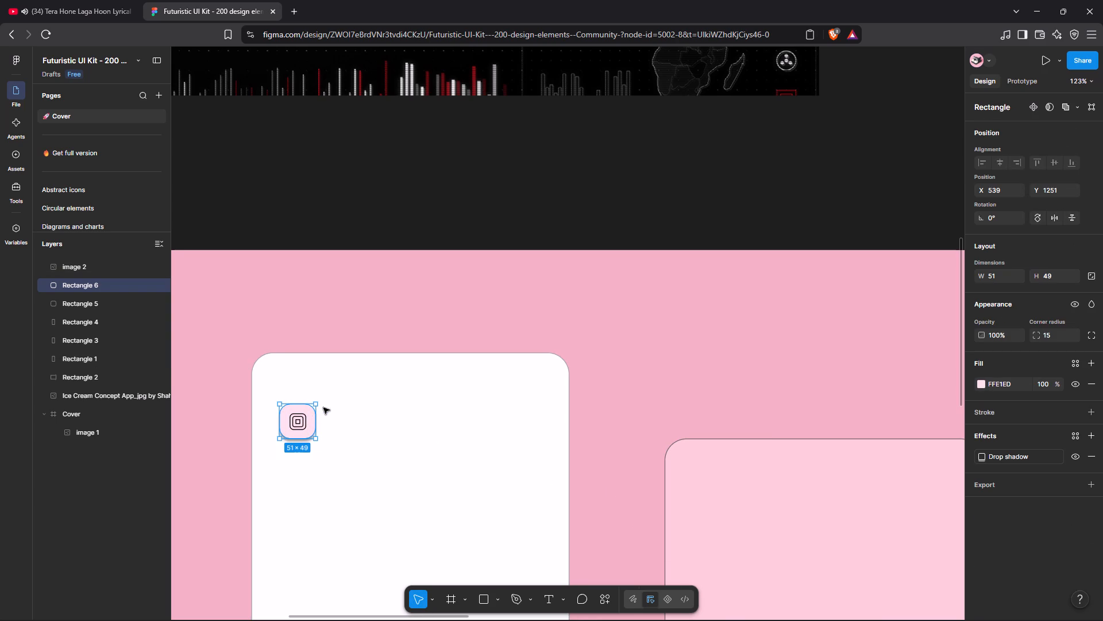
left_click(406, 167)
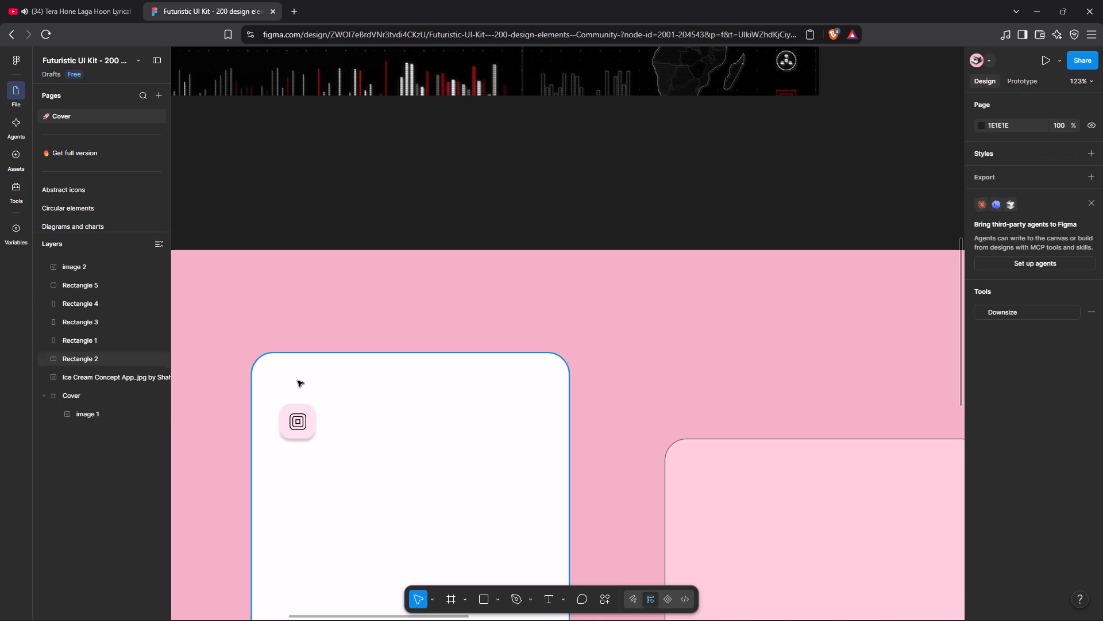
Duplicate the menu button with its square icon and place the copy near the first screen's right edge at about X 866, Y 1251.
left_click(304, 410)
left_click(313, 419, "ctrl")
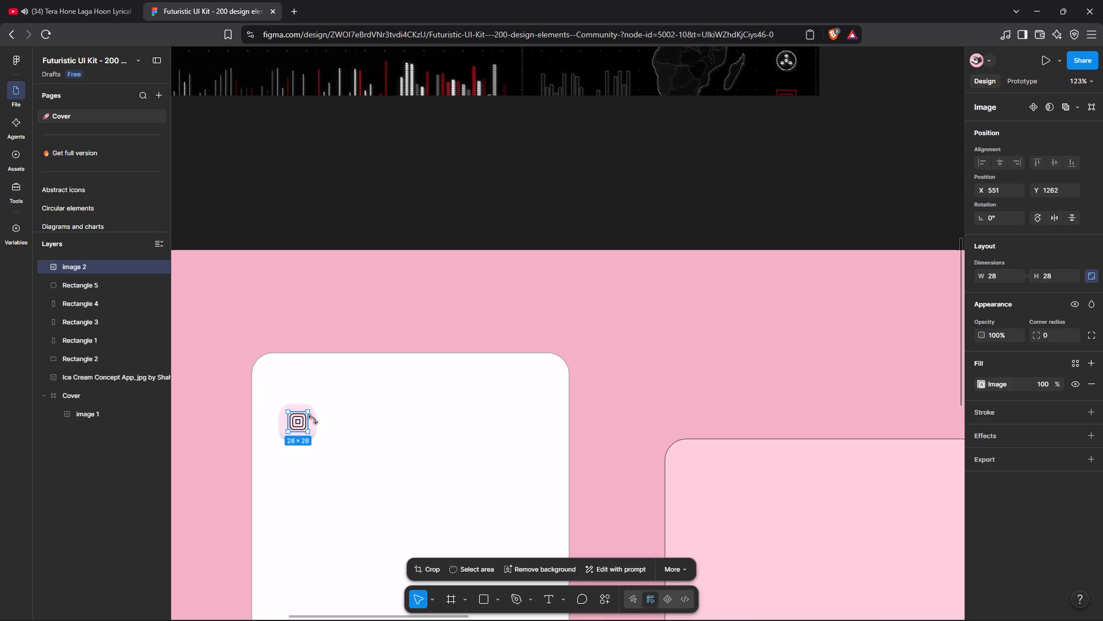
left_click(313, 420, "ctrl")
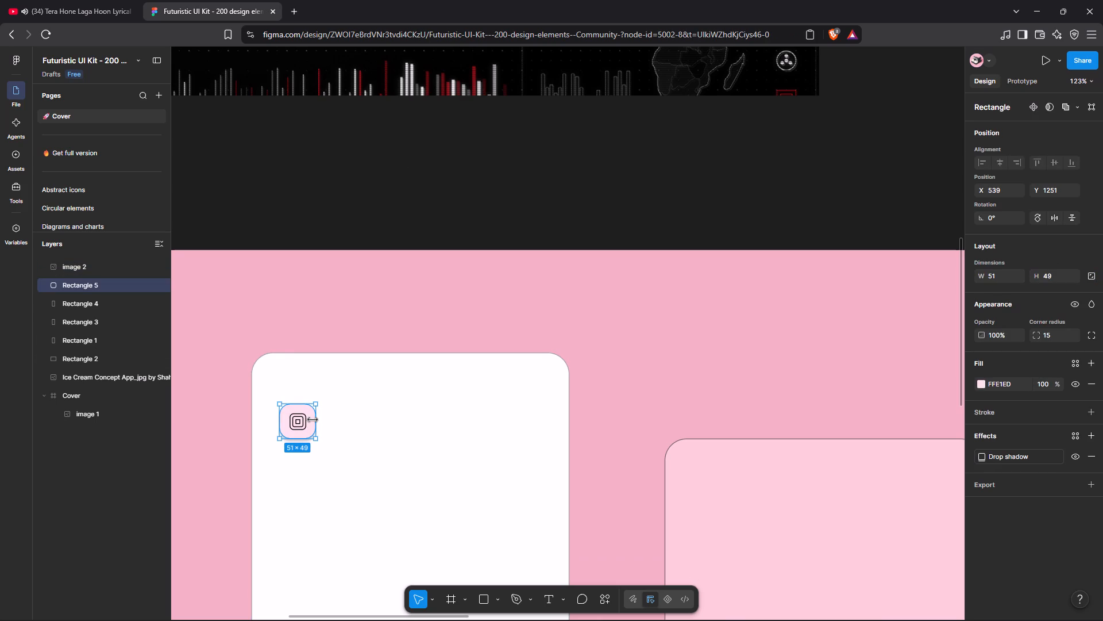
left_click(296, 421, "ctrl")
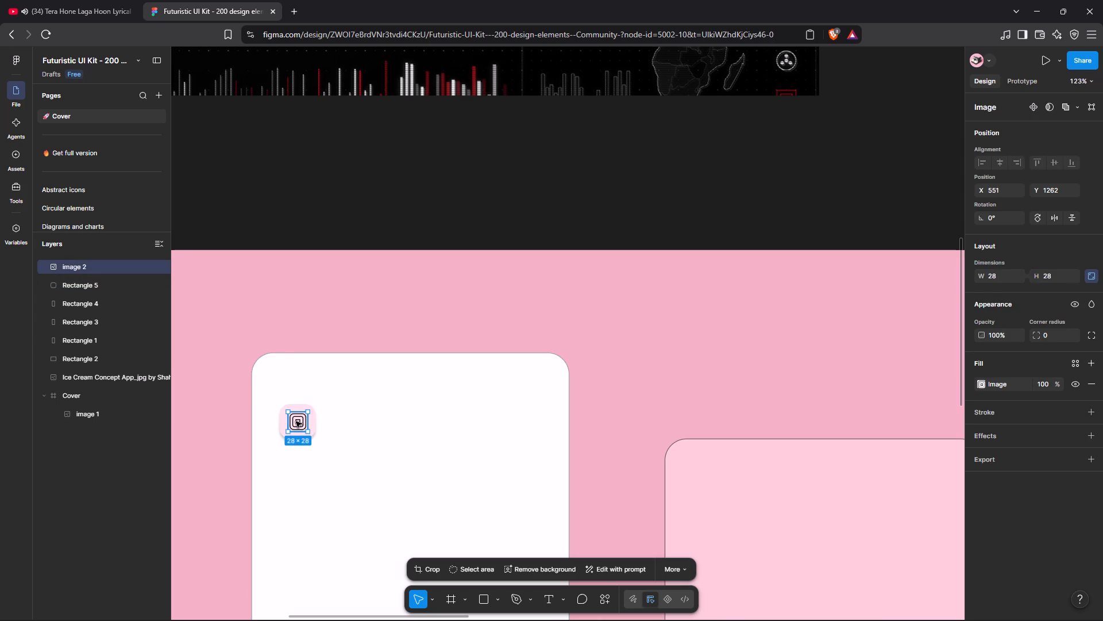
left_click(313, 424, "shift")
left_click(313, 424, "shift")
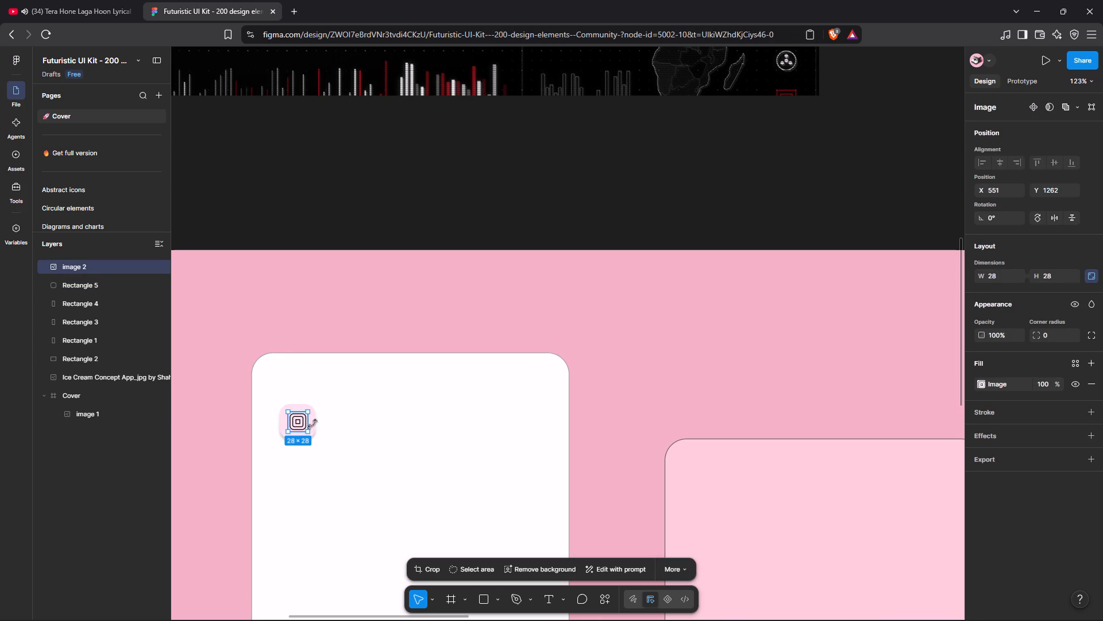
left_click(314, 424, "shift")
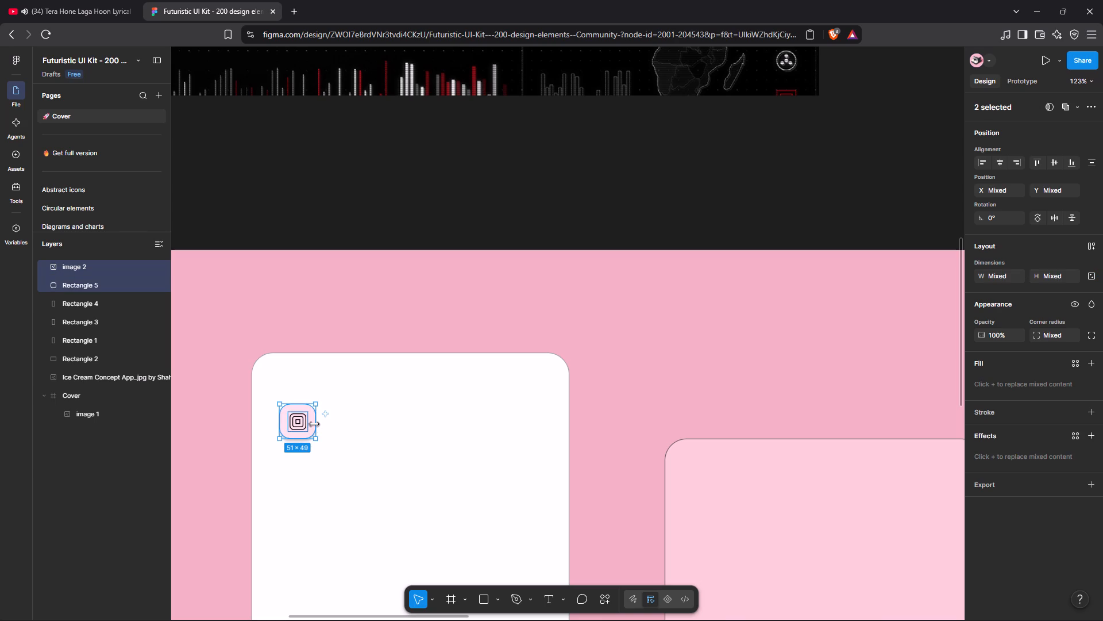
key("ctrl+d")
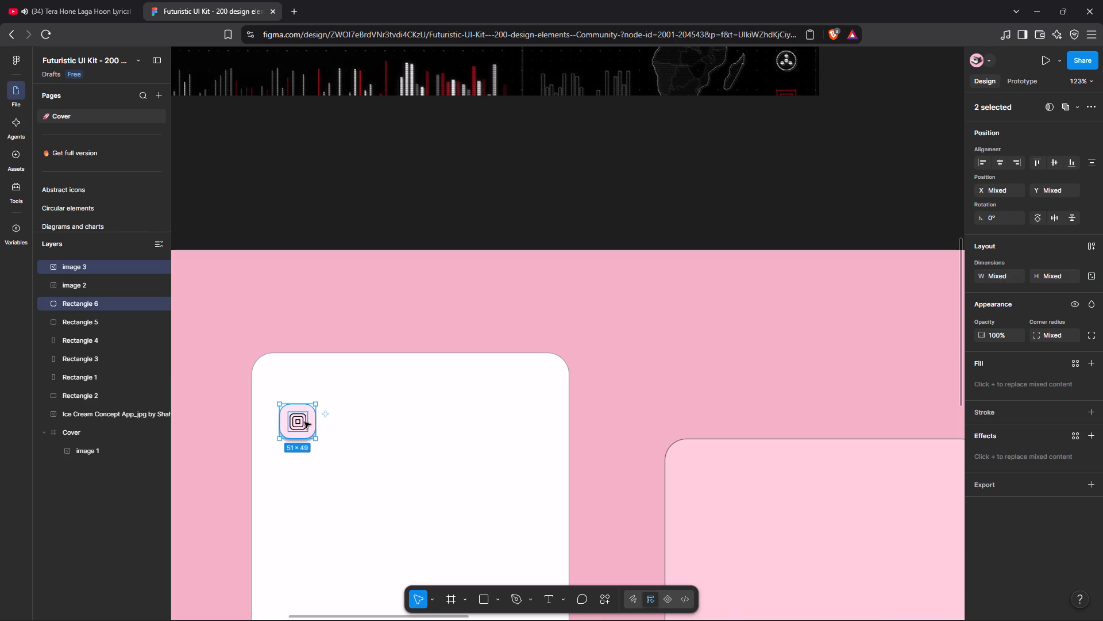
left_click_drag(300, 423, 477, 418)
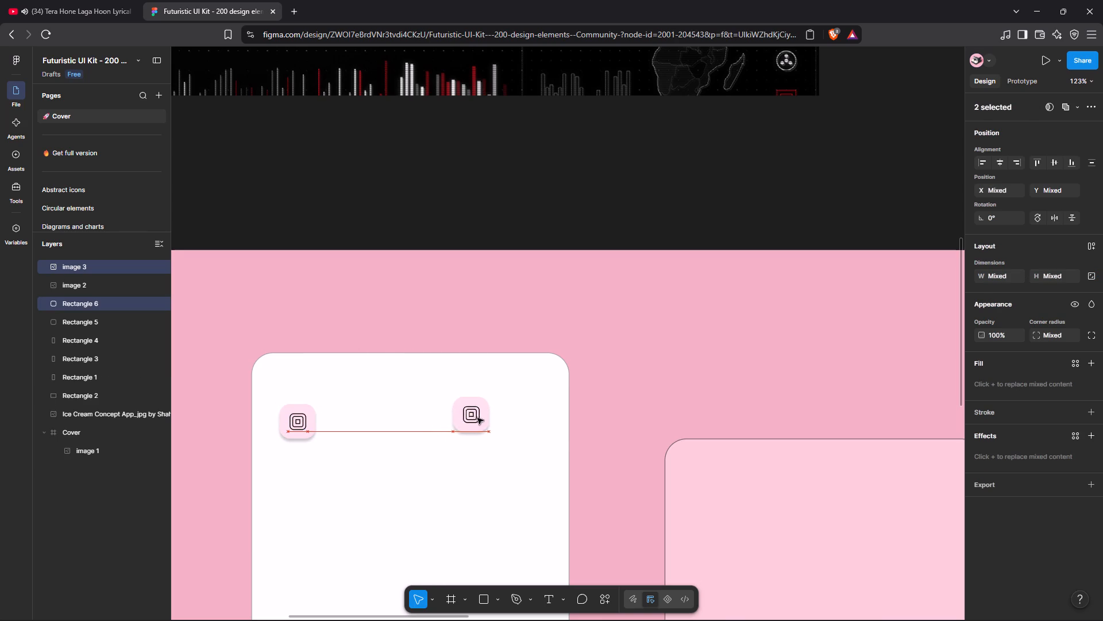
left_click_drag(477, 418, 543, 425)
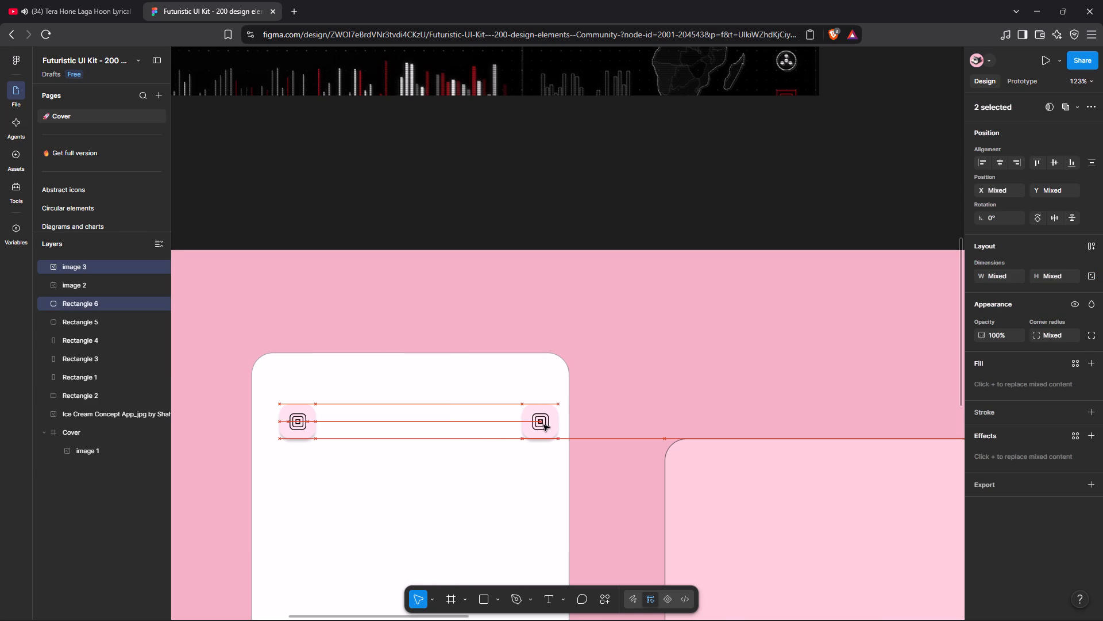
left_click_drag(543, 425, 531, 425)
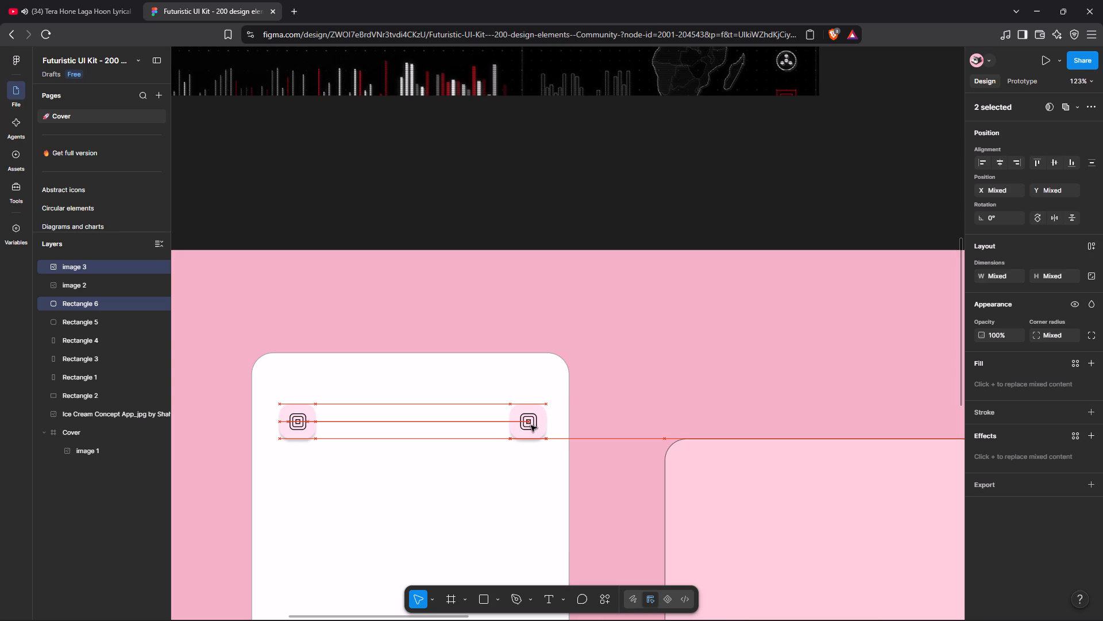
left_click(558, 197)
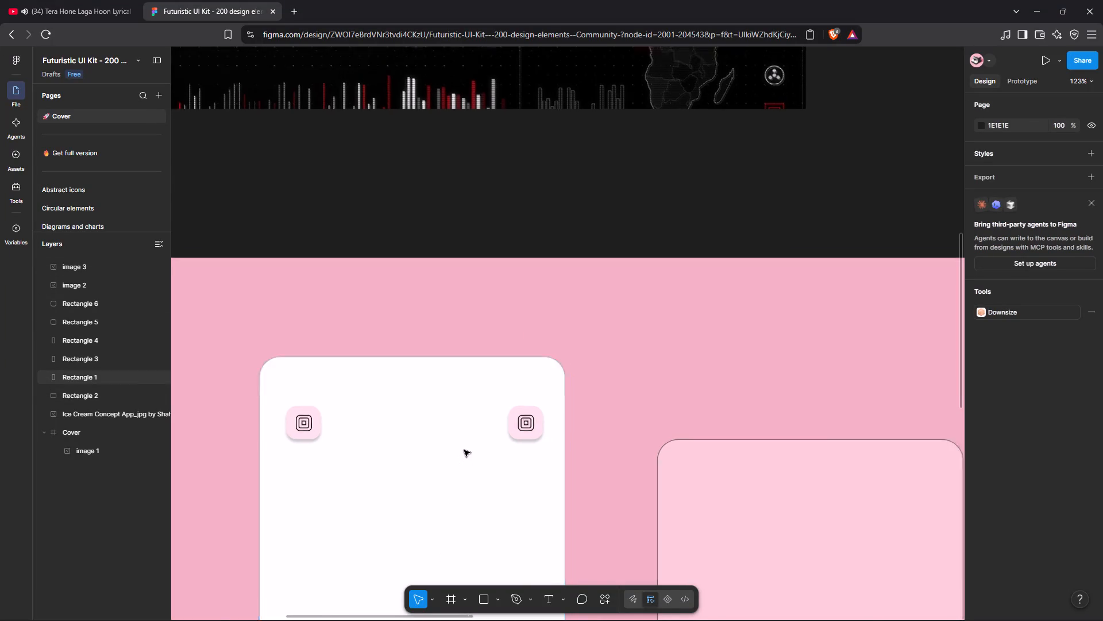
Compare with the reference design and nudge the duplicated button and icon slightly toward the first screen's right edge, level with the menu button.
scroll(464, 450, "down", 4)
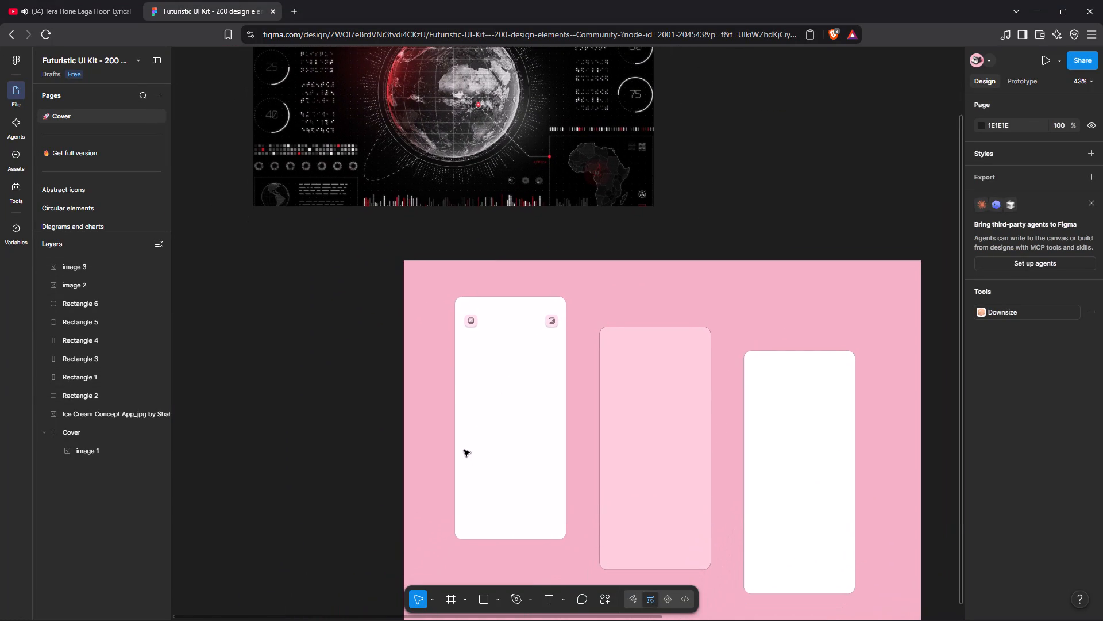
scroll(570, 333, "left", 5)
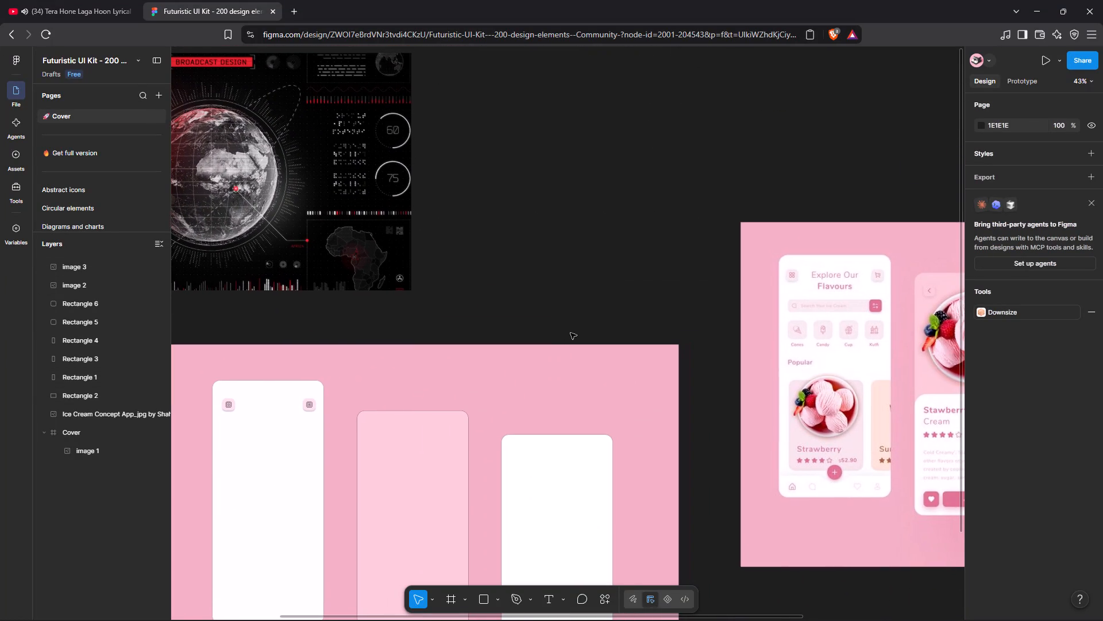
scroll(570, 333, "right", 3)
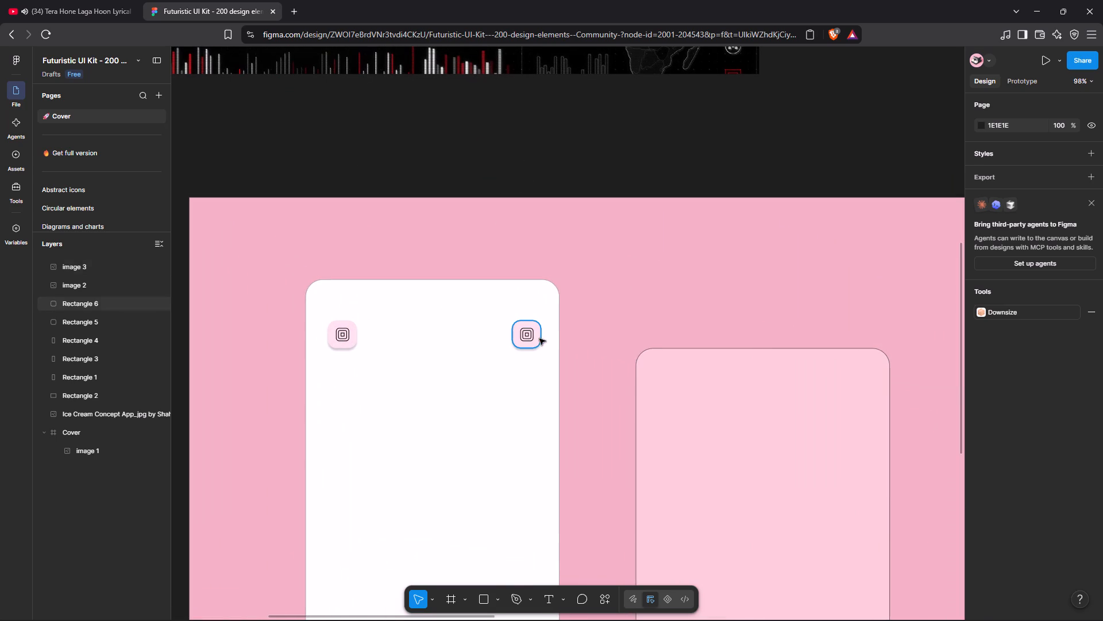
left_click(537, 343)
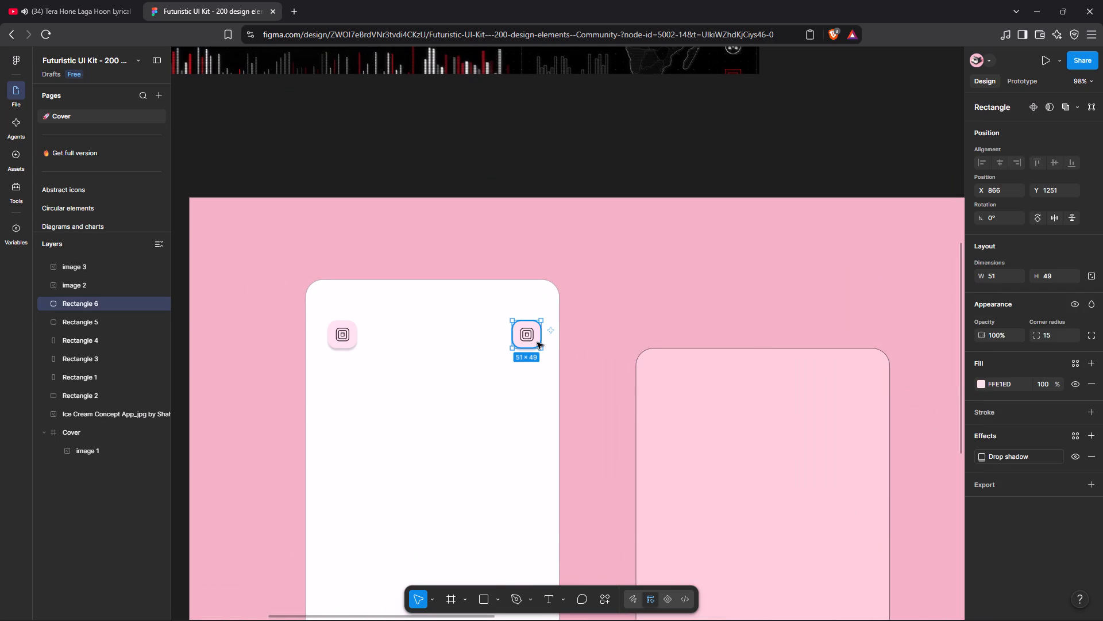
left_click(532, 341, "shift")
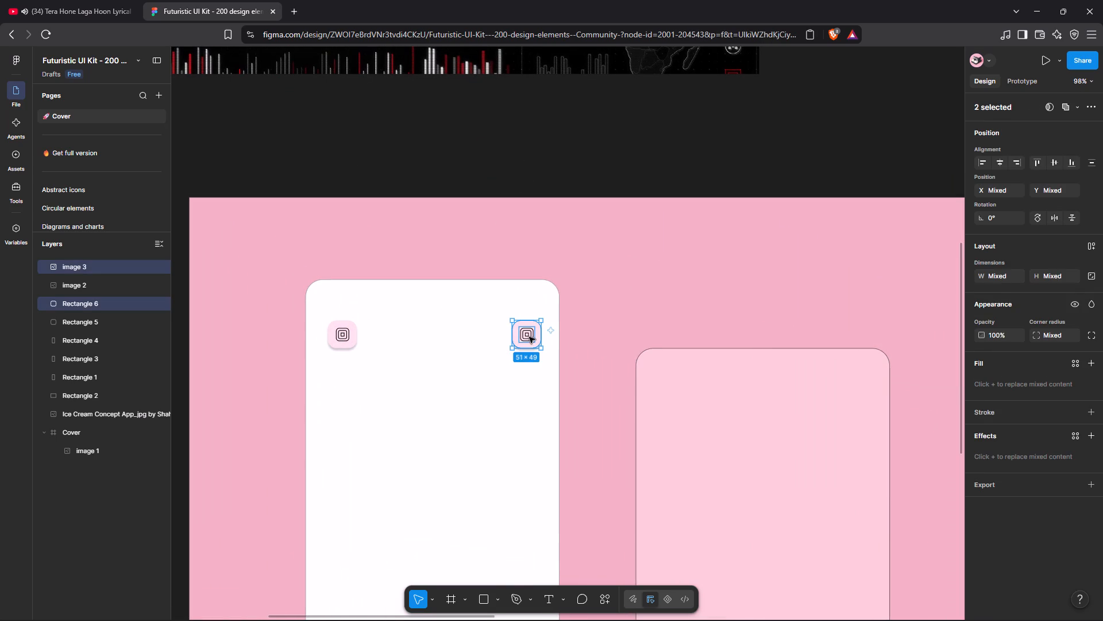
left_click(529, 337)
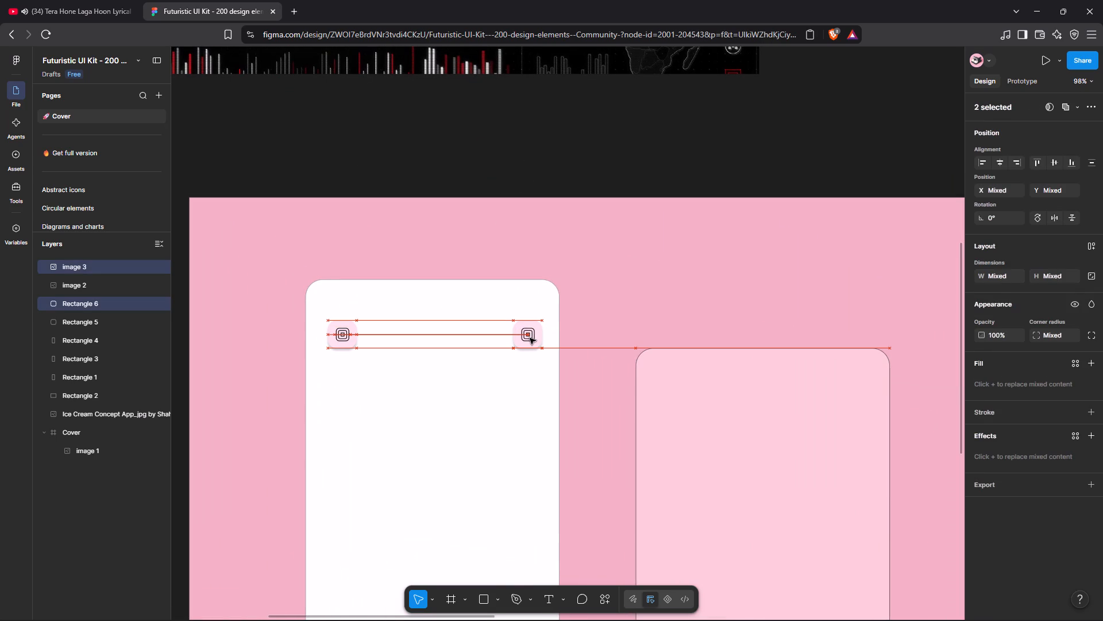
left_click(614, 183)
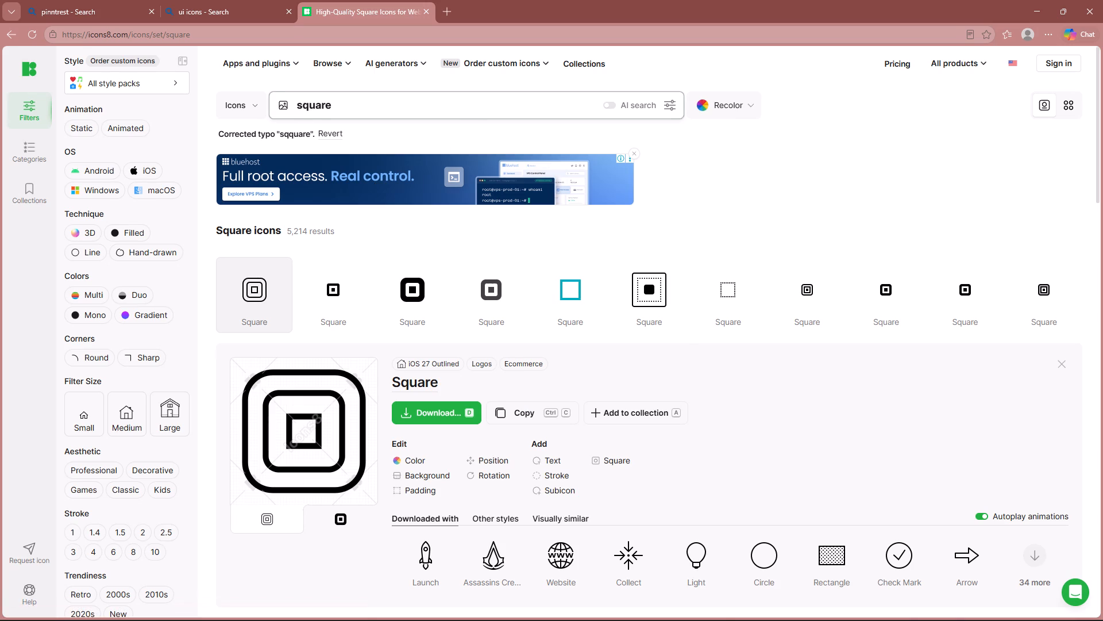
Switch to Icons8 in Microsoft Edge, search for "cart" icons and recolour the results to Pink.
left_click(507, 101)
key("ctrl+BackSpace")
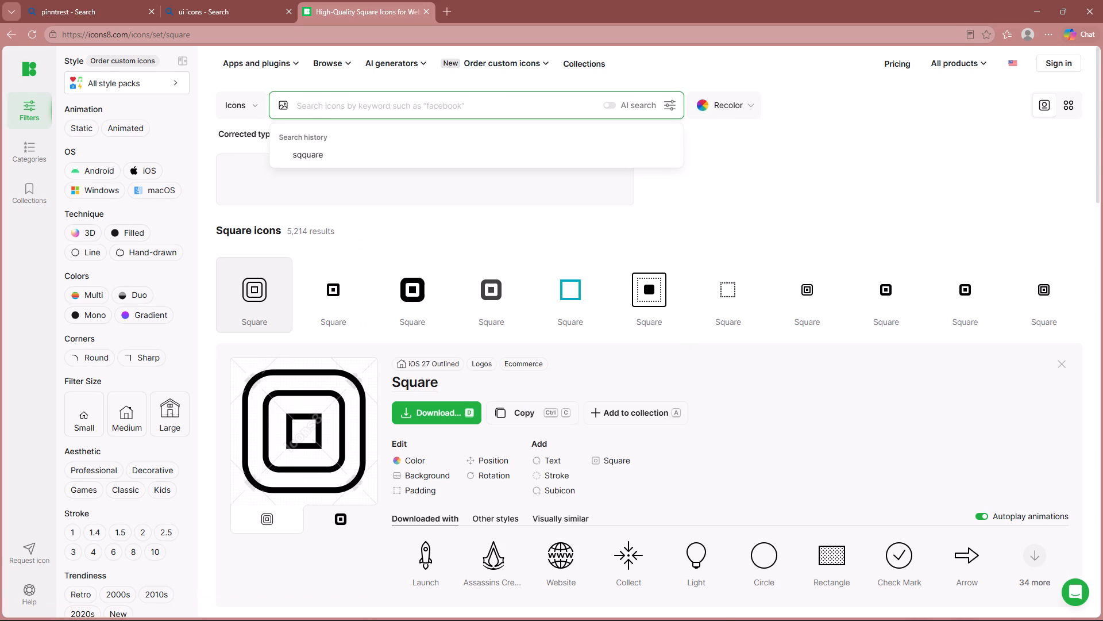
type("cart")
key("Return")
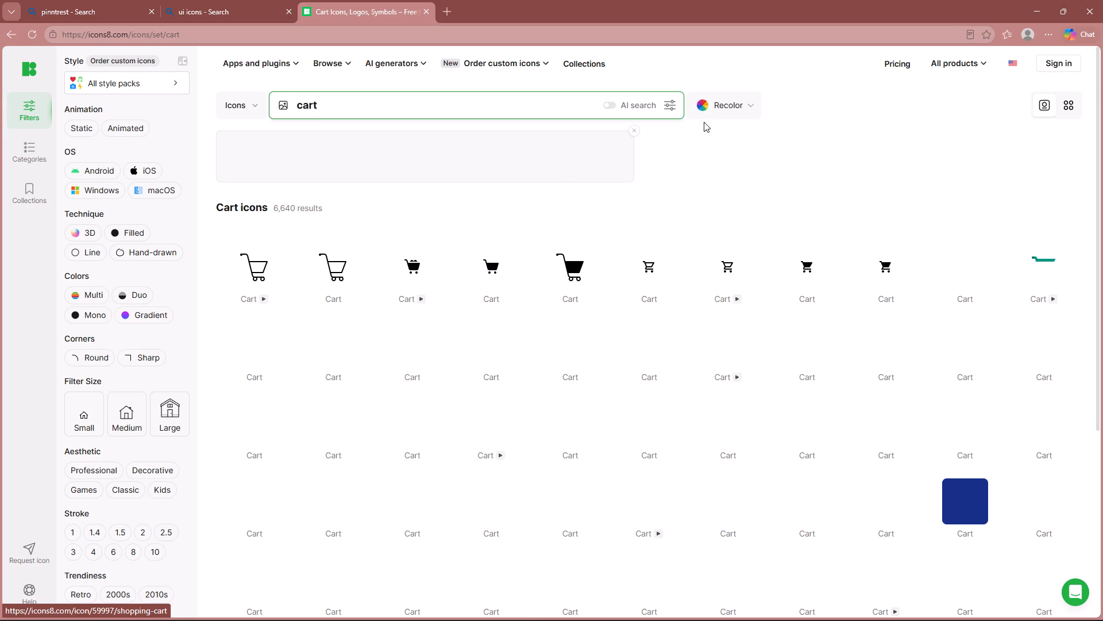
left_click(757, 105)
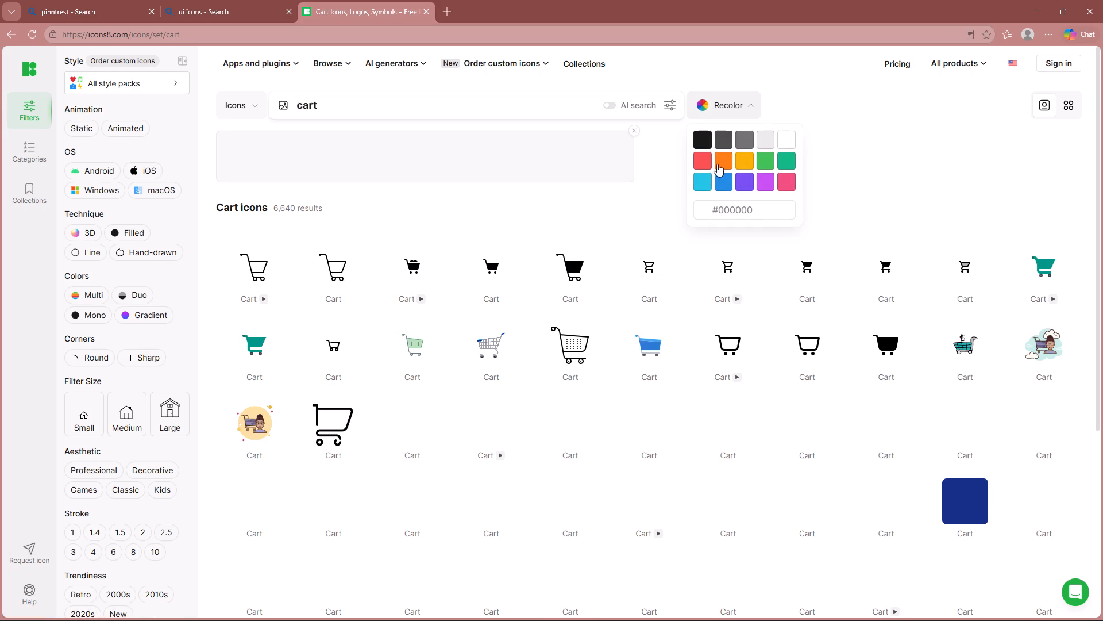
left_click(751, 213)
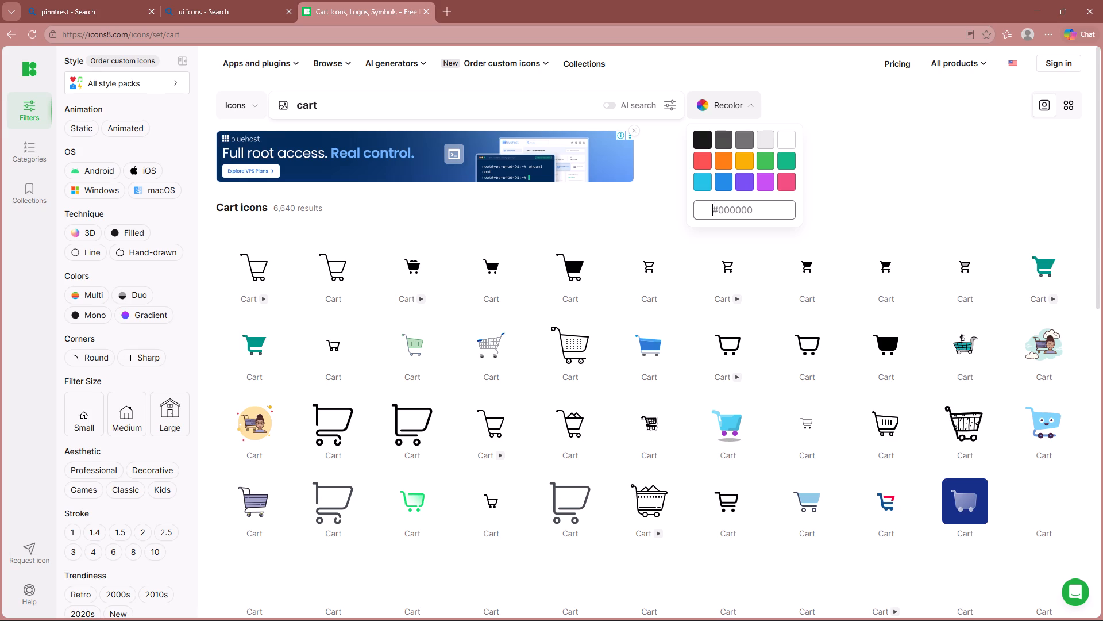
left_click(789, 176)
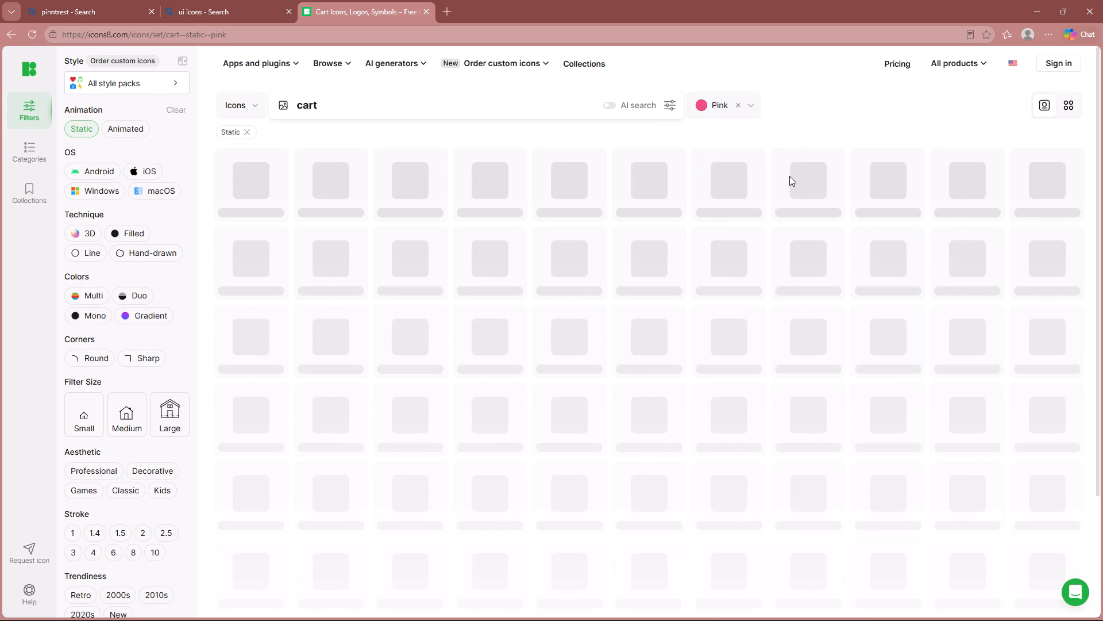
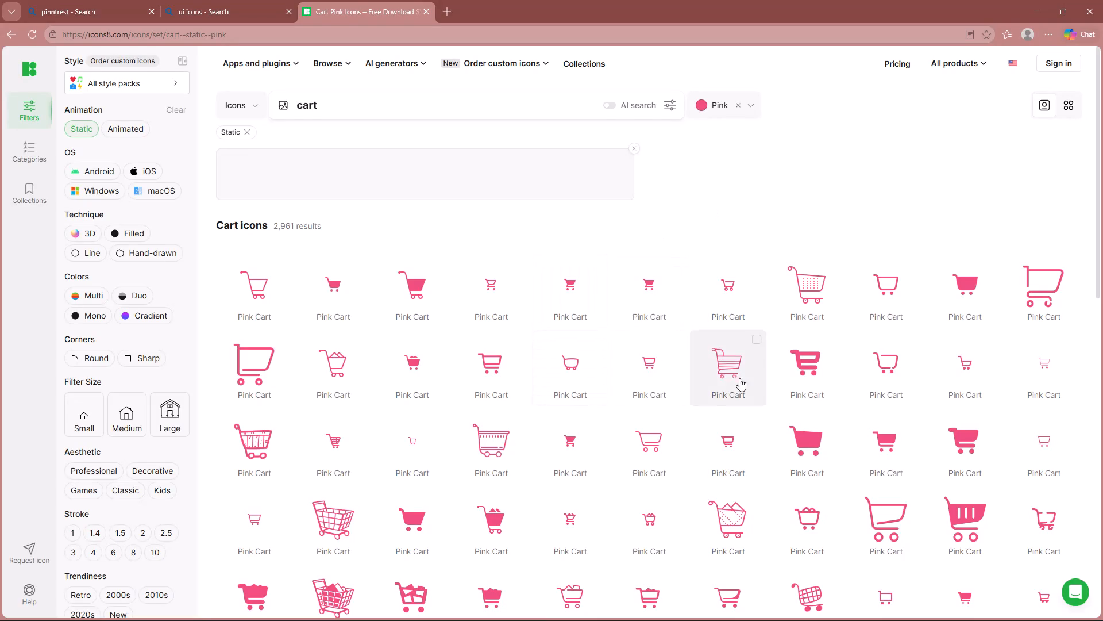
Look through the pink cart icons and copy the Apple SF Regular outline Cart icon as a PNG.
scroll(674, 465, "right", 1)
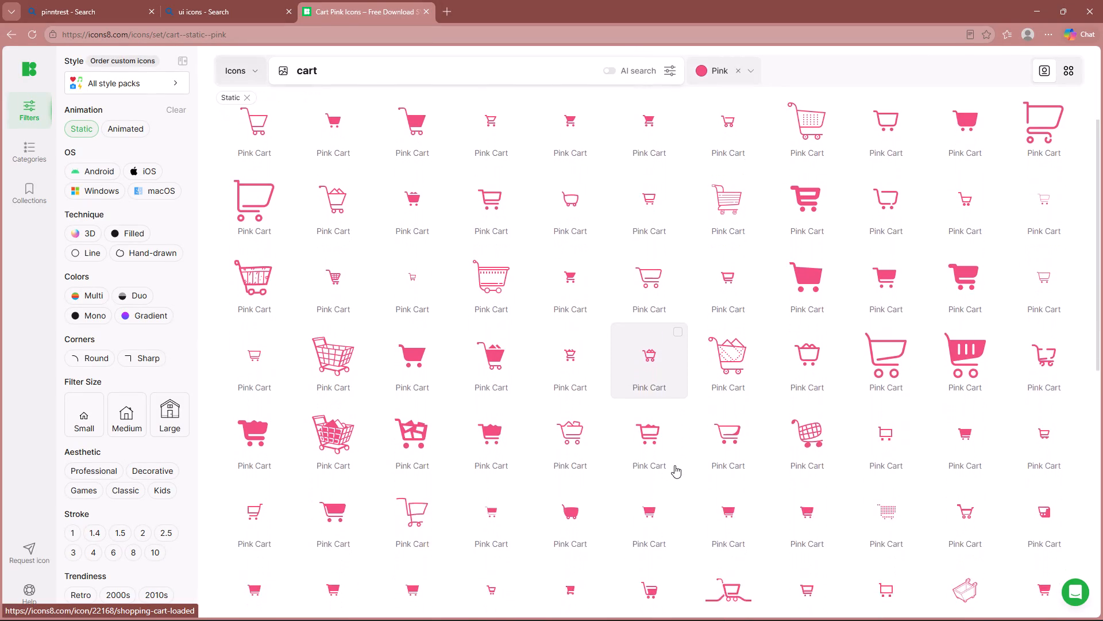
scroll(674, 465, "right", 2)
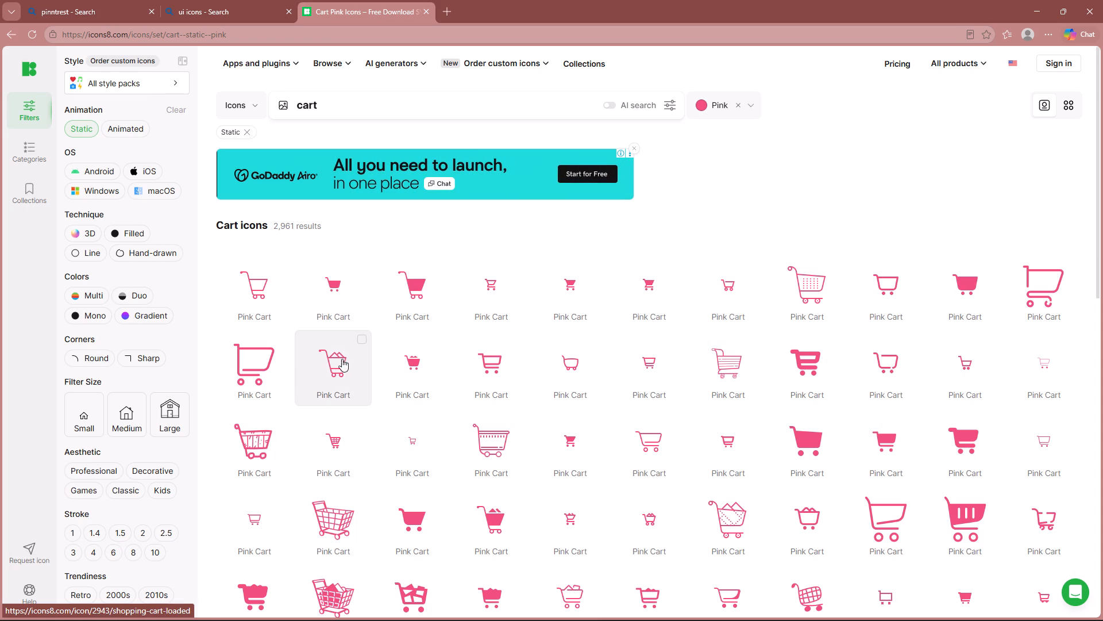
left_click(480, 358)
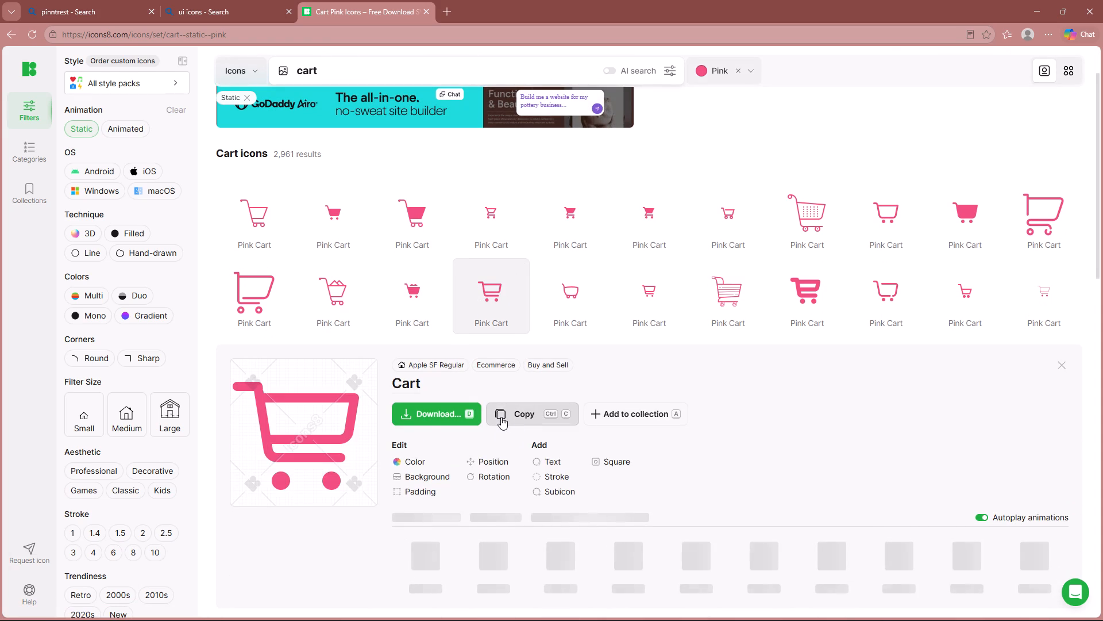
left_click(501, 417)
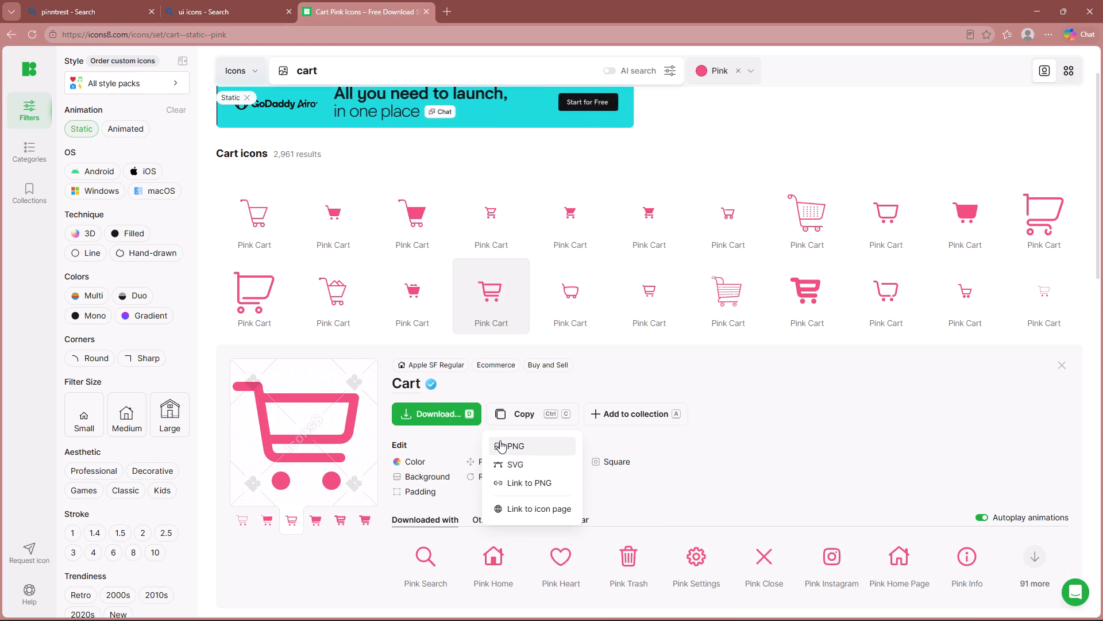
left_click(511, 444)
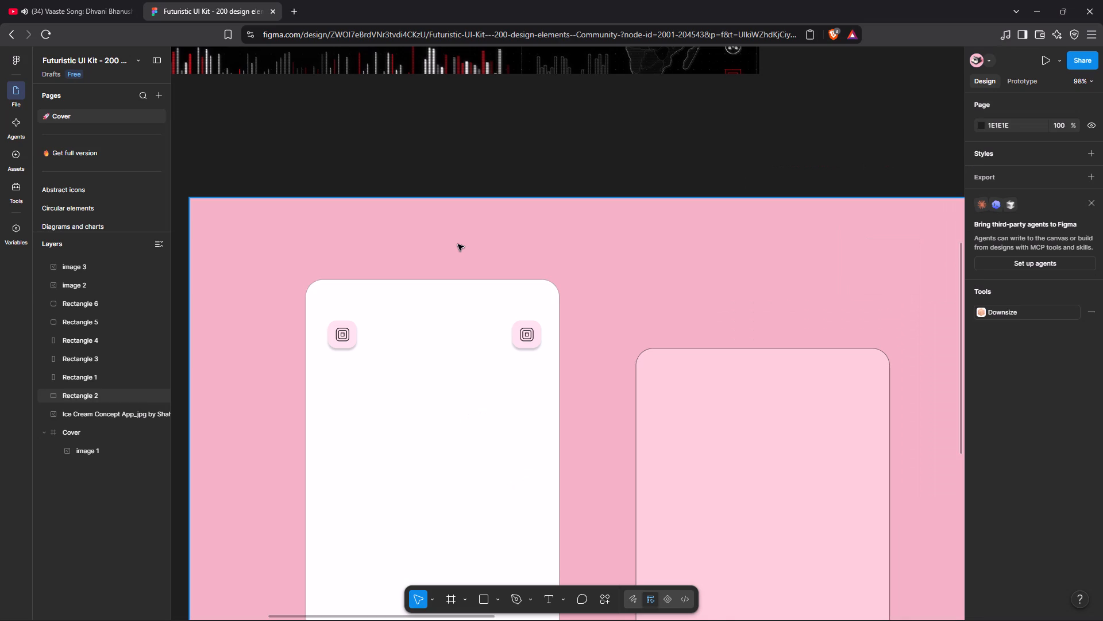
Switch to Figma in Brave, paste the cart icon and scale it to 27 × 27 over the first screen's upper-right button.
left_click(566, 129)
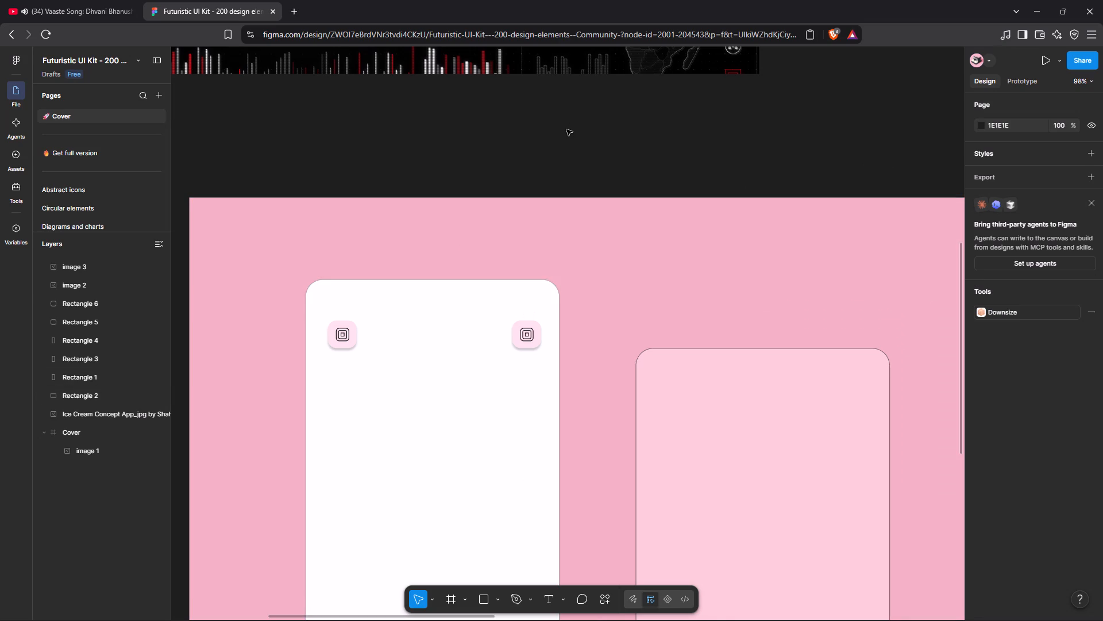
key("ctrl+v")
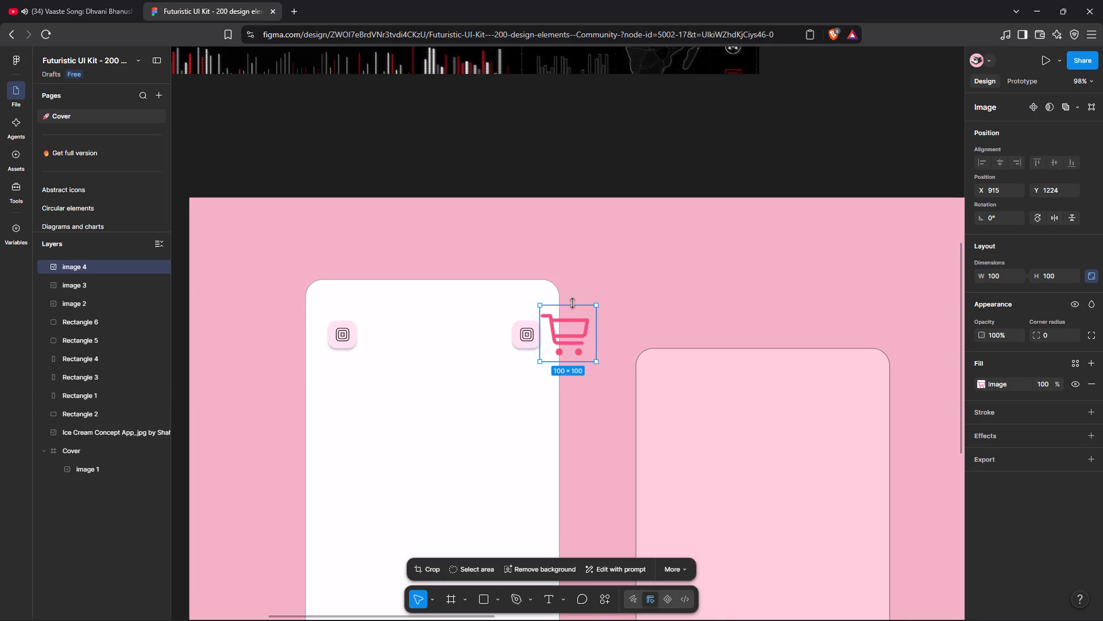
left_click_drag(575, 331, 533, 333)
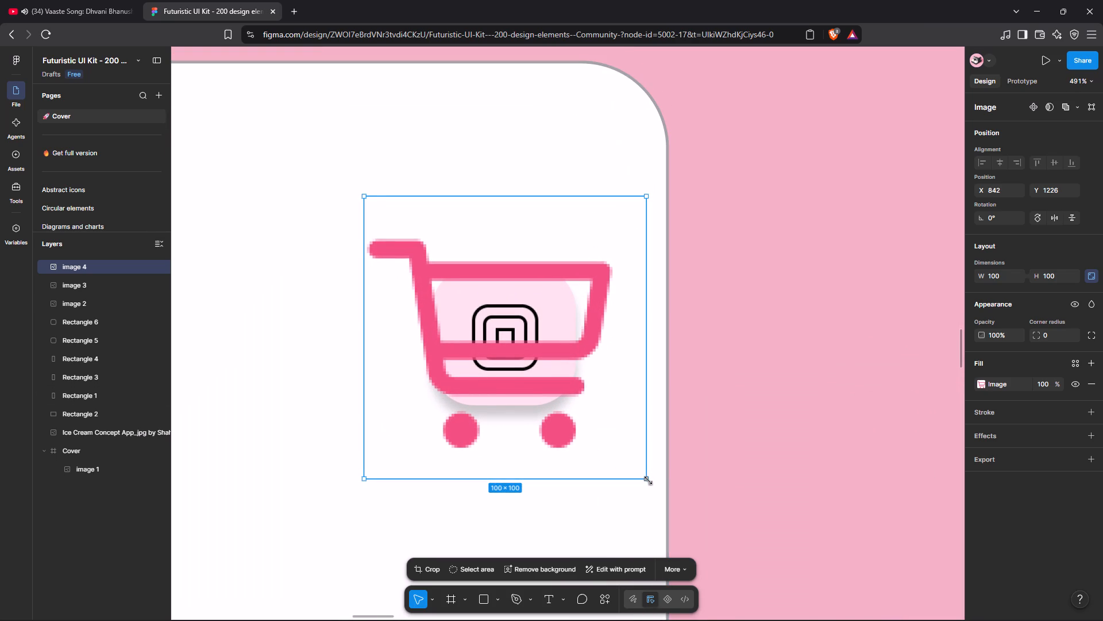
left_click_drag(648, 480, 429, 266)
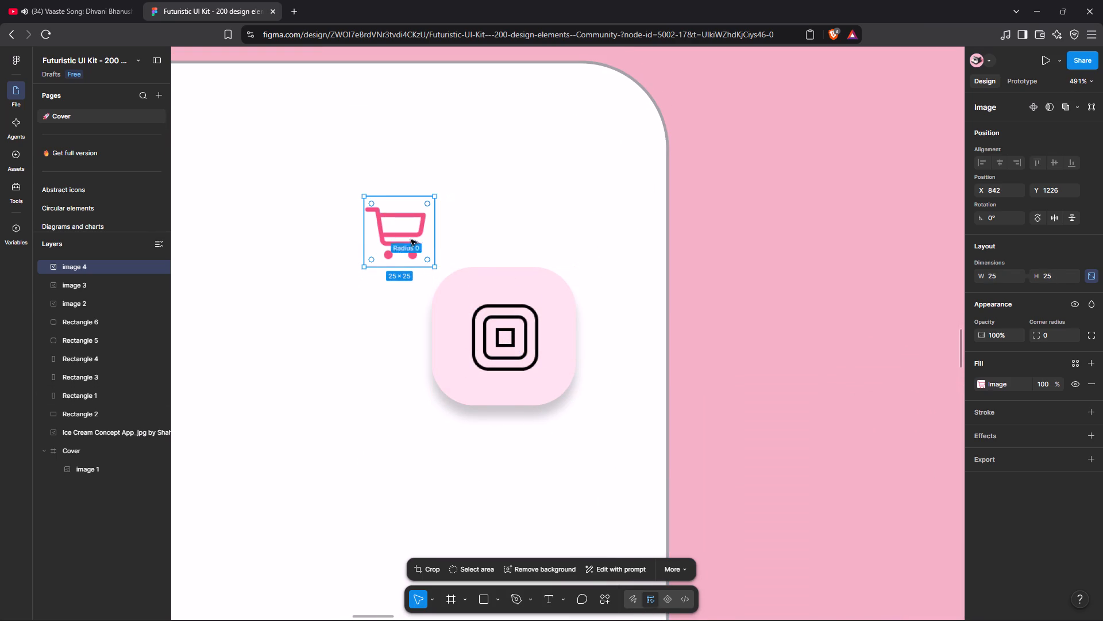
left_click_drag(404, 232, 507, 330)
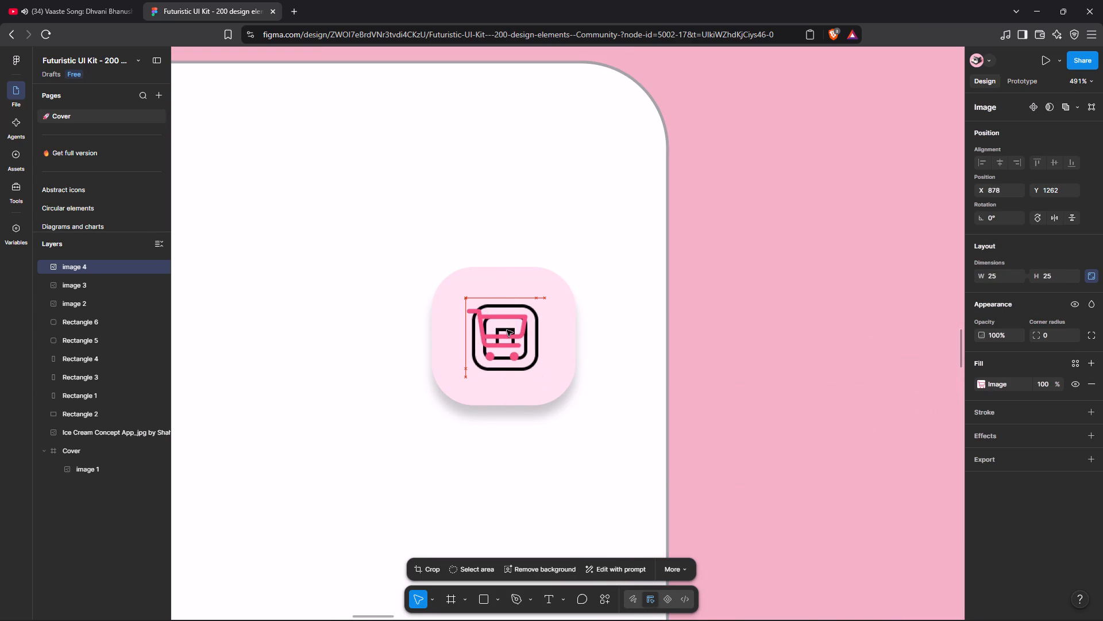
left_click_drag(507, 330, 511, 336)
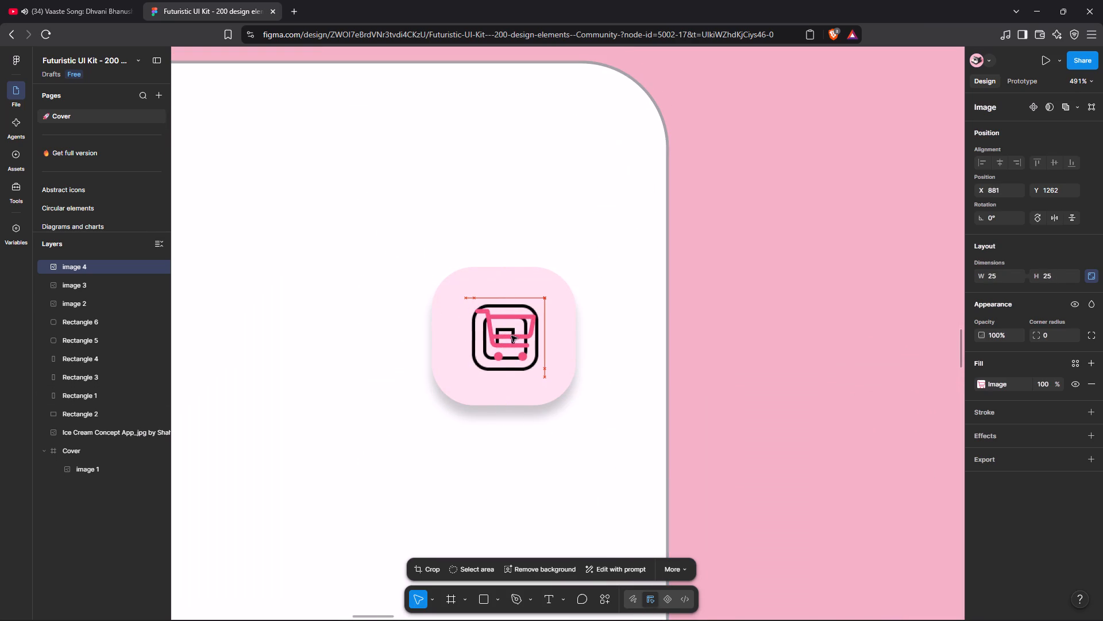
left_click_drag(511, 336, 509, 330)
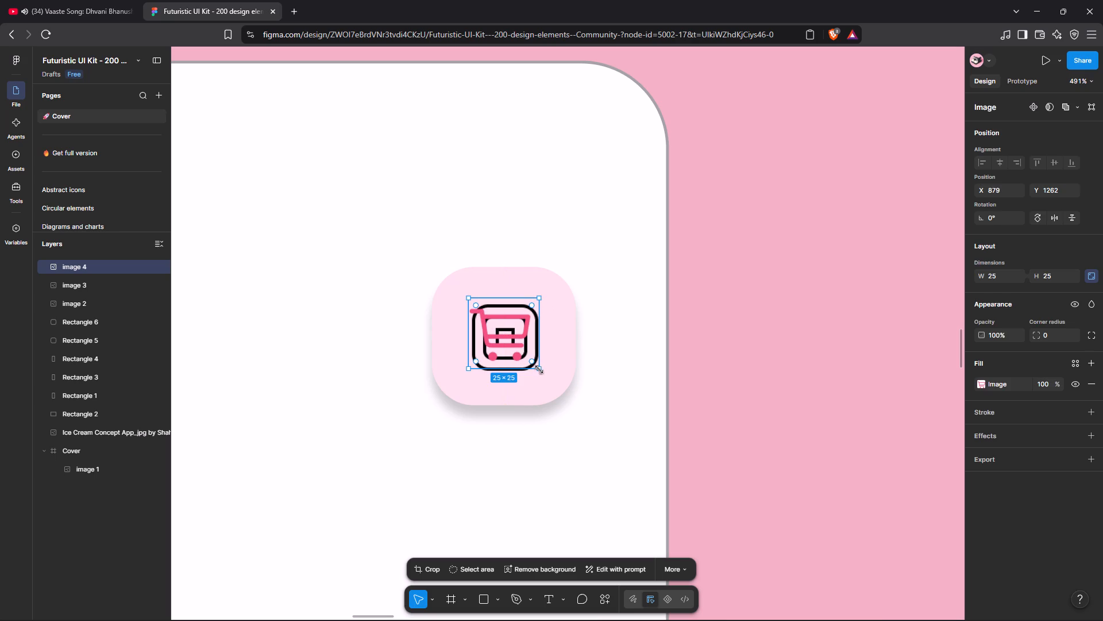
left_click(539, 370)
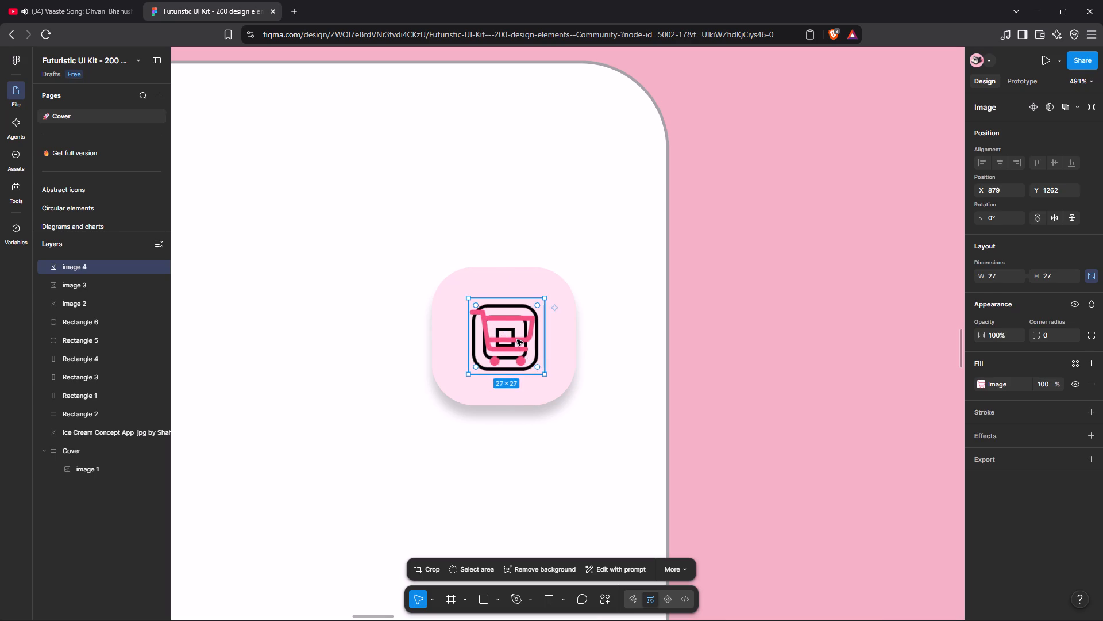
left_click_drag(517, 340, 518, 342)
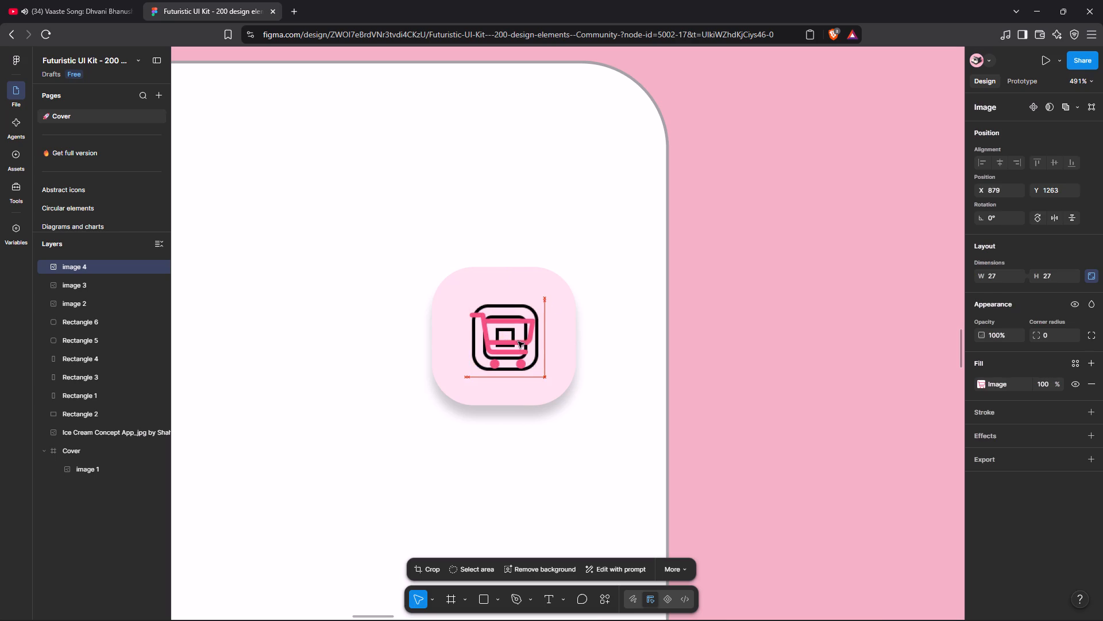
left_click_drag(518, 342, 516, 339)
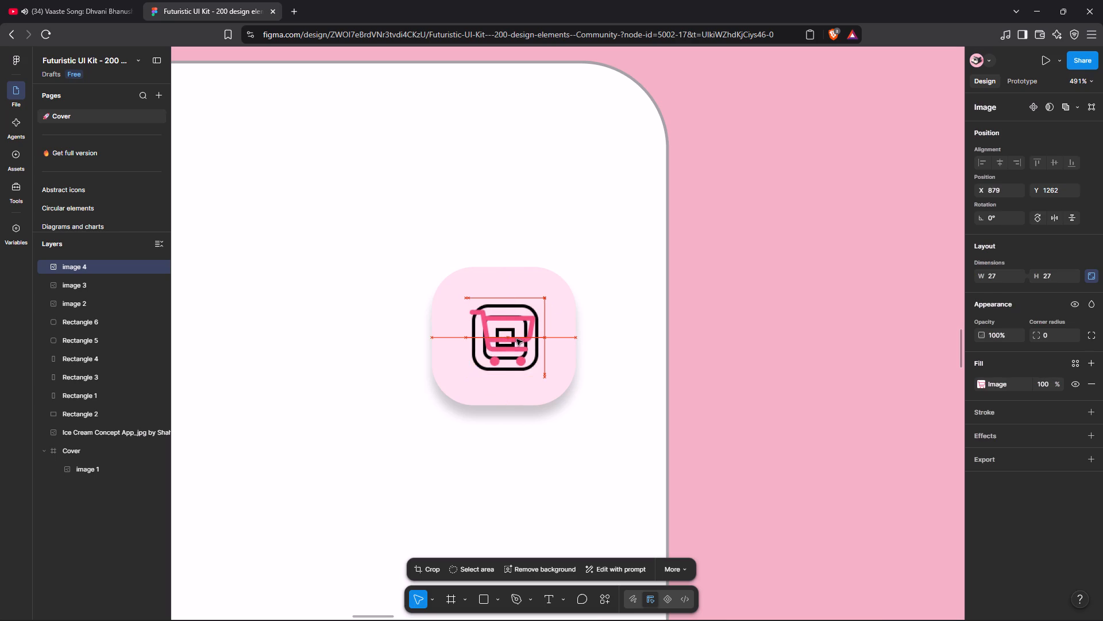
Move the cart icon aside and delete the square icon from the upper-right button.
left_click_drag(516, 339, 447, 341)
left_click(520, 346)
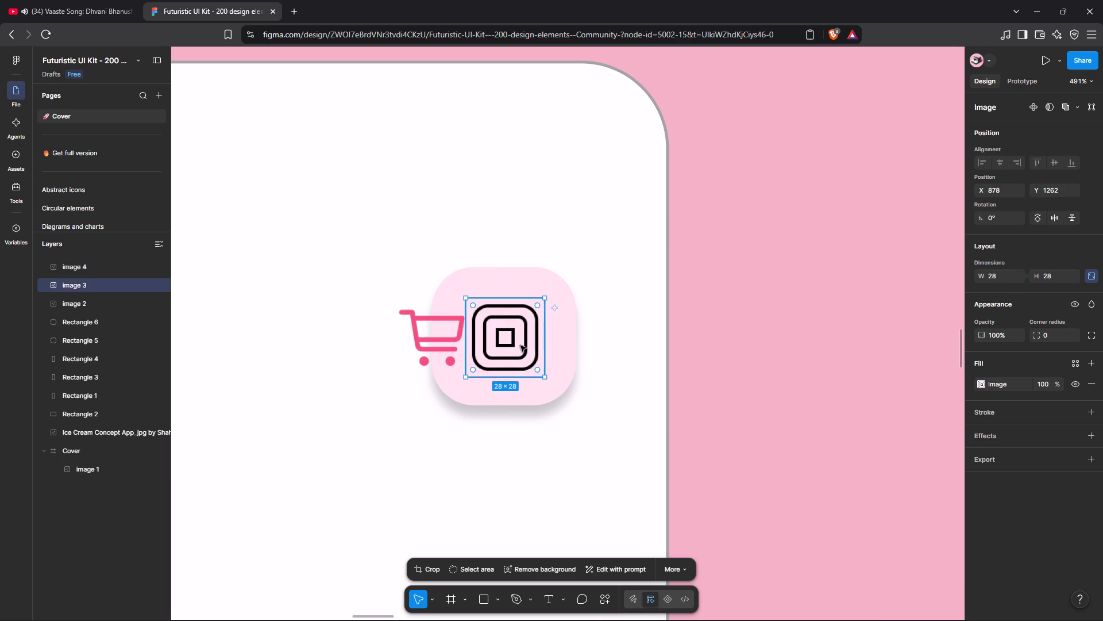
key("BackSpace")
Centre the cart icon on the upper-right button at X 878, Y 1262.
left_click_drag(434, 333, 491, 340)
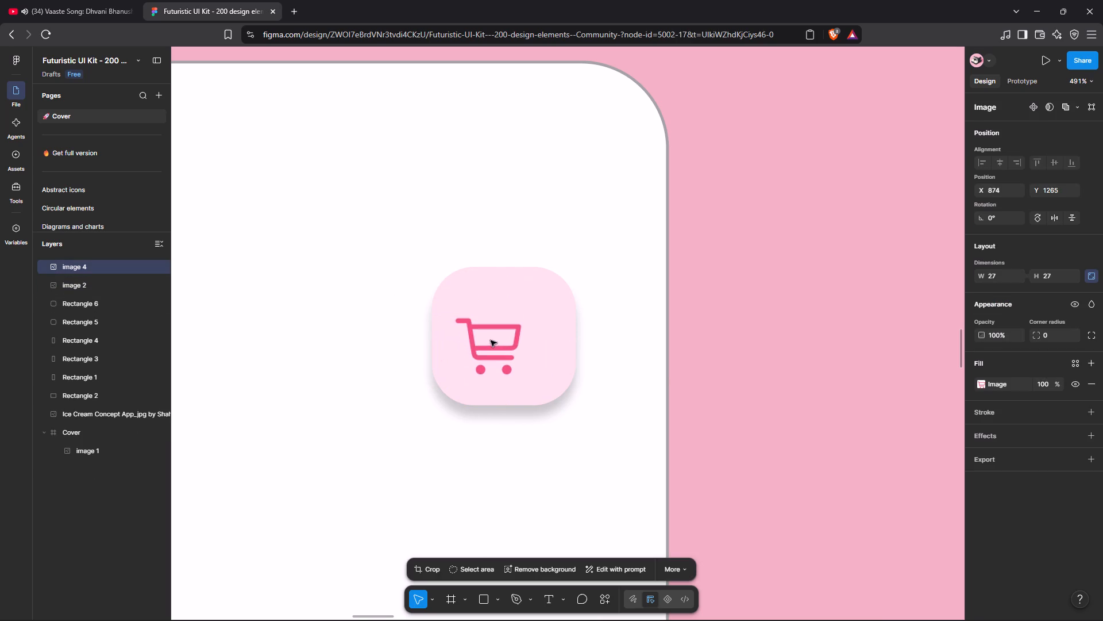
left_click_drag(491, 340, 502, 335)
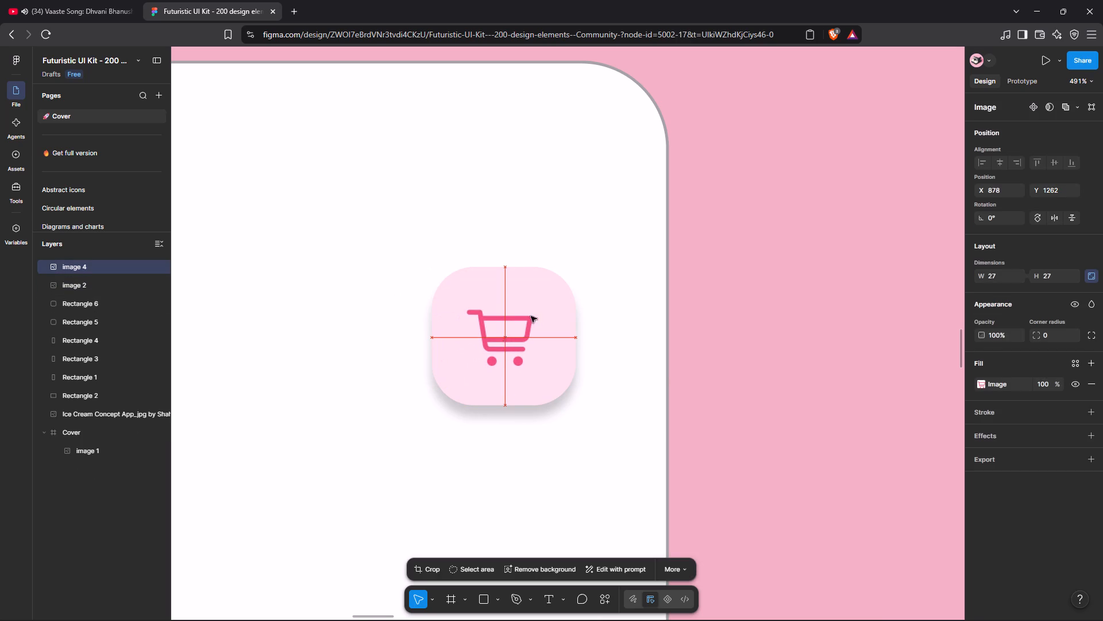
left_click(695, 236)
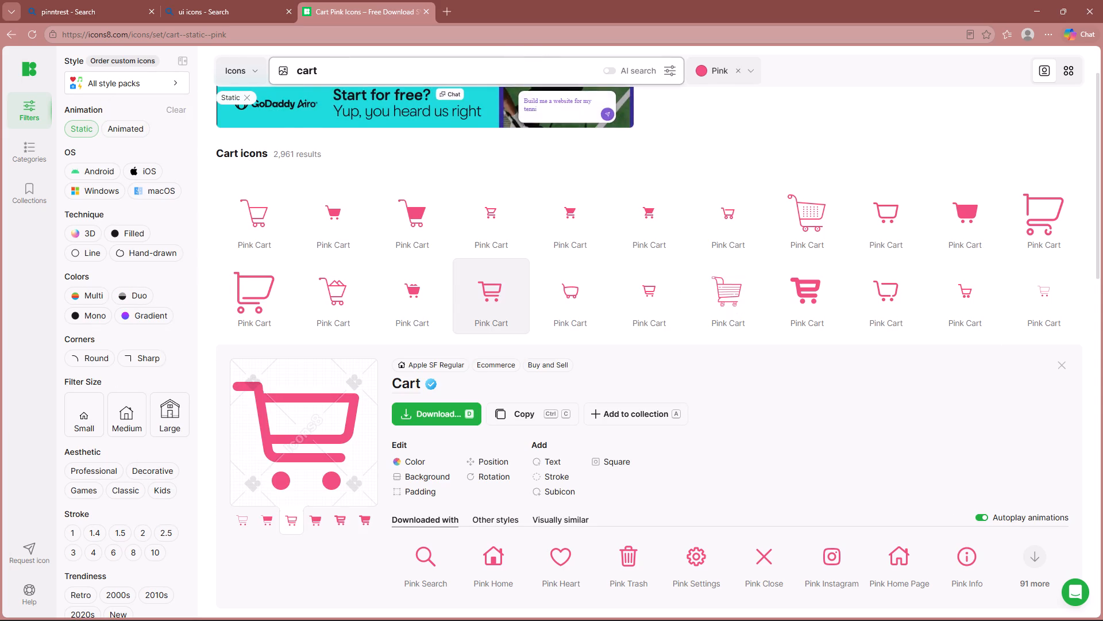
Switch to Icons8 in Microsoft Edge and search for "home" icons.
left_click(564, 68)
key("BackSpace")
key("BackSpace")
key("BackSpace")
key("BackSpace")
key("BackSpace")
key("BackSpace")
key("BackSpace")
key("BackSpace")
key("BackSpace")
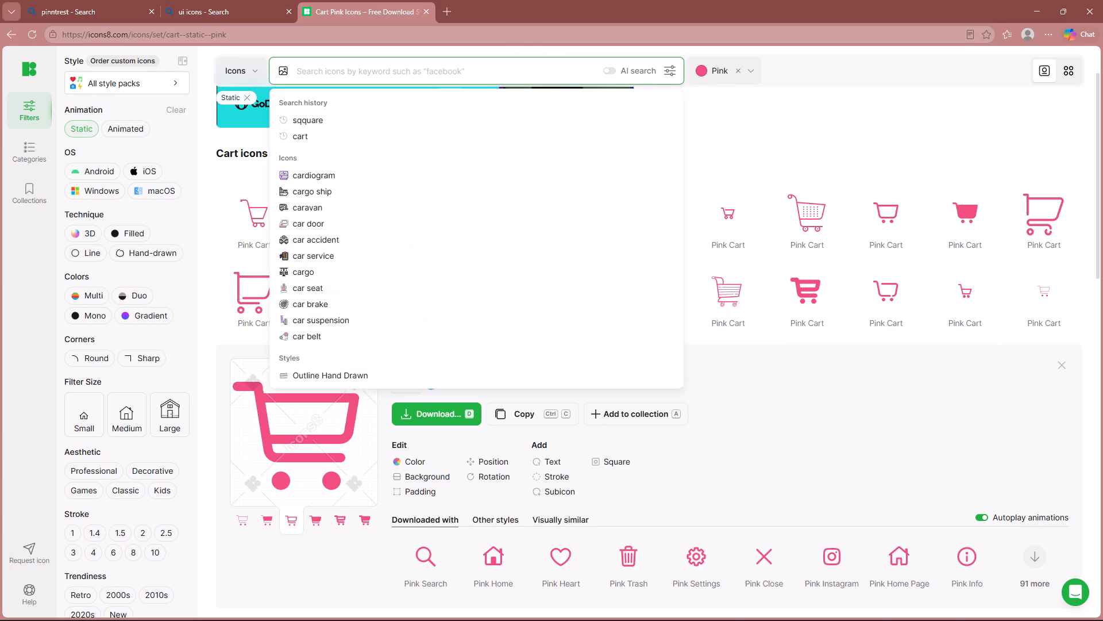
type("home")
key("Return")
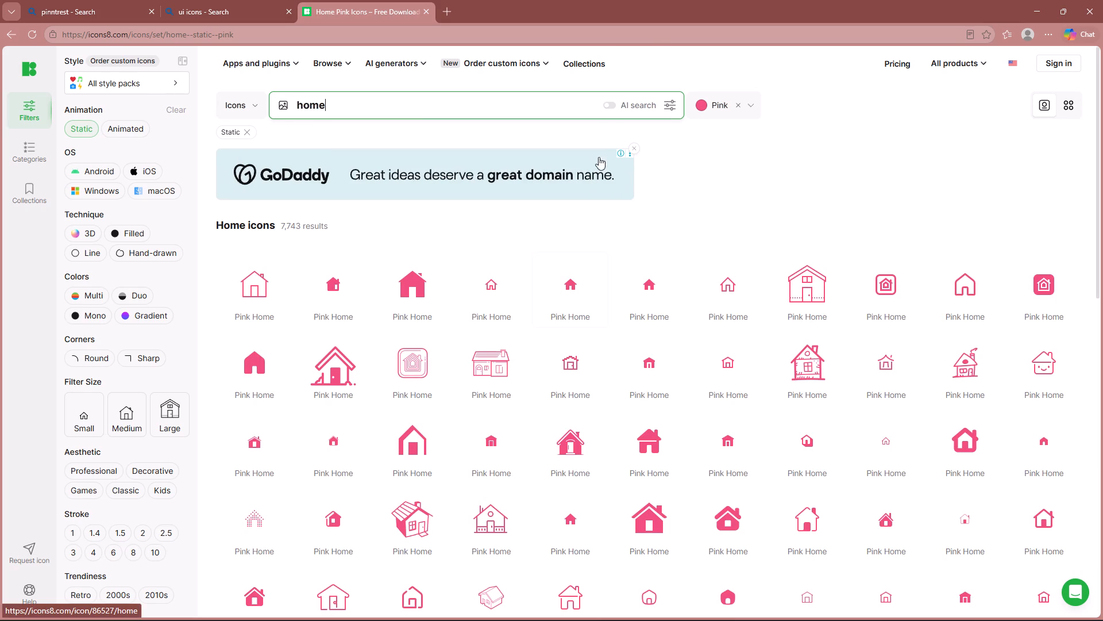
Clear the search term and look over the pink home icons.
left_click(538, 104)
key("BackSpace")
key("BackSpace")
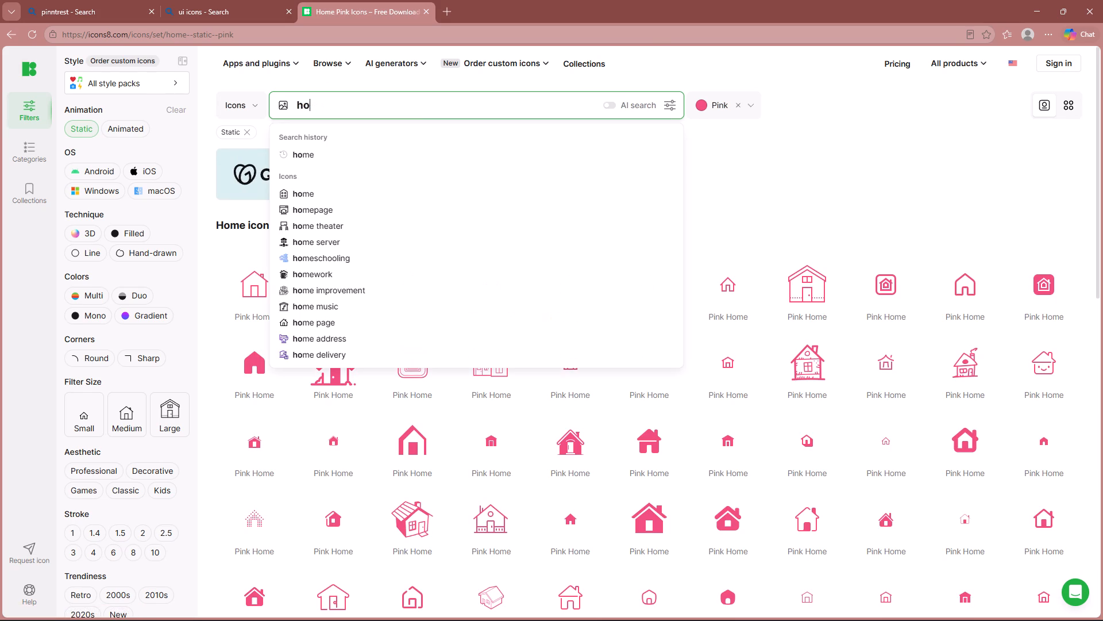
key("BackSpace")
key("BackSpace")
key("BackSpace")
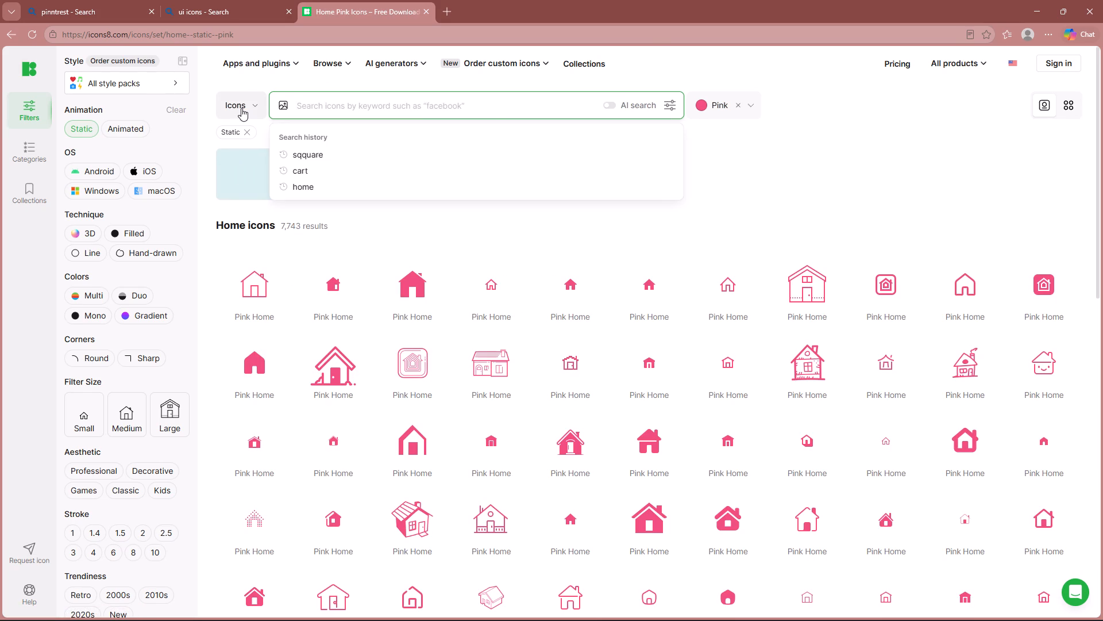
left_click(241, 108)
left_click(241, 108)
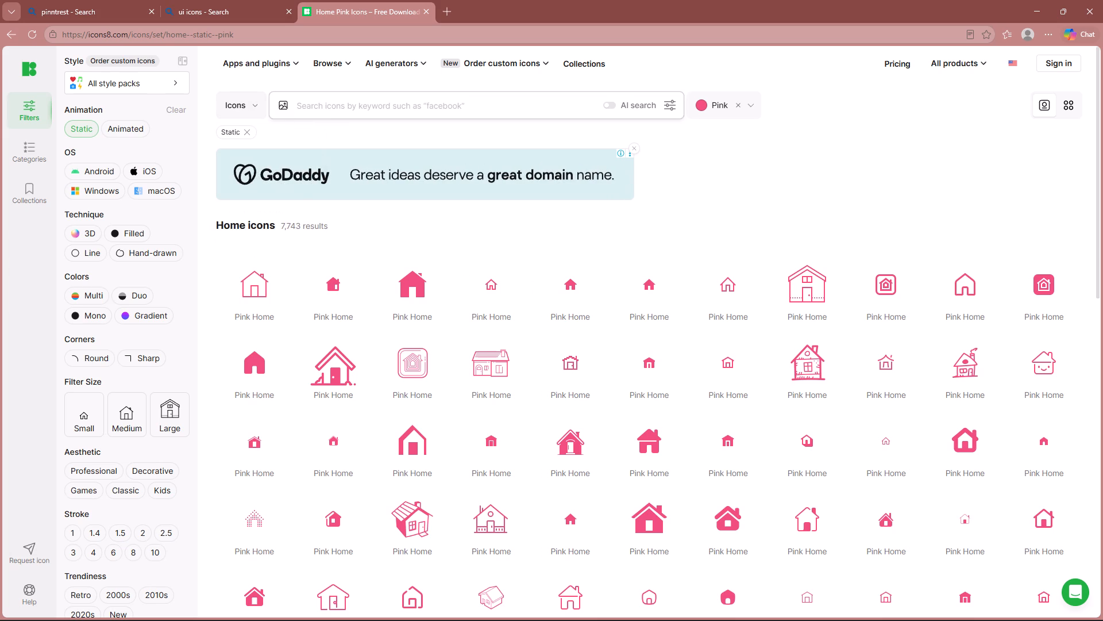
left_click(334, 126)
scroll(441, 354, "right", 1)
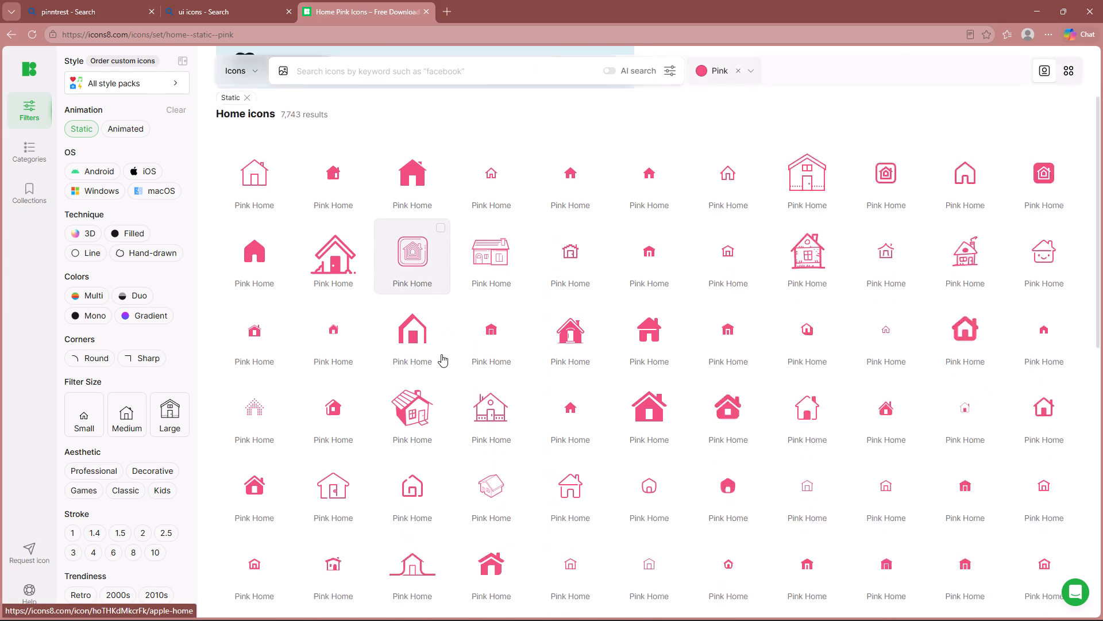
scroll(441, 354, "right", 1)
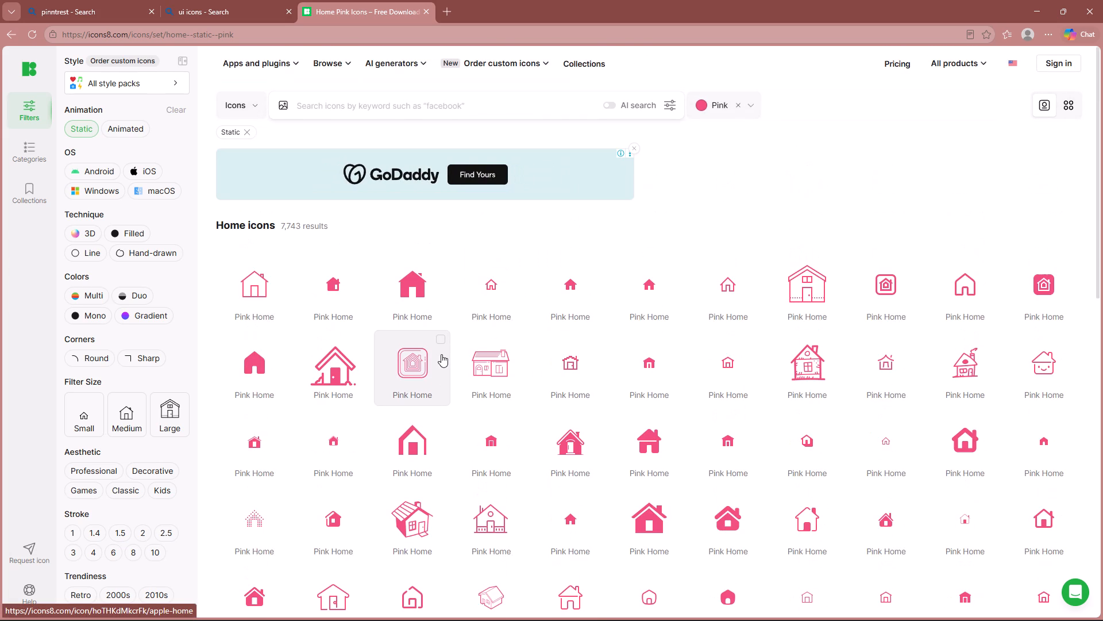
Search Icons8 for "square" icons and look through the pink results for a menu button icon.
left_click(500, 109)
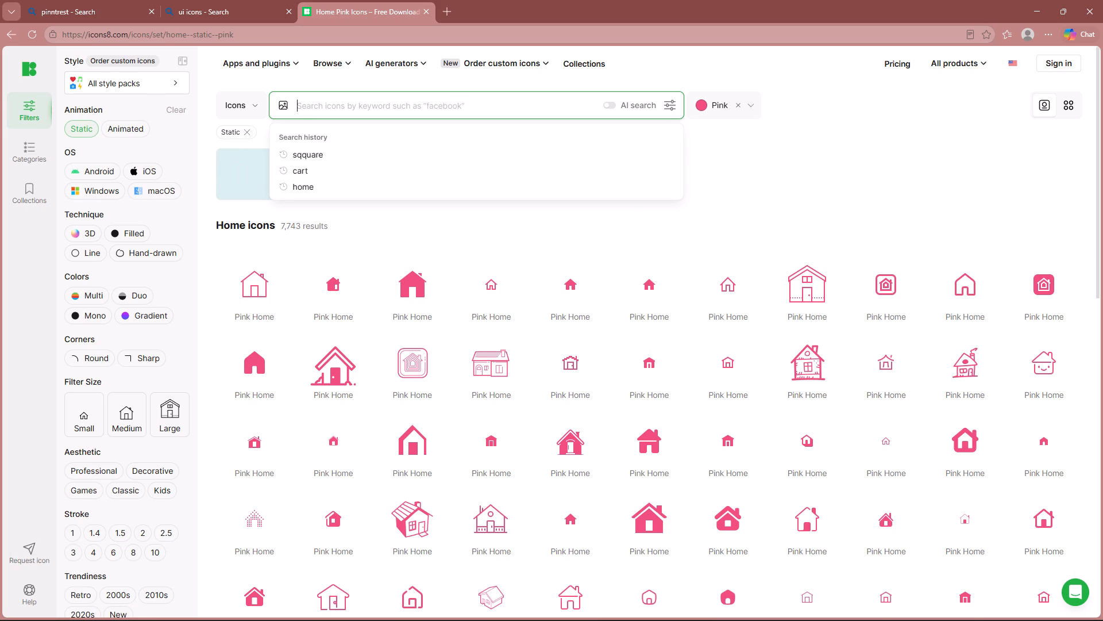
key("s")
type("quare")
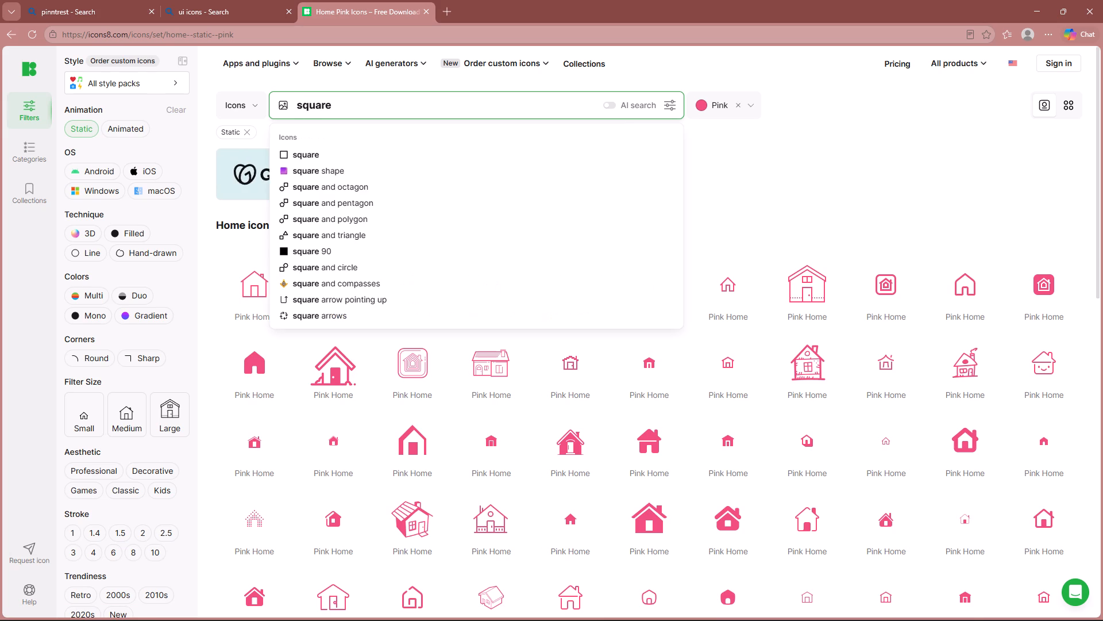
key("Return")
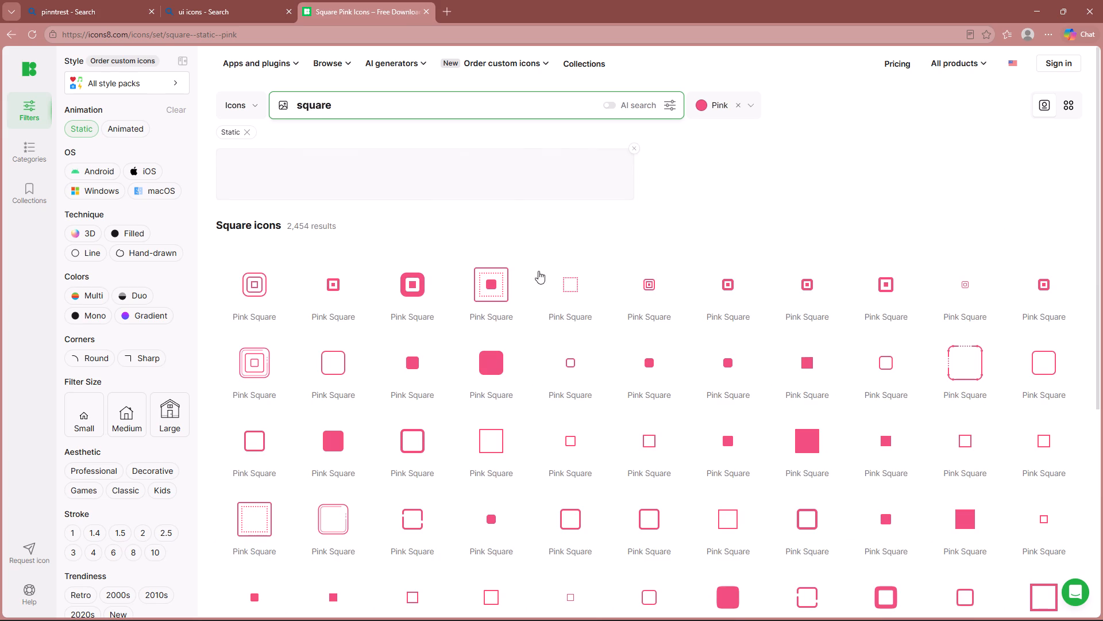
scroll(427, 374, "down", 4)
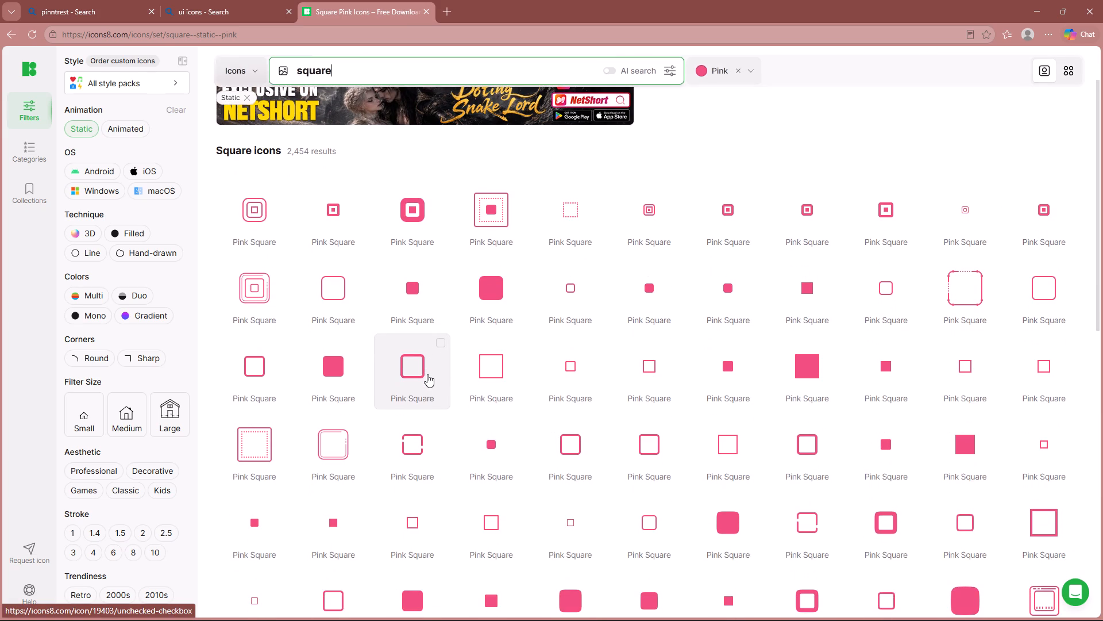
scroll(427, 374, "down", 5)
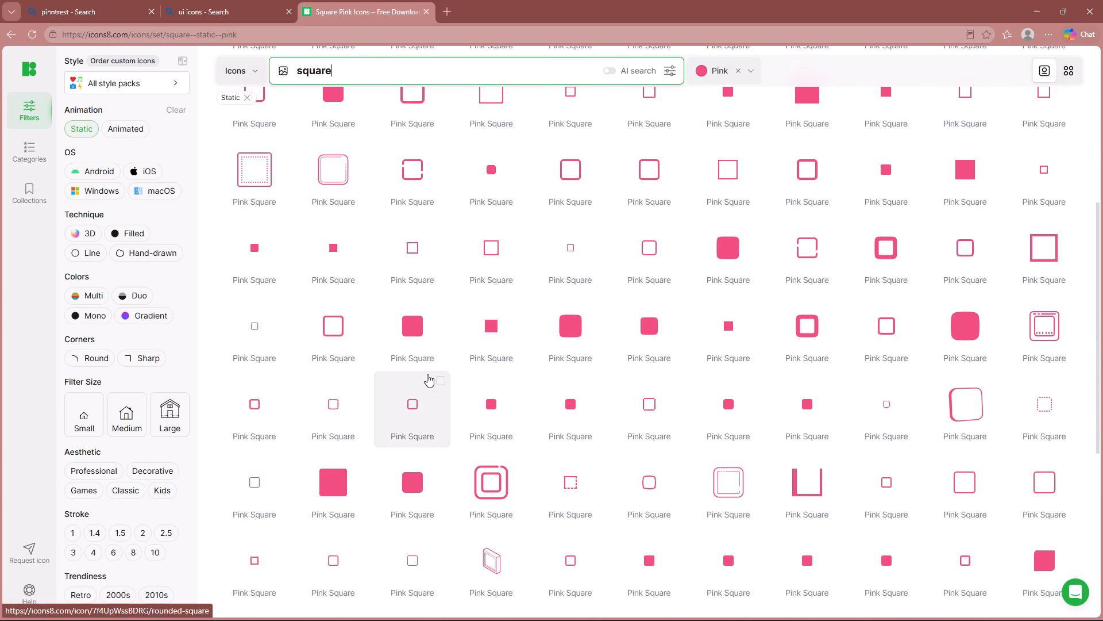
scroll(427, 374, "down", 7)
scroll(736, 499, "down", 5)
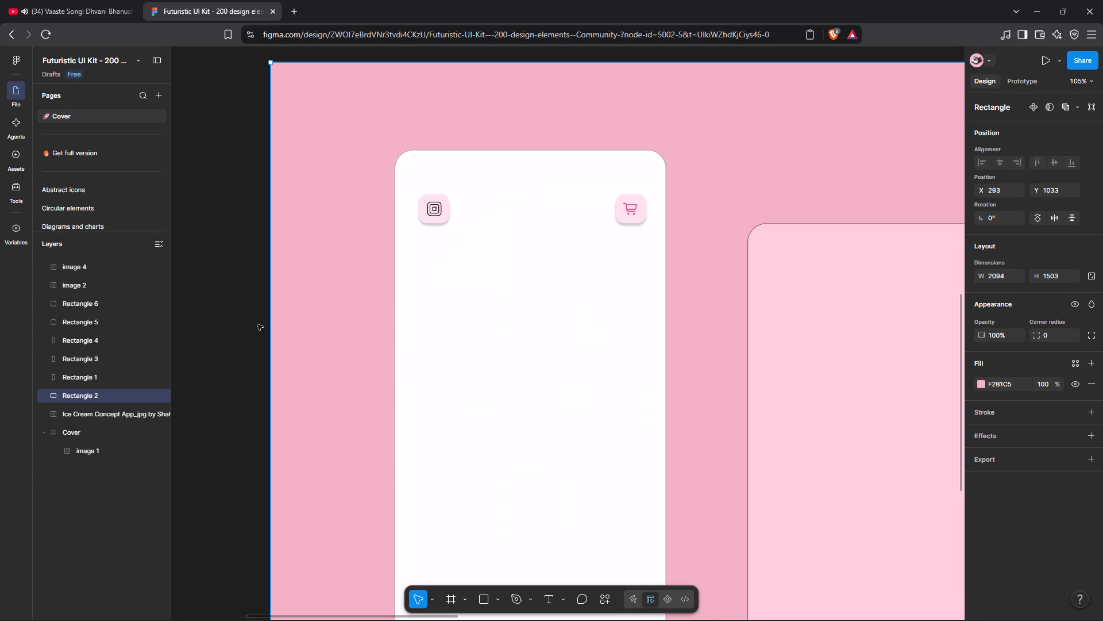
Check the menu icon in the ice cream reference design and compare it with the pink square icons on Icons8.
scroll(451, 285, "left", 3)
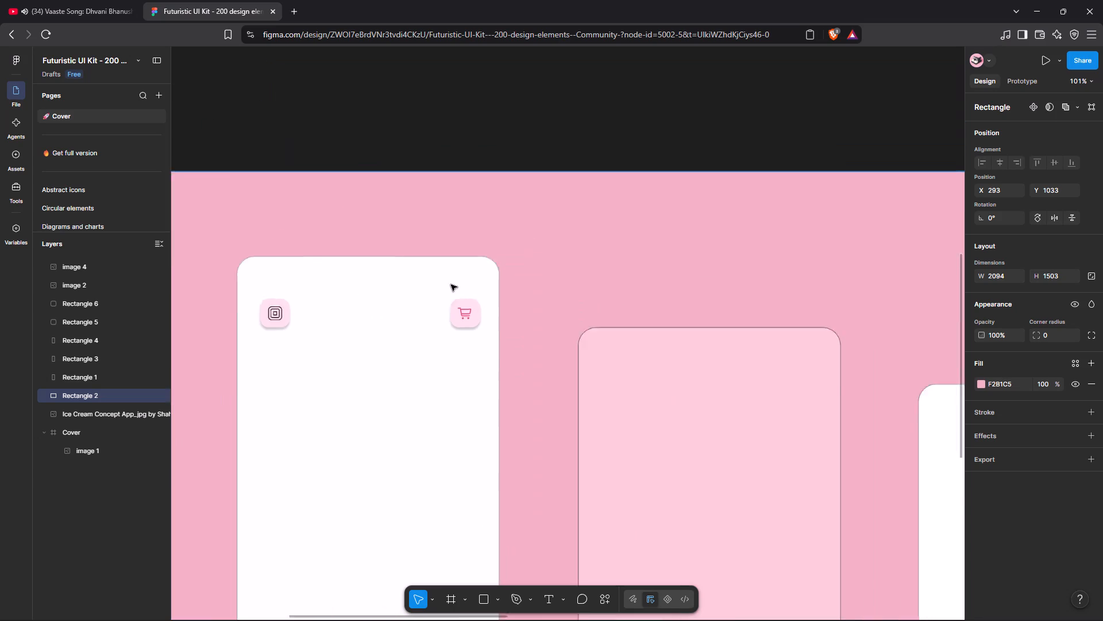
scroll(451, 285, "left", 9)
scroll(451, 285, "right", 1)
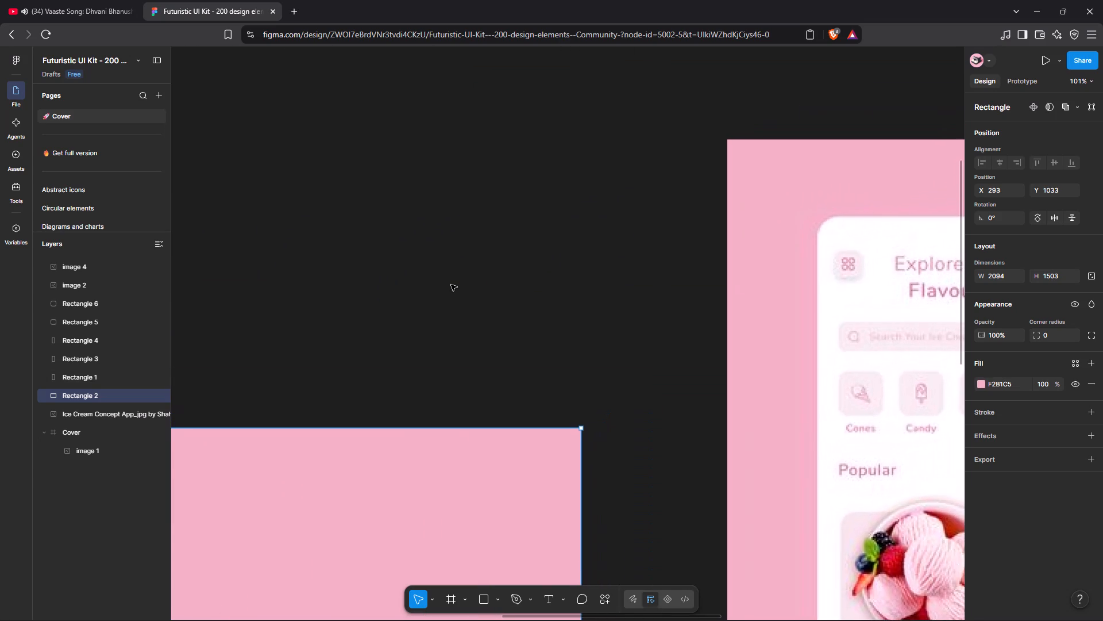
scroll(451, 285, "right", 11)
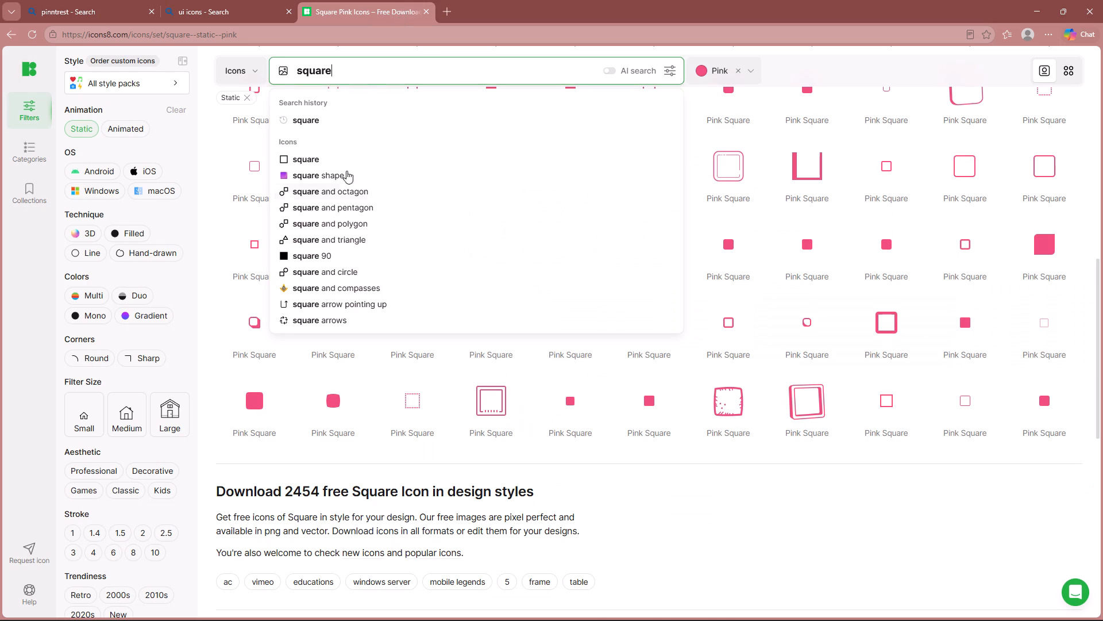
left_click(697, 519)
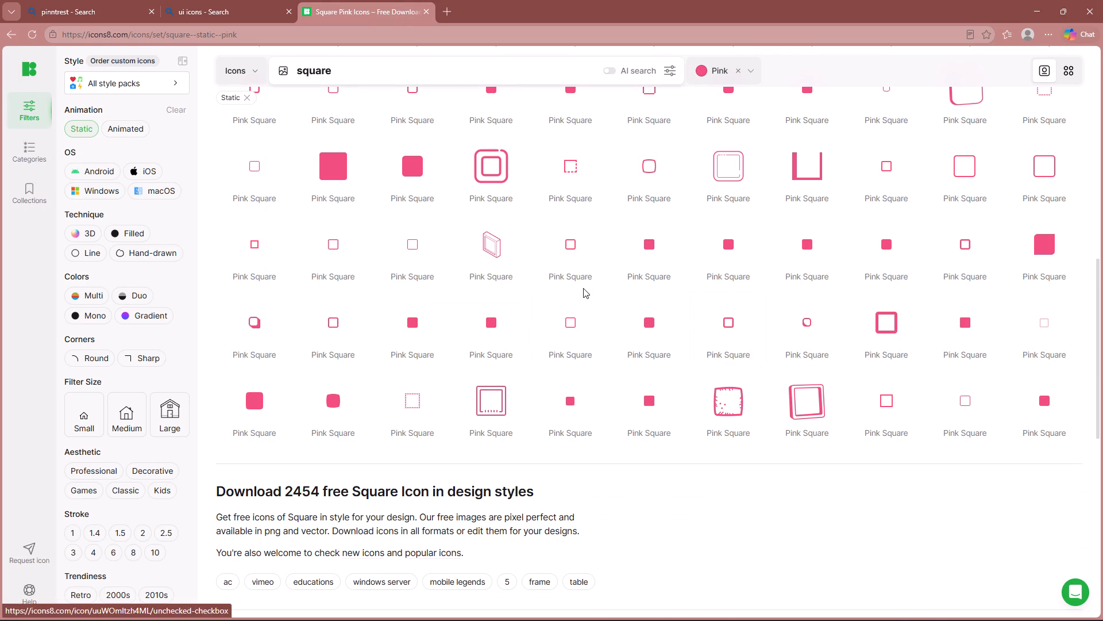
scroll(583, 288, "up", 7)
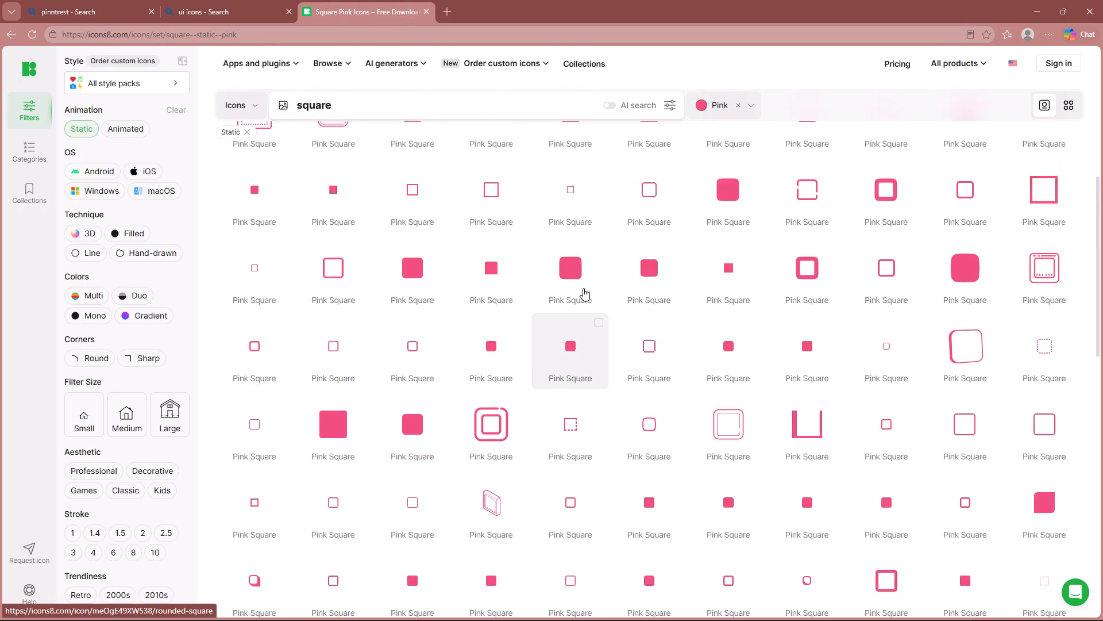
scroll(583, 288, "up", 3)
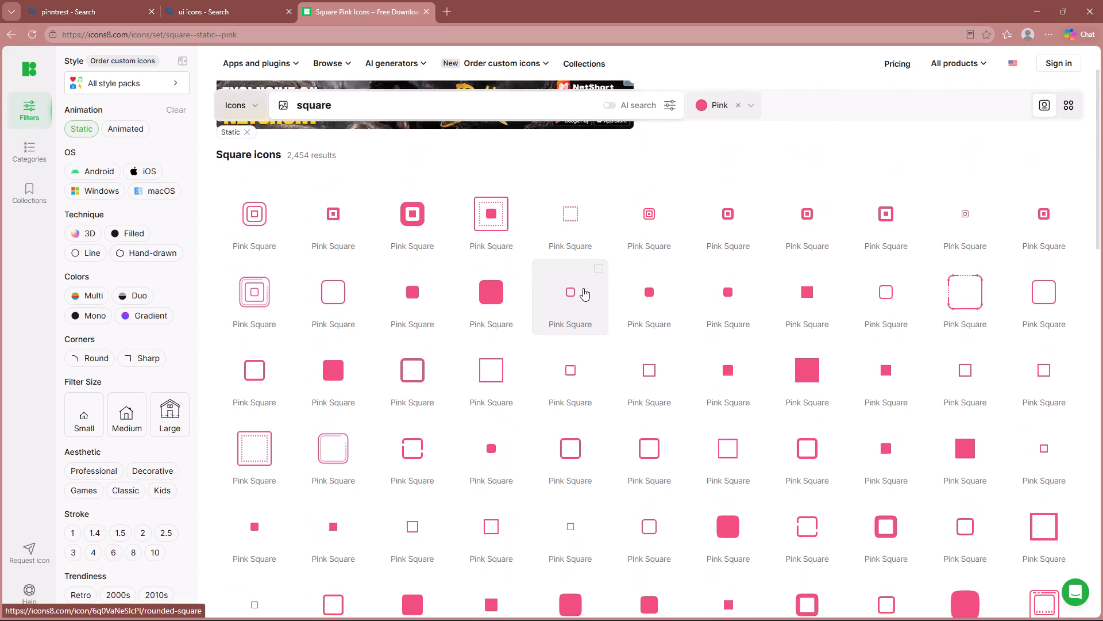
scroll(583, 288, "up", 2)
scroll(266, 270, "up", 2)
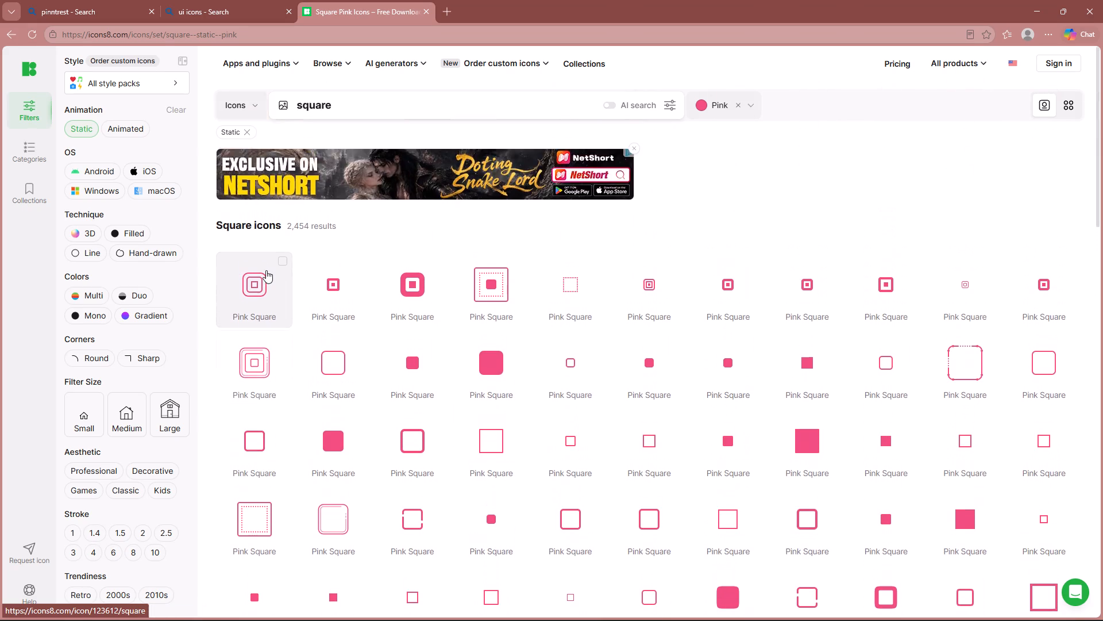
scroll(266, 270, "up", 2)
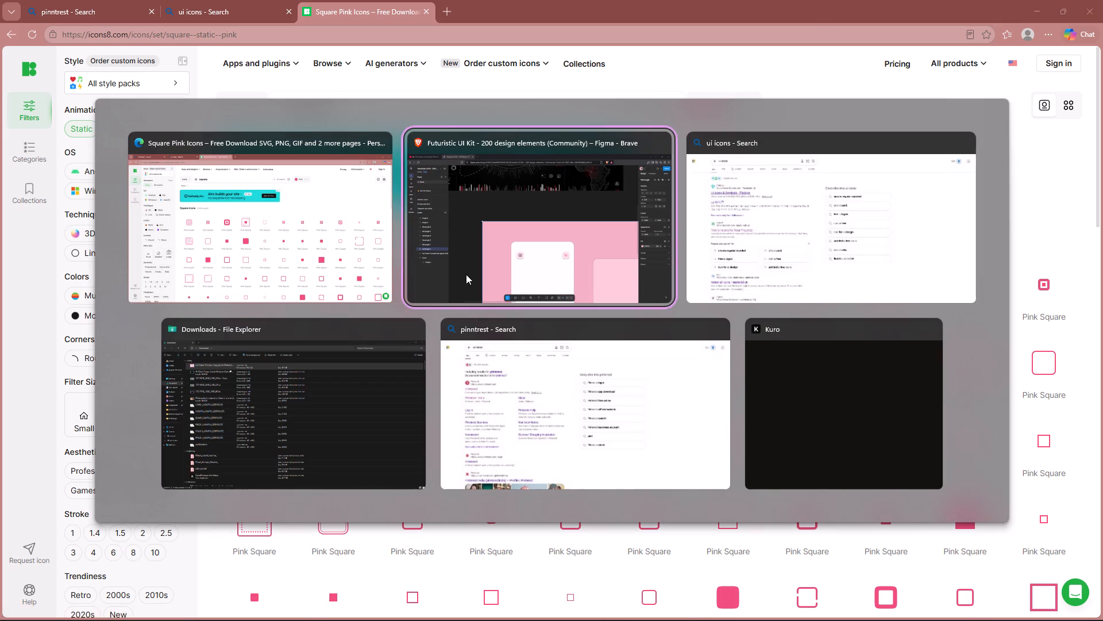
Switch to YouTube in Brave and play the "Aashiq Tera" song from the mix playlist.
left_click(10, 0)
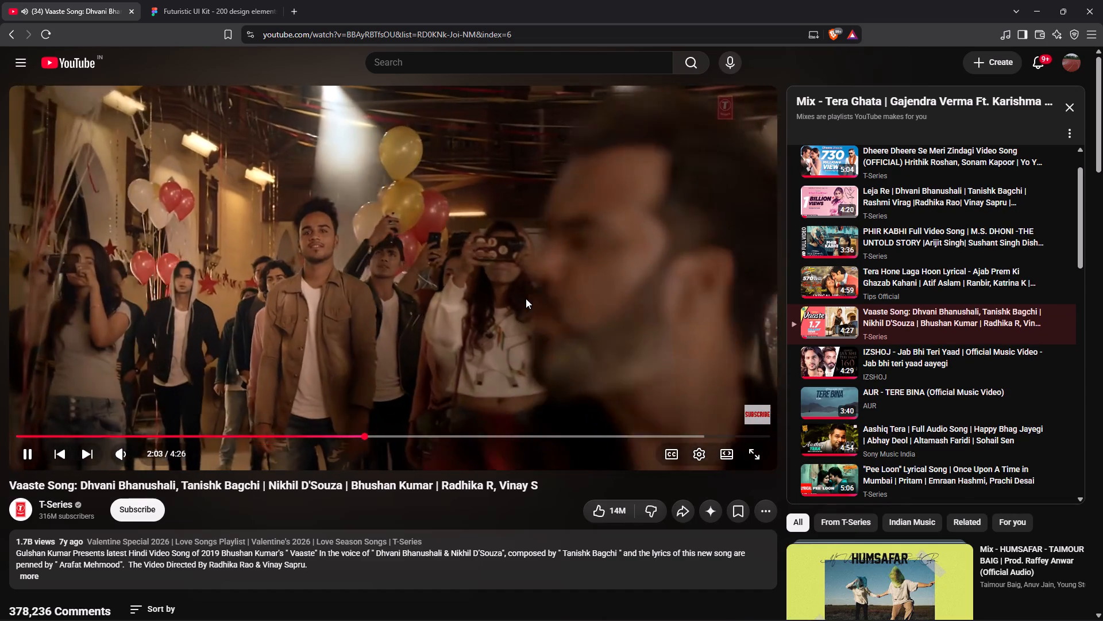
left_click(526, 298)
left_click(526, 298)
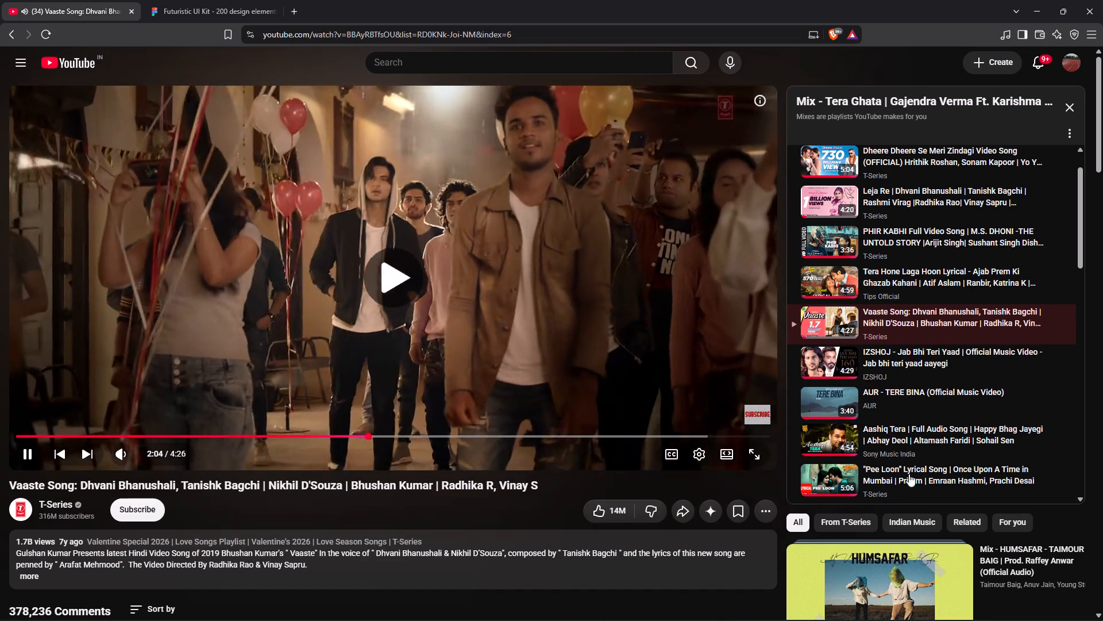
scroll(816, 456, "down", 2)
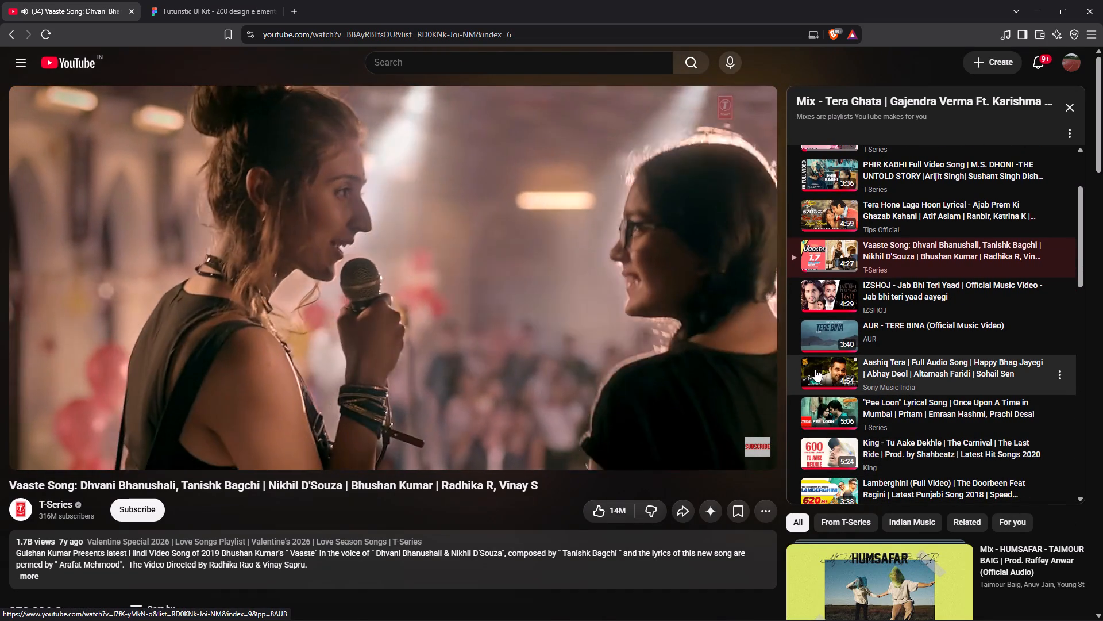
left_click(815, 369)
Return to Figma to examine the reference's menu icon, and look through the pink square icons on Icons8 again.
left_click(232, 0)
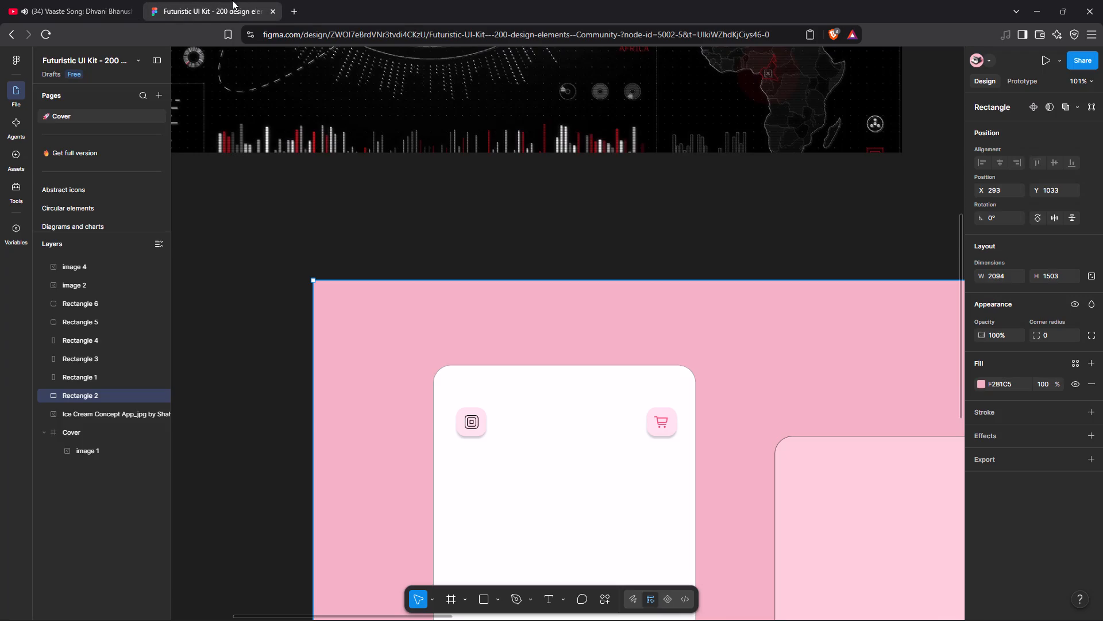
scroll(331, 202, "left", 10)
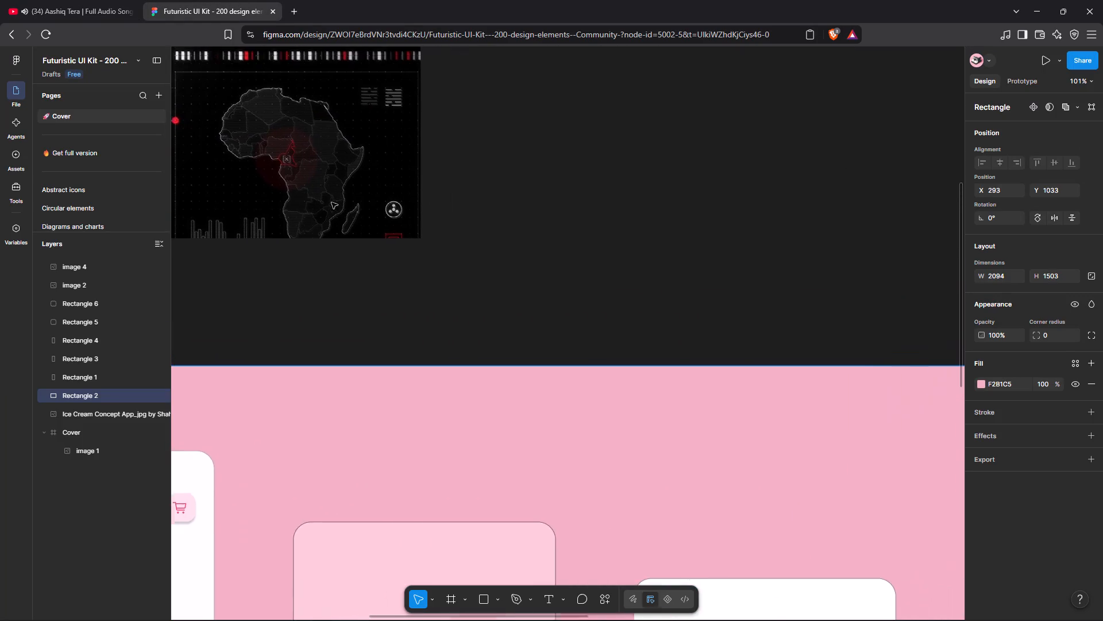
scroll(331, 202, "left", 6)
scroll(331, 202, "right", 4)
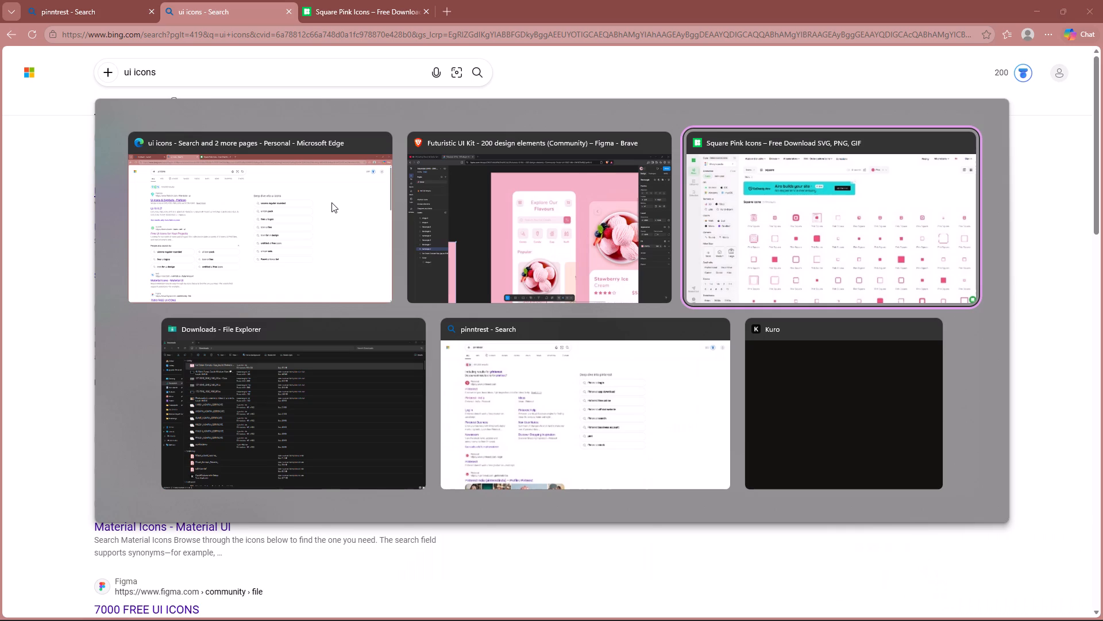
scroll(458, 363, "down", 8)
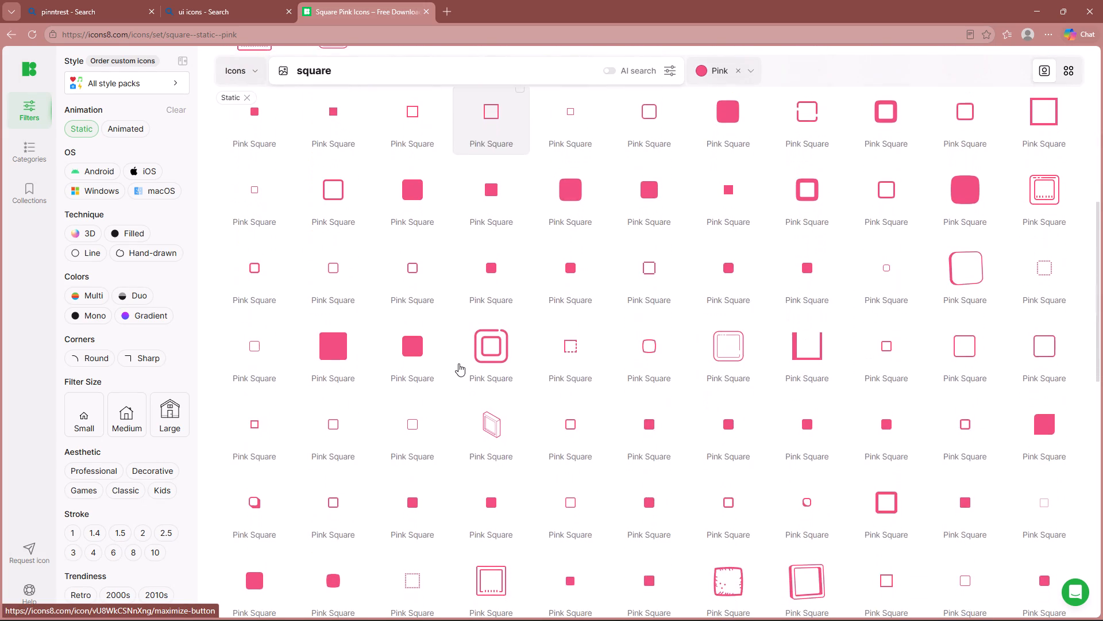
scroll(458, 363, "down", 1)
scroll(458, 363, "up", 9)
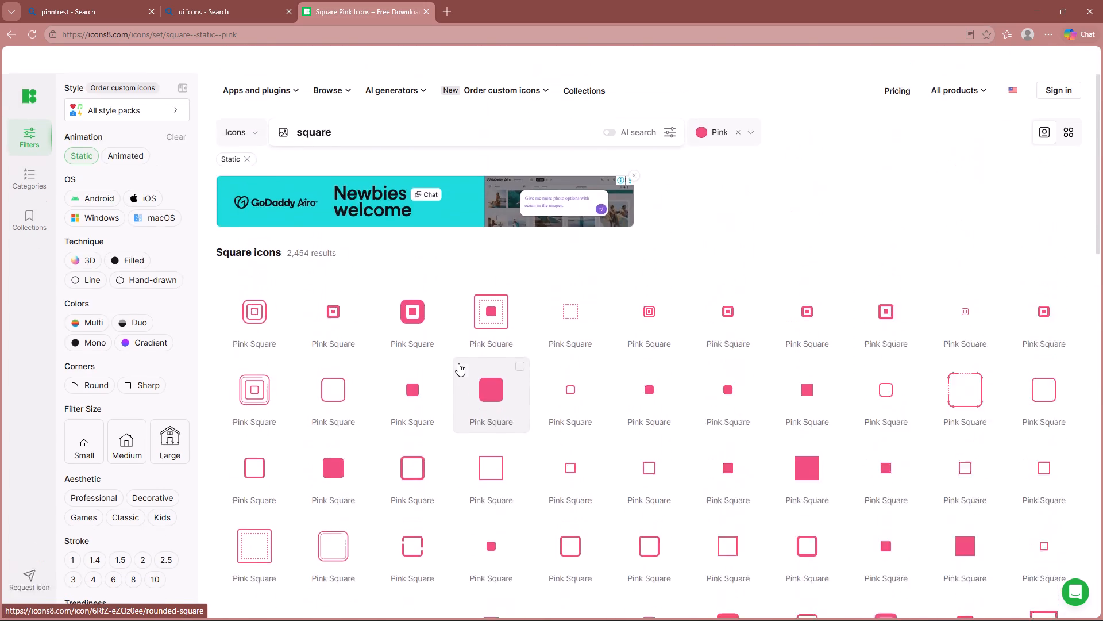
scroll(458, 363, "up", 3)
Replace the Icons8 search term with "link boxes" and run the search.
left_click(528, 100)
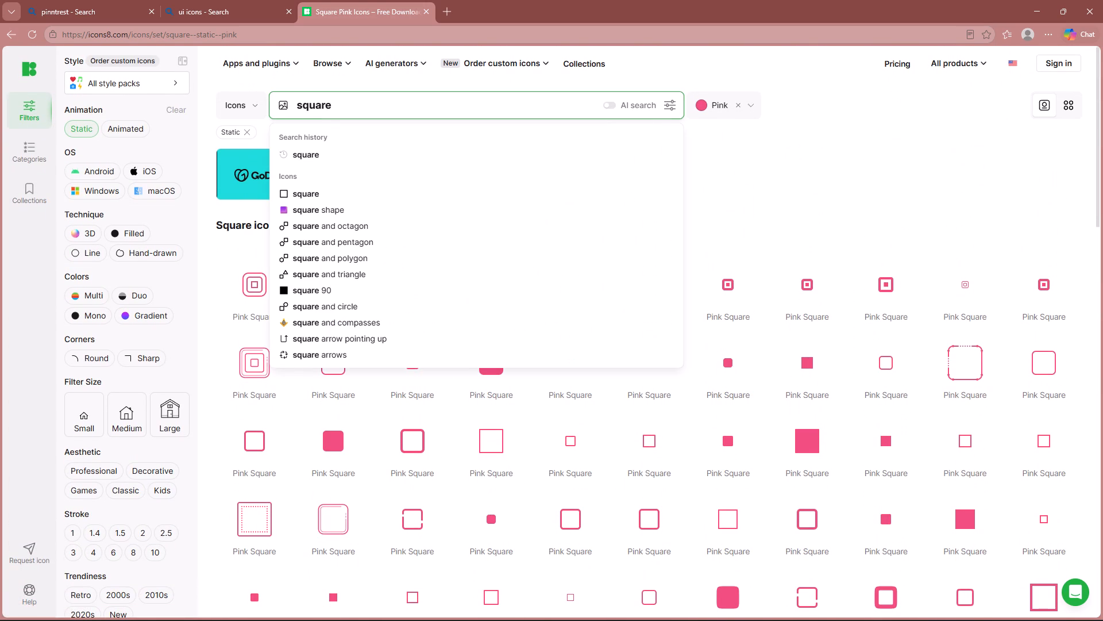
key("space")
key("BackSpace")
key("BackSpace")
key("BackSpace")
key("BackSpace")
key("BackSpace")
key("BackSpace")
key("BackSpace")
key("BackSpace")
key("BackSpace")
key("BackSpace")
key("BackSpace")
key("BackSpace")
key("BackSpace")
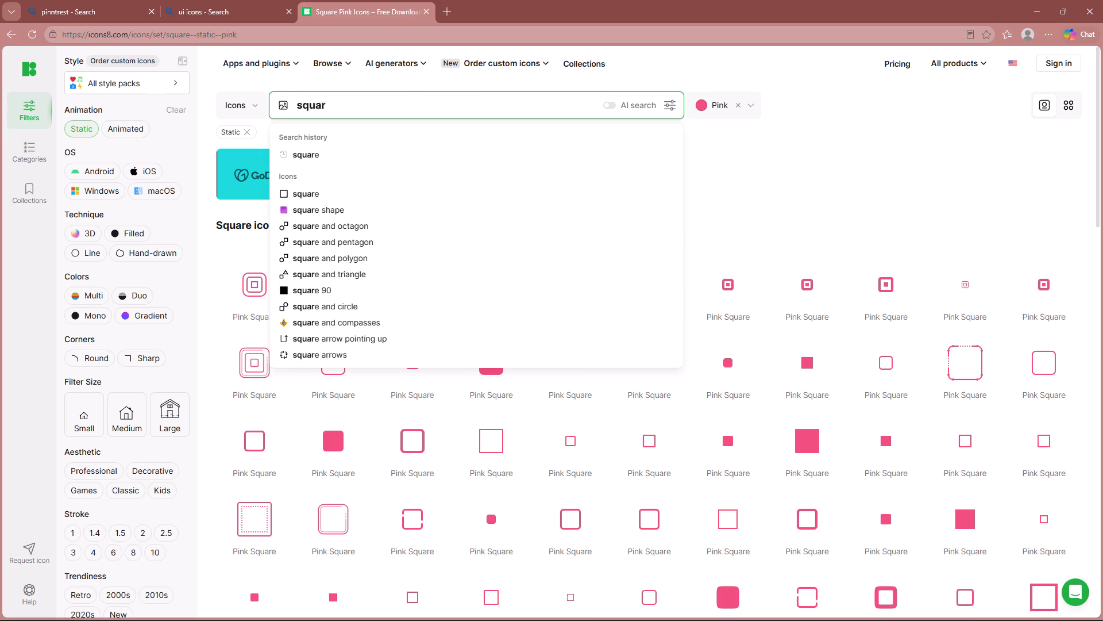
type("link")
key("space")
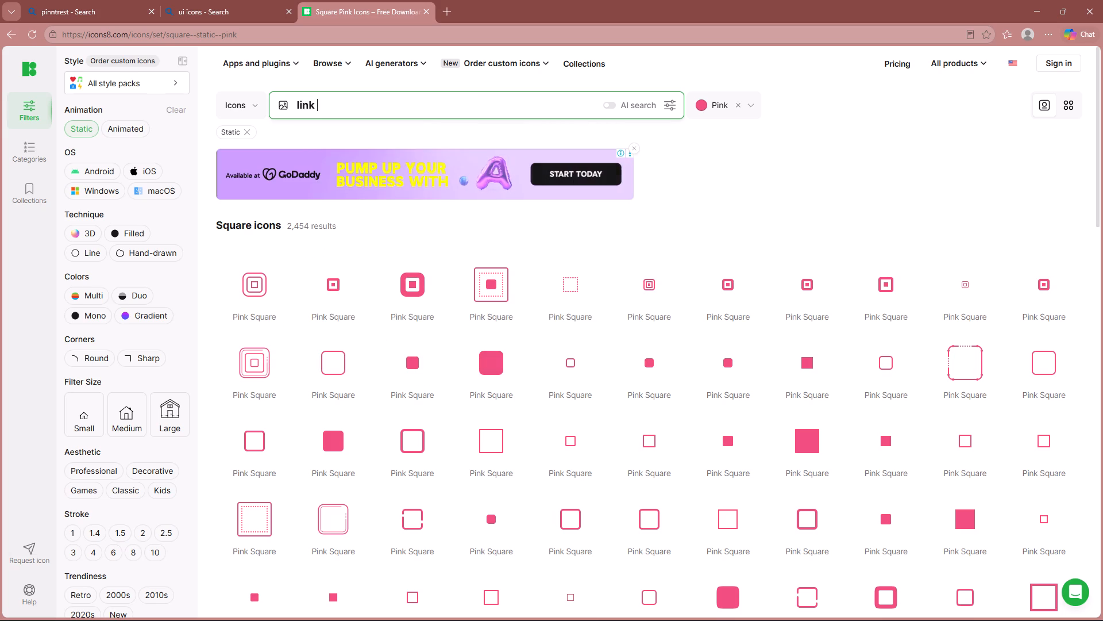
type("bo")
type("xes")
key("Return")
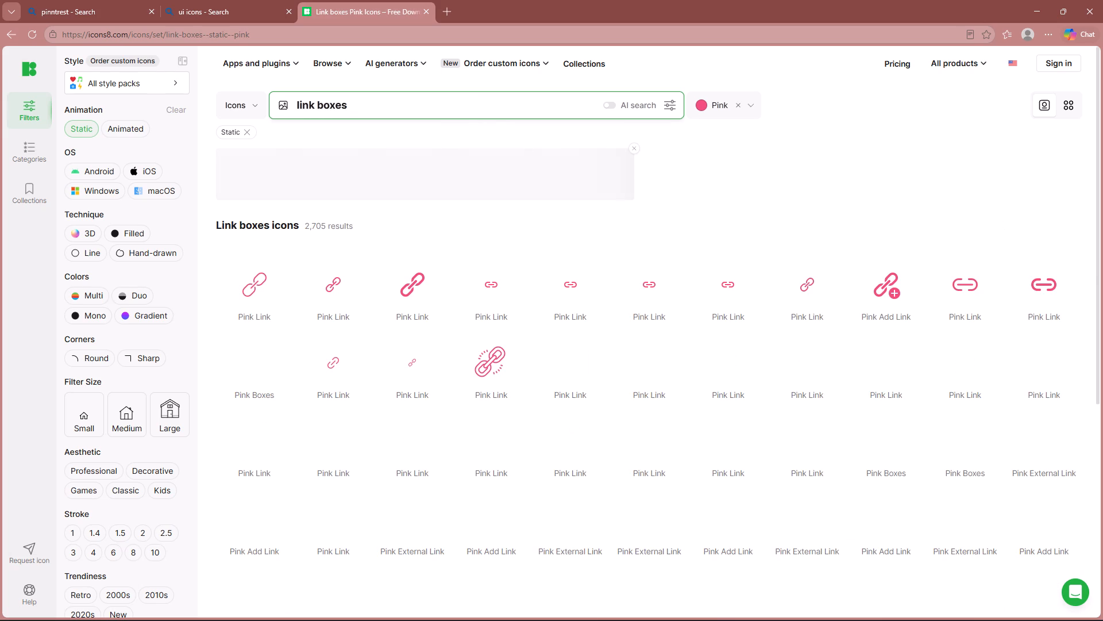
Look through the pink link boxes results for an icon that suits the menu button.
scroll(373, 352, "down", 5)
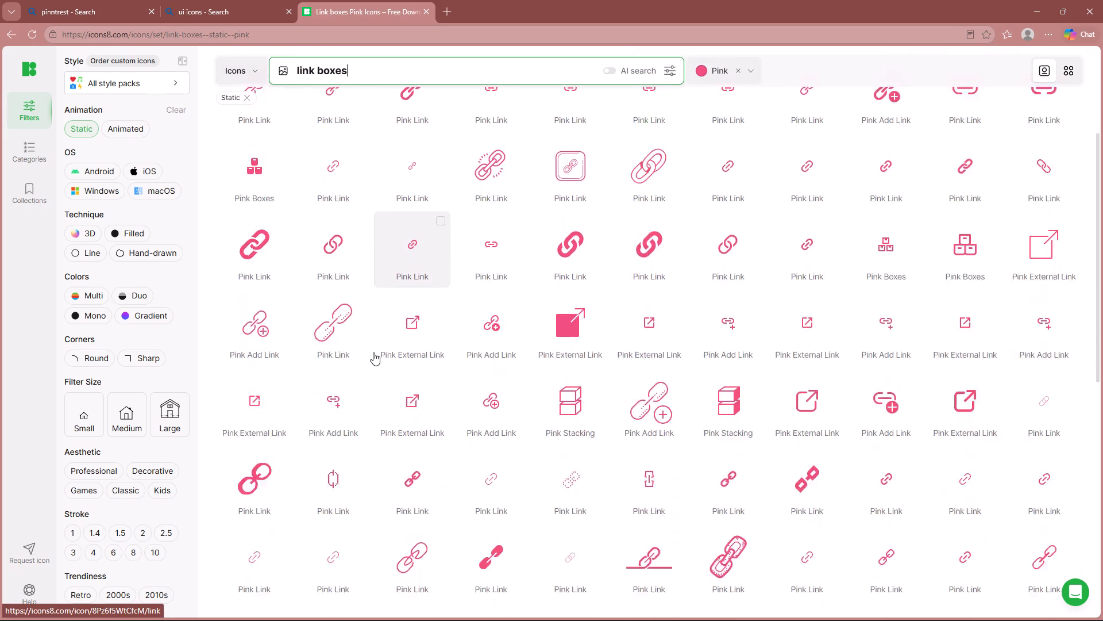
scroll(373, 352, "down", 4)
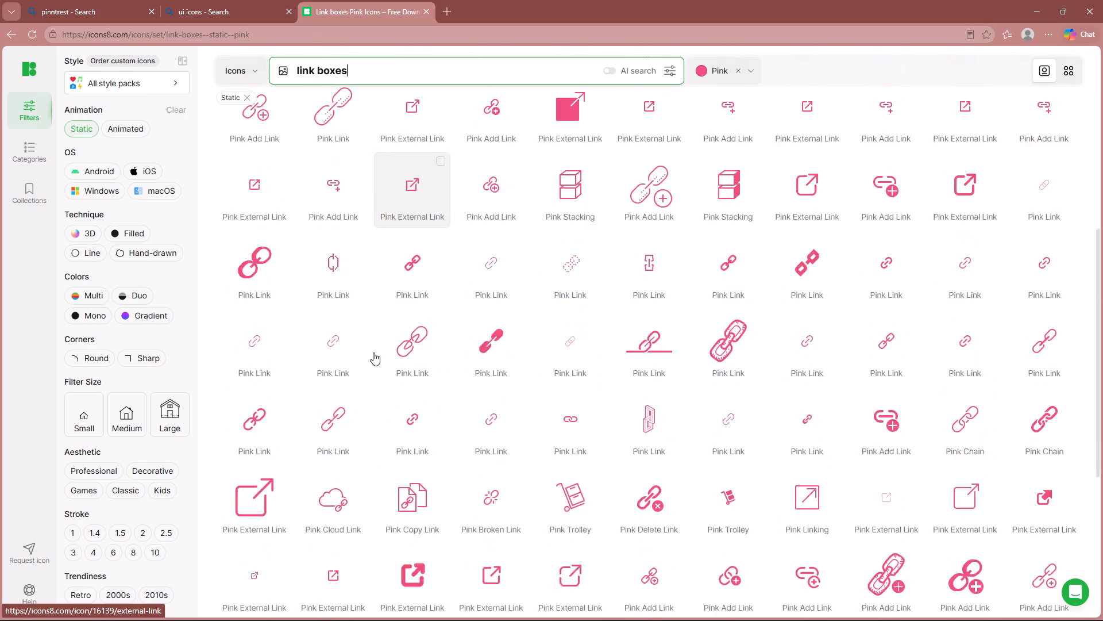
scroll(373, 352, "down", 2)
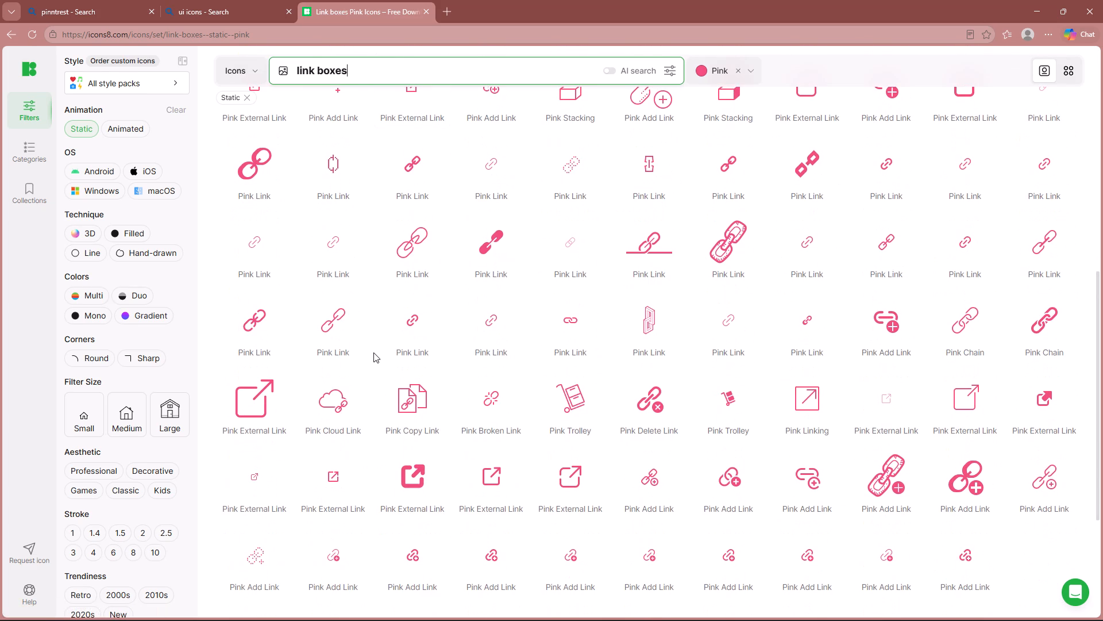
scroll(373, 352, "down", 3)
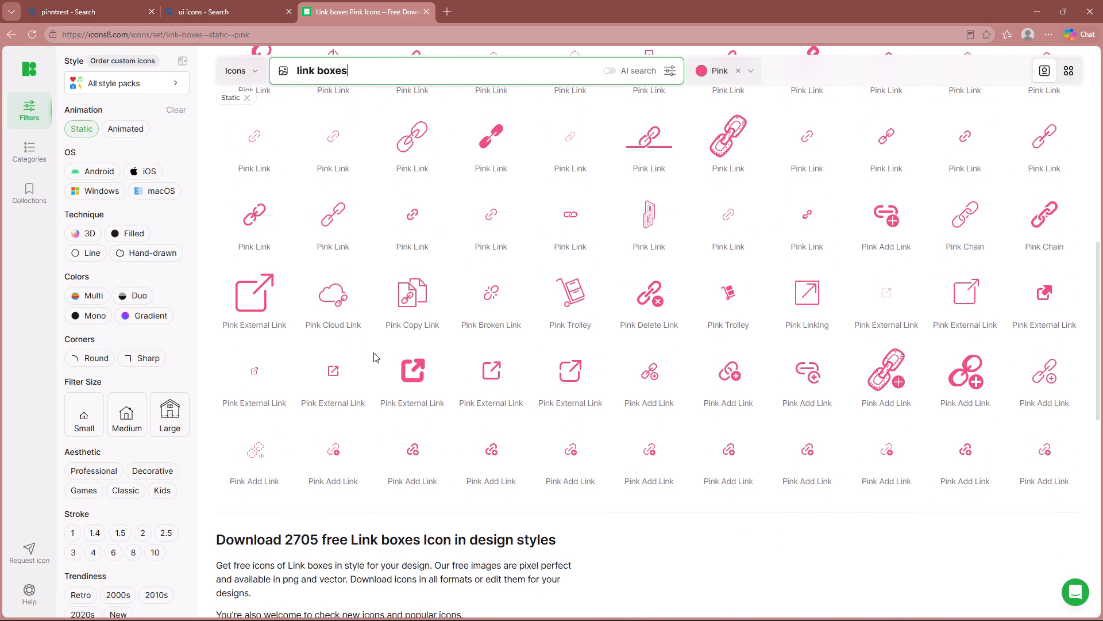
scroll(373, 352, "up", 1)
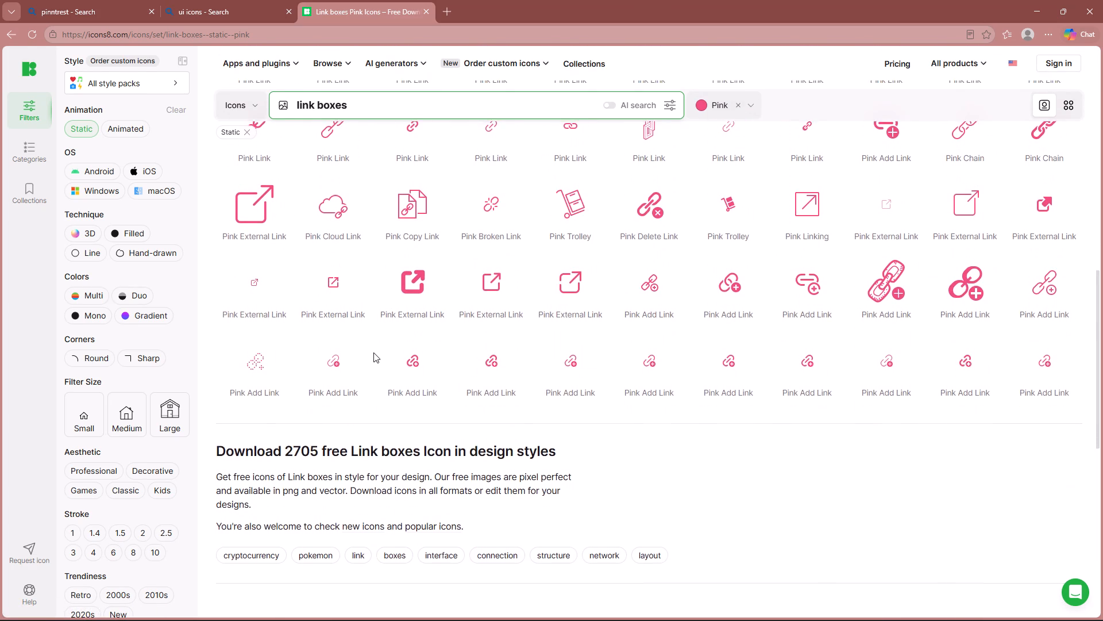
scroll(373, 352, "up", 6)
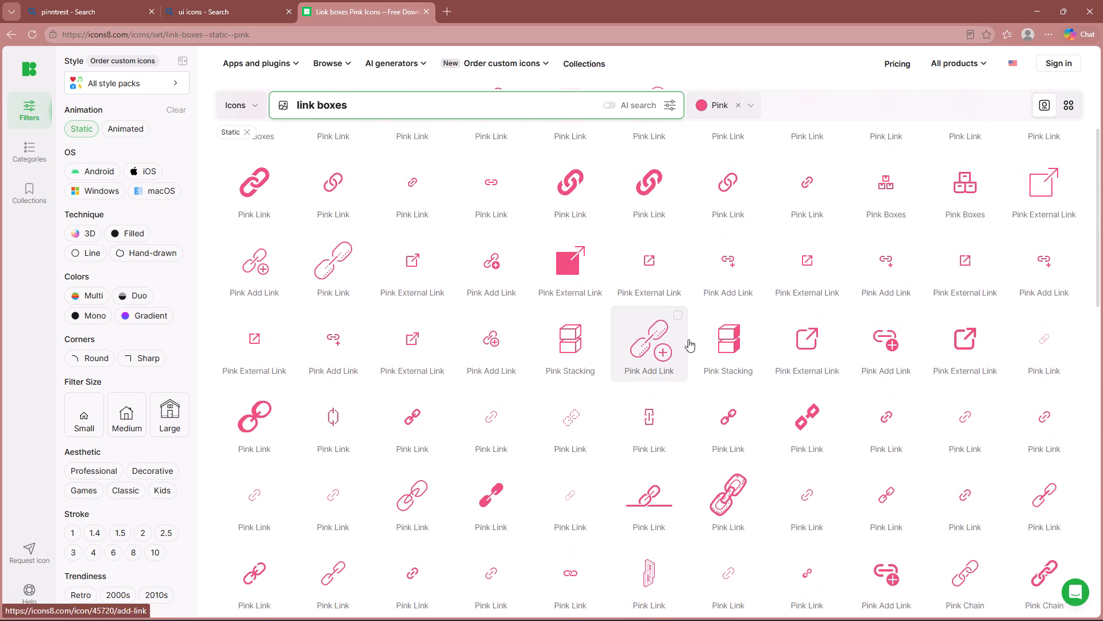
Open the details of the filled pink Stacking icon, look over its related icons and copy it.
left_click(723, 331)
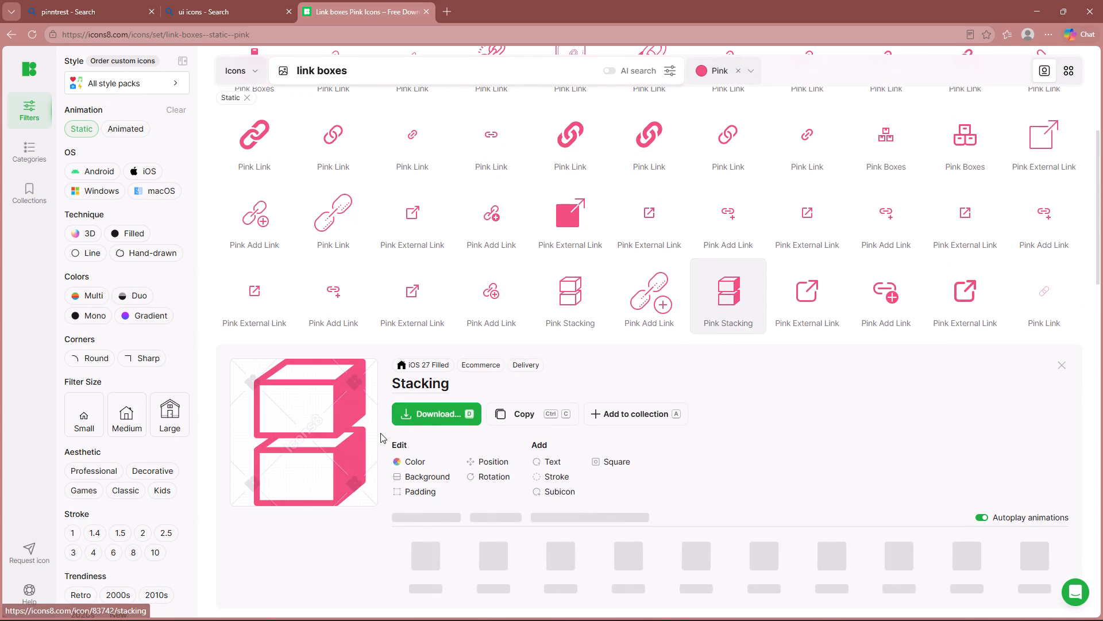
scroll(506, 421, "down", 4)
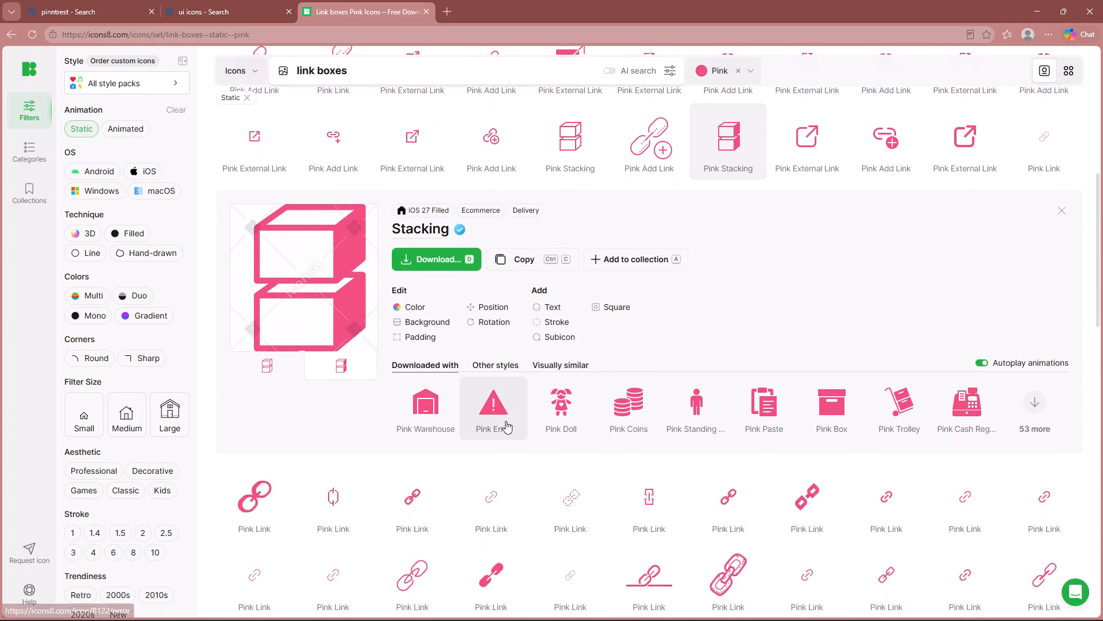
scroll(506, 421, "down", 3)
scroll(745, 313, "down", 1)
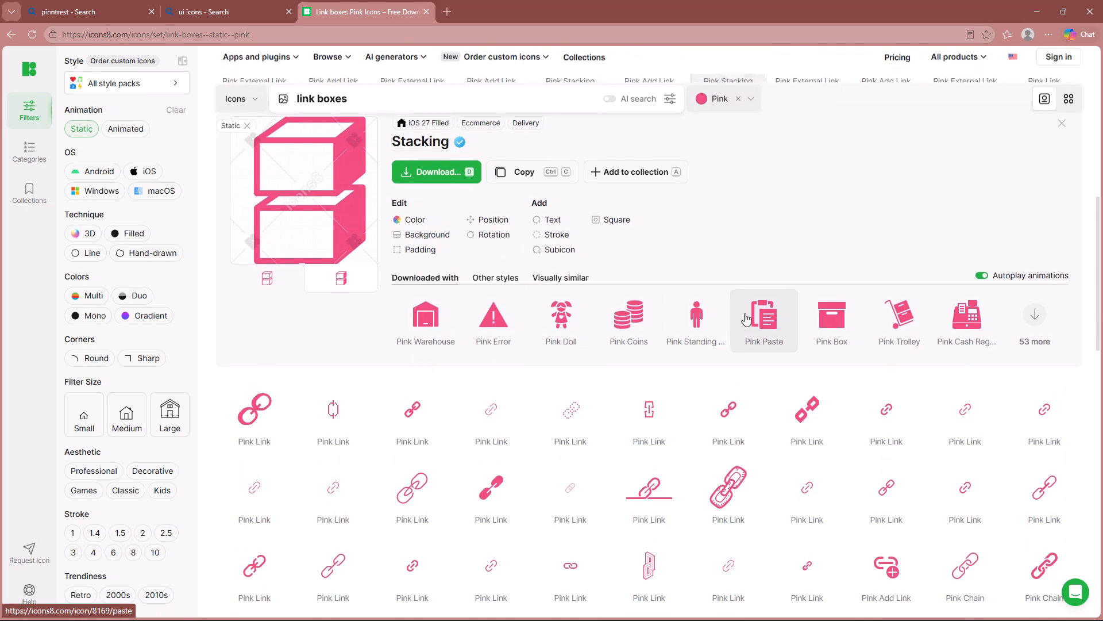
scroll(745, 313, "down", 2)
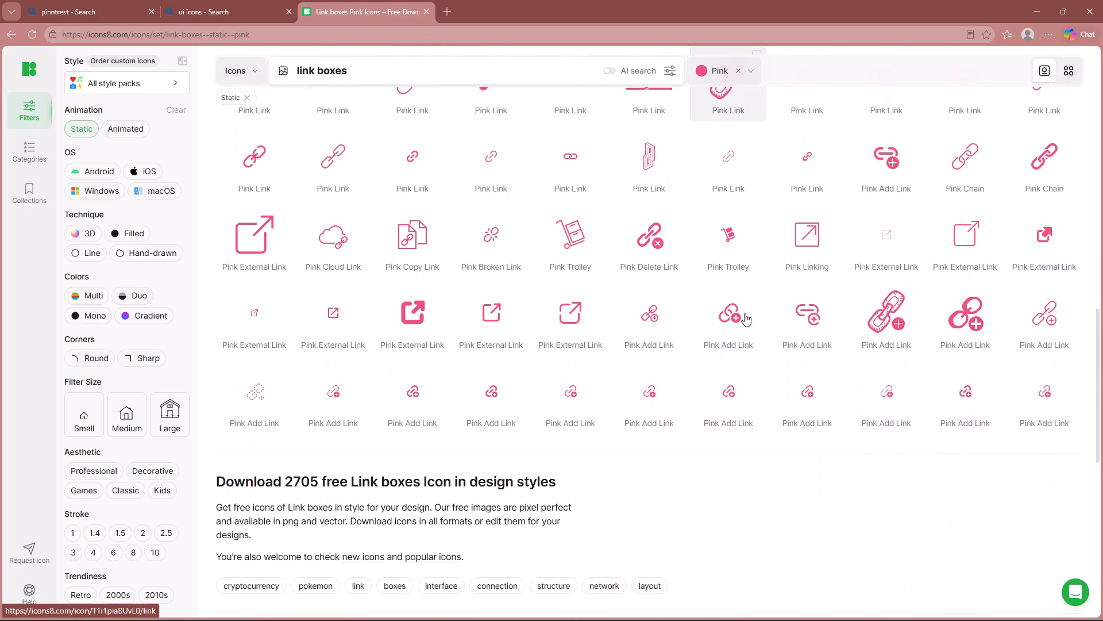
scroll(745, 313, "up", 1)
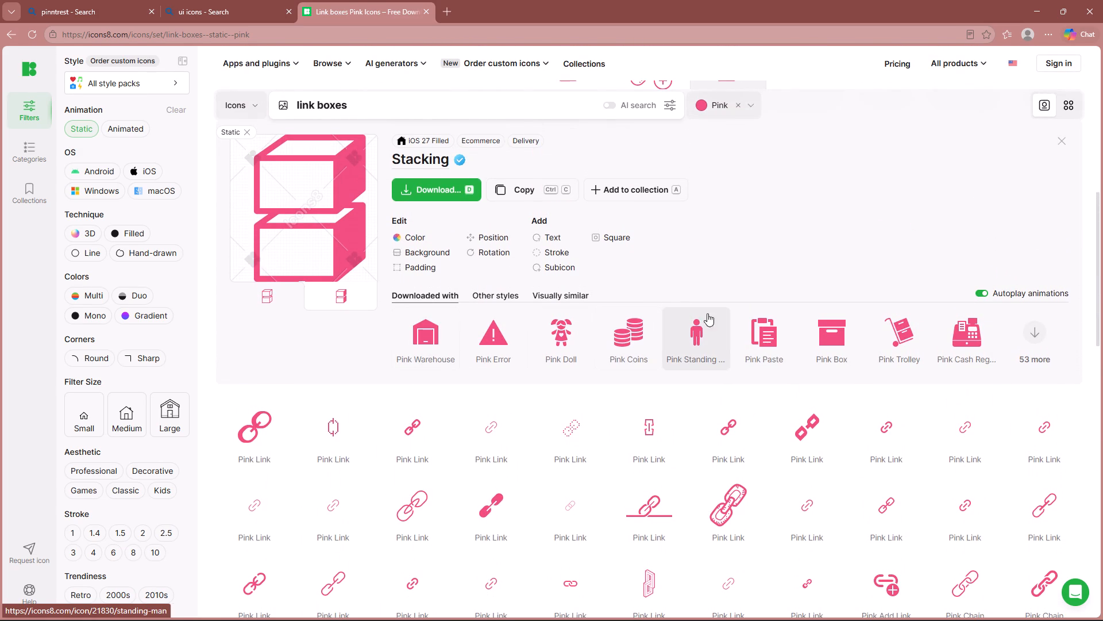
scroll(601, 315, "up", 2)
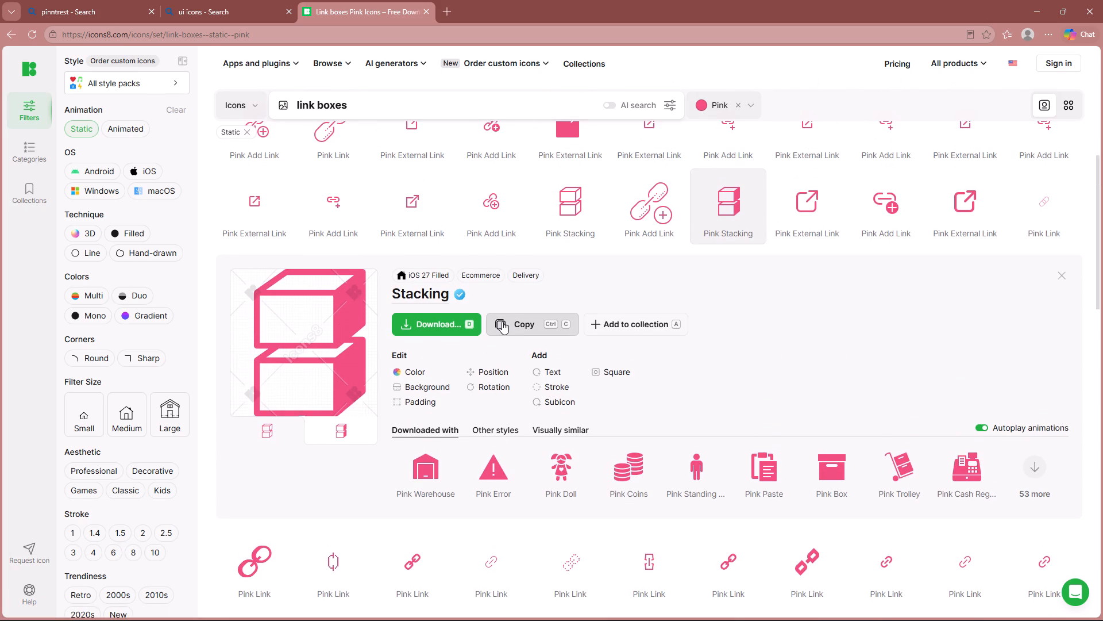
left_click(502, 321)
left_click(510, 357)
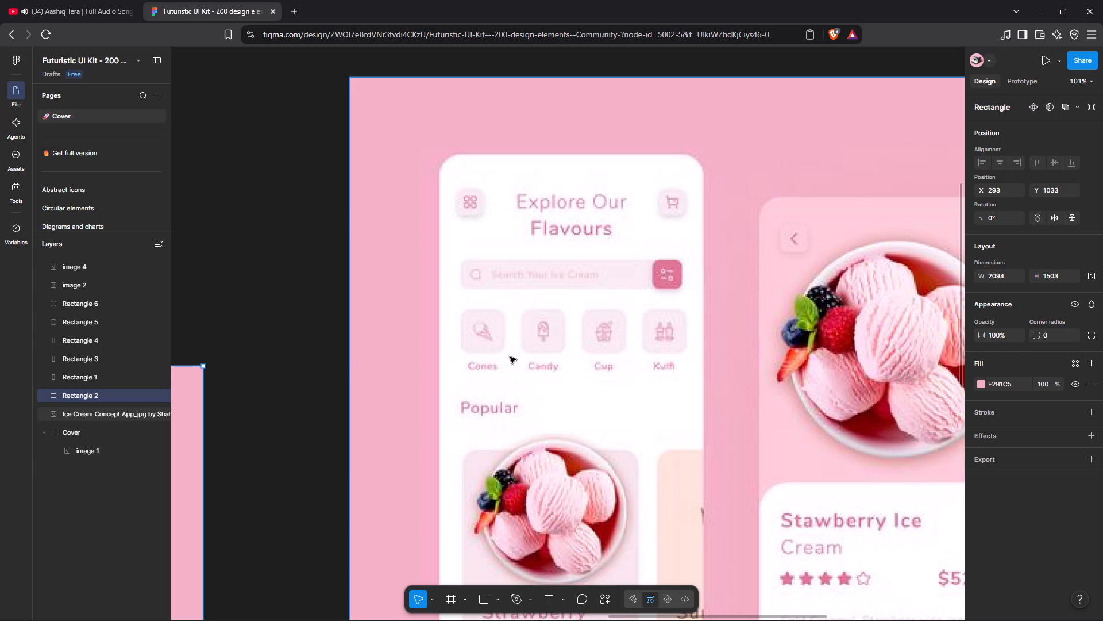
Paste the copied pink Stacking icon onto the white phone screen and move it beside the menu button.
scroll(322, 351, "right", 12)
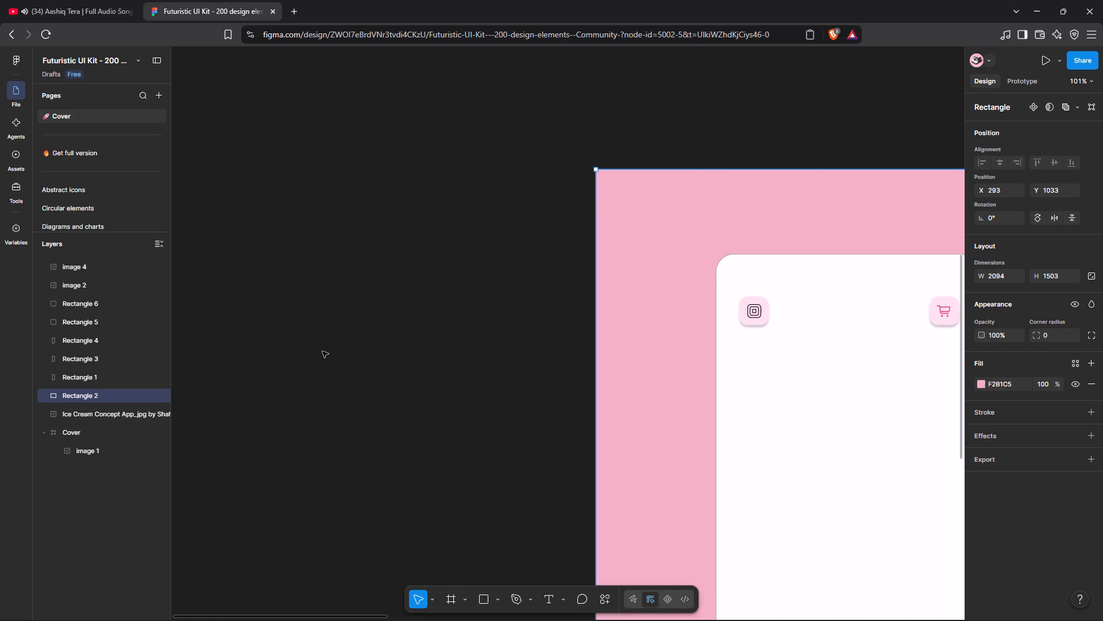
scroll(322, 351, "right", 1)
left_click(382, 144)
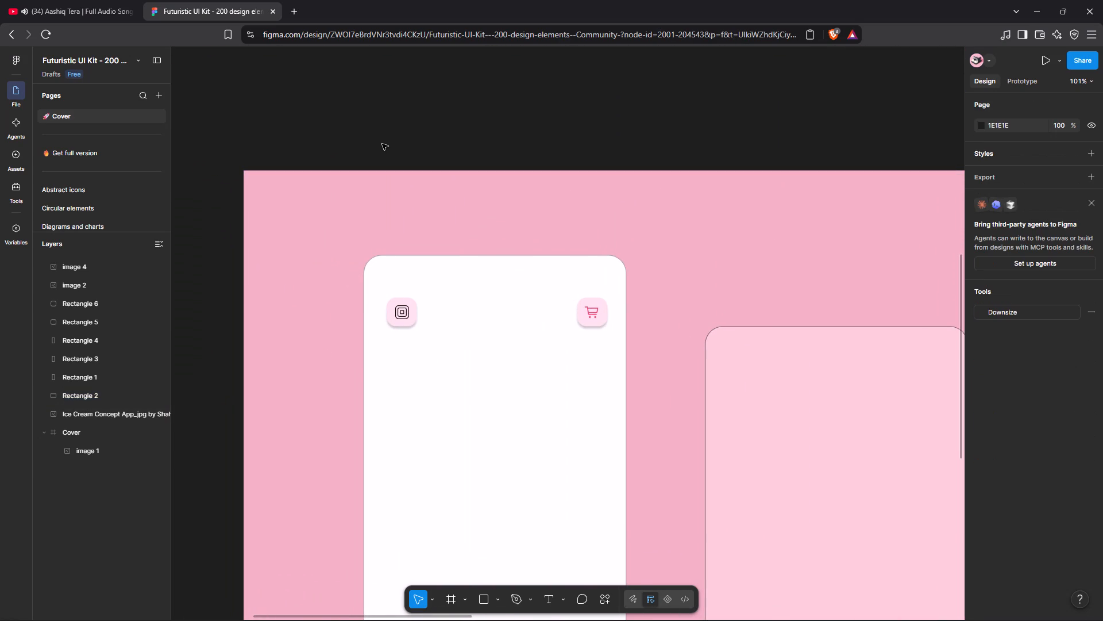
key("ctrl+v")
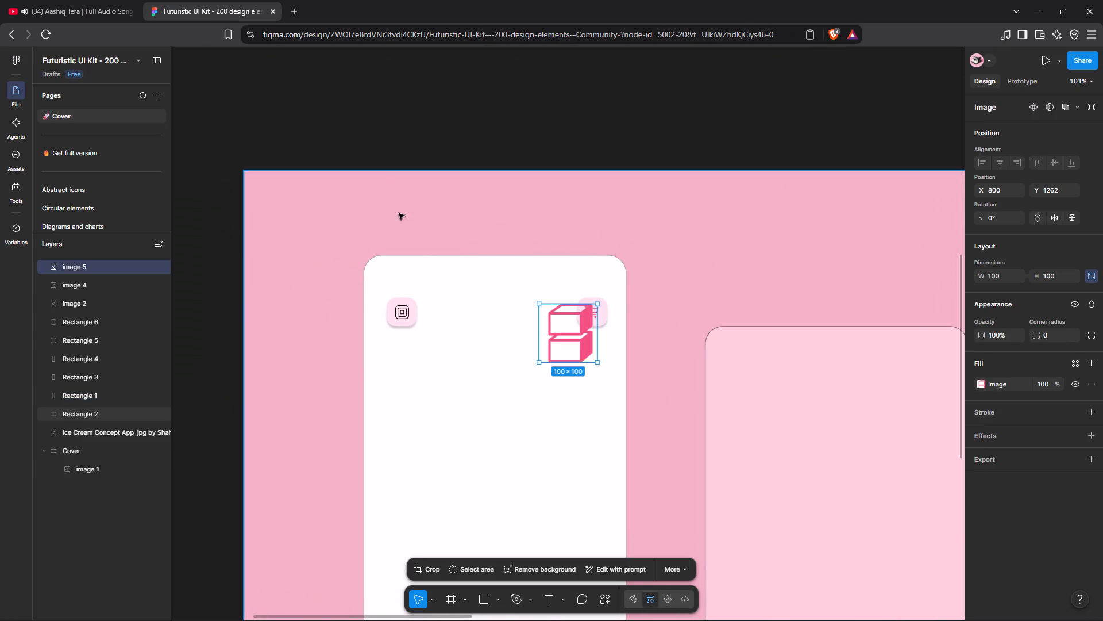
left_click_drag(567, 331, 437, 313)
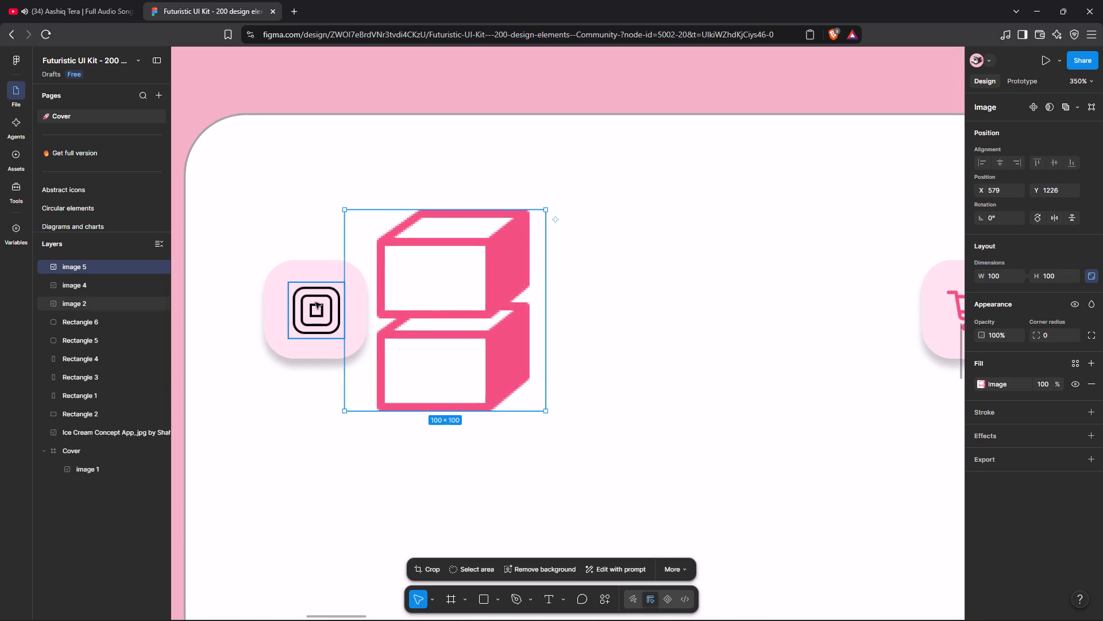
Delete the black concentric-square icon from the menu button.
left_click(315, 302)
key("BackSpace")
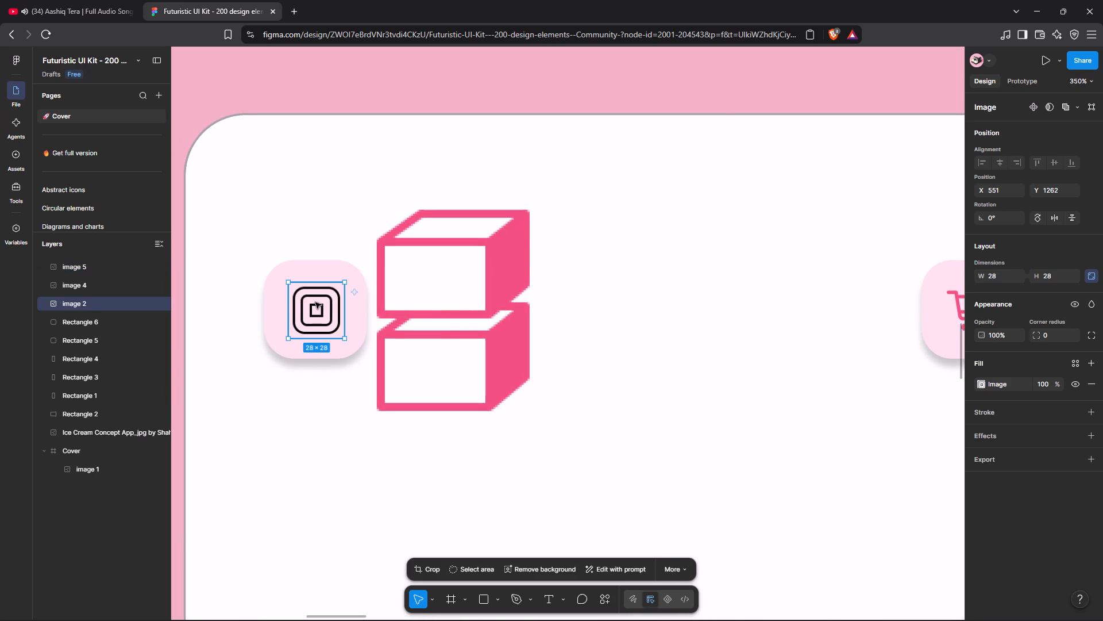
Scale the pink Stacking icon to 27 × 27 and centre it on the empty pink menu button.
left_click(446, 323)
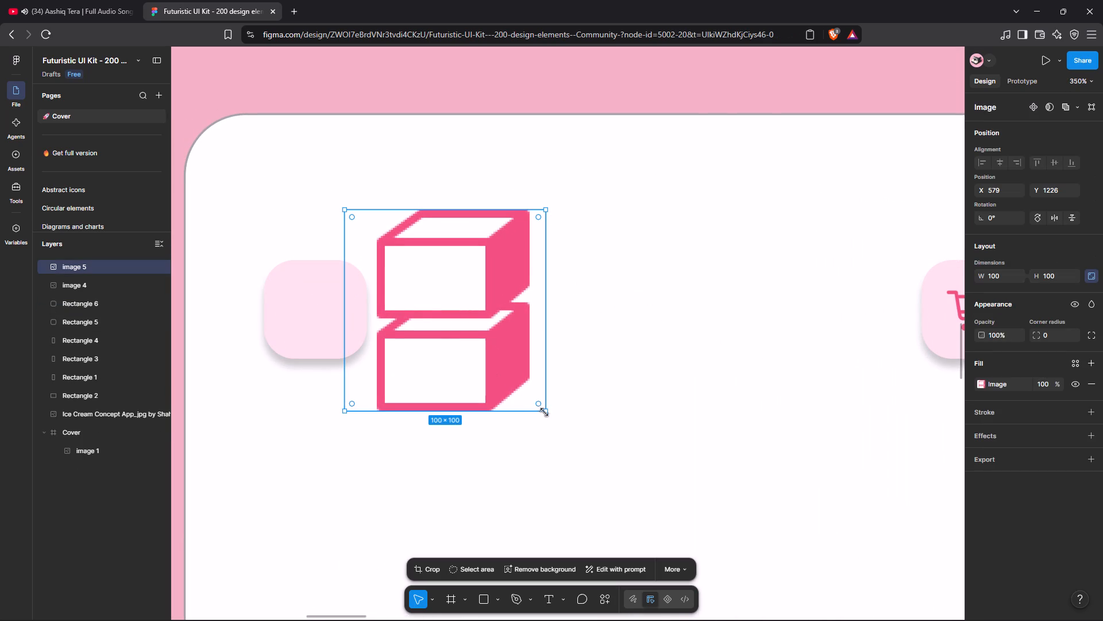
left_click_drag(545, 413, 400, 255)
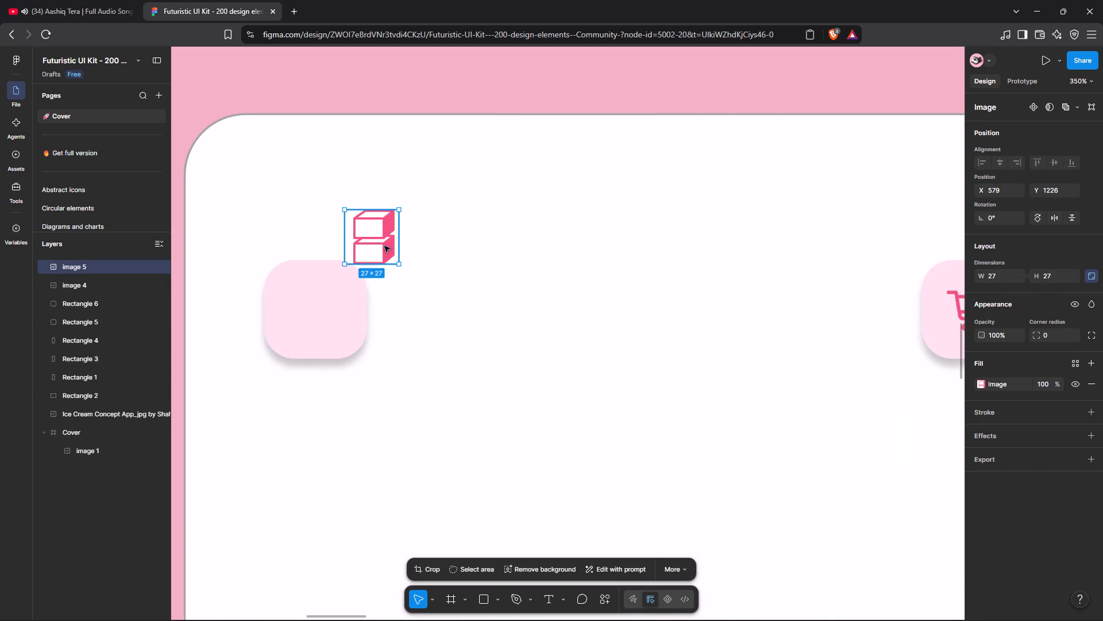
left_click_drag(383, 245, 325, 320)
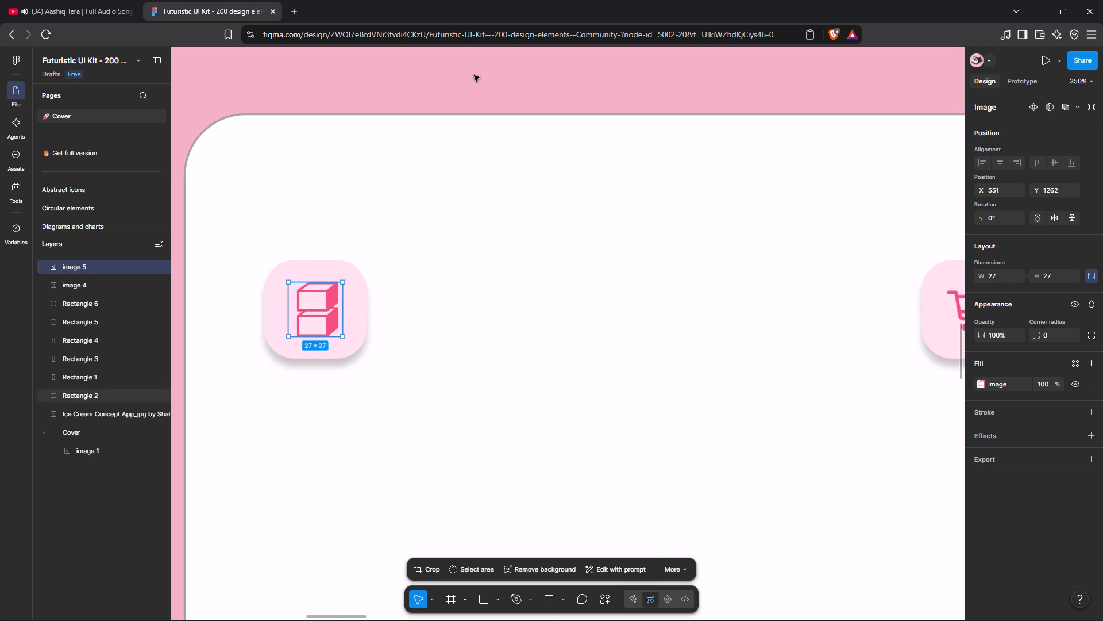
left_click(475, 95)
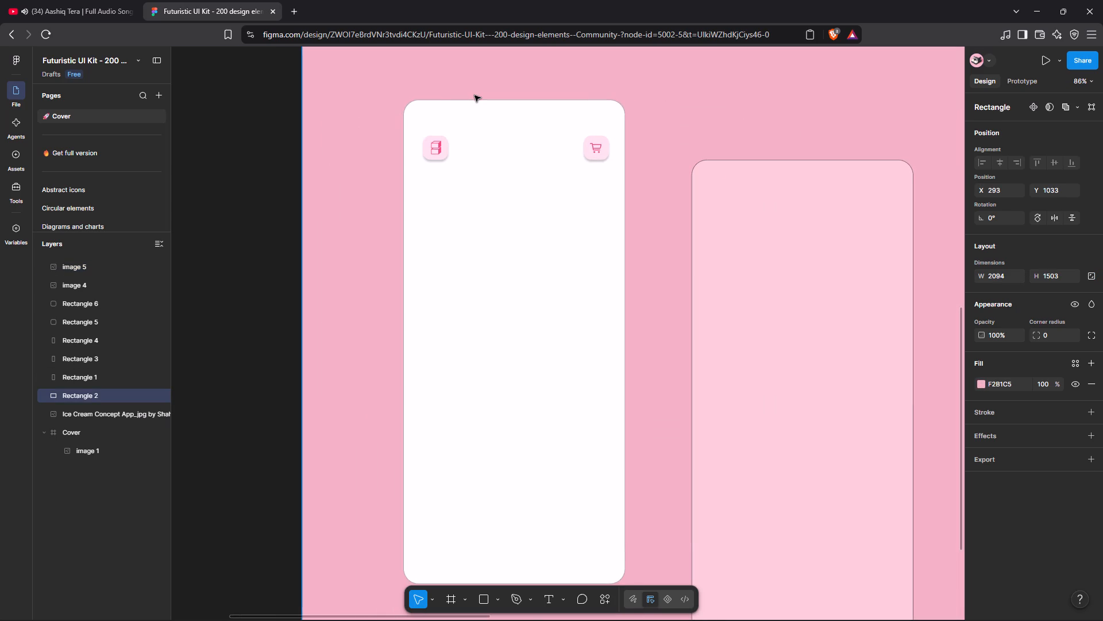
Check the reference's header title and start a text layer between the menu and cart buttons on the white screen.
scroll(241, 190, "left", 4)
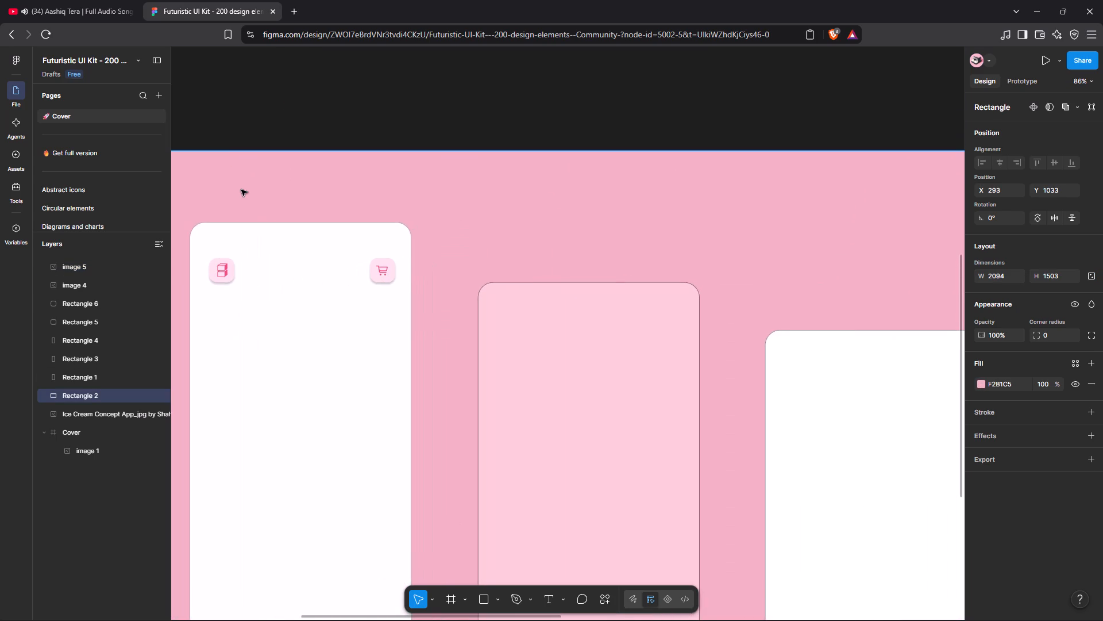
scroll(241, 190, "left", 6)
scroll(241, 190, "up", 3)
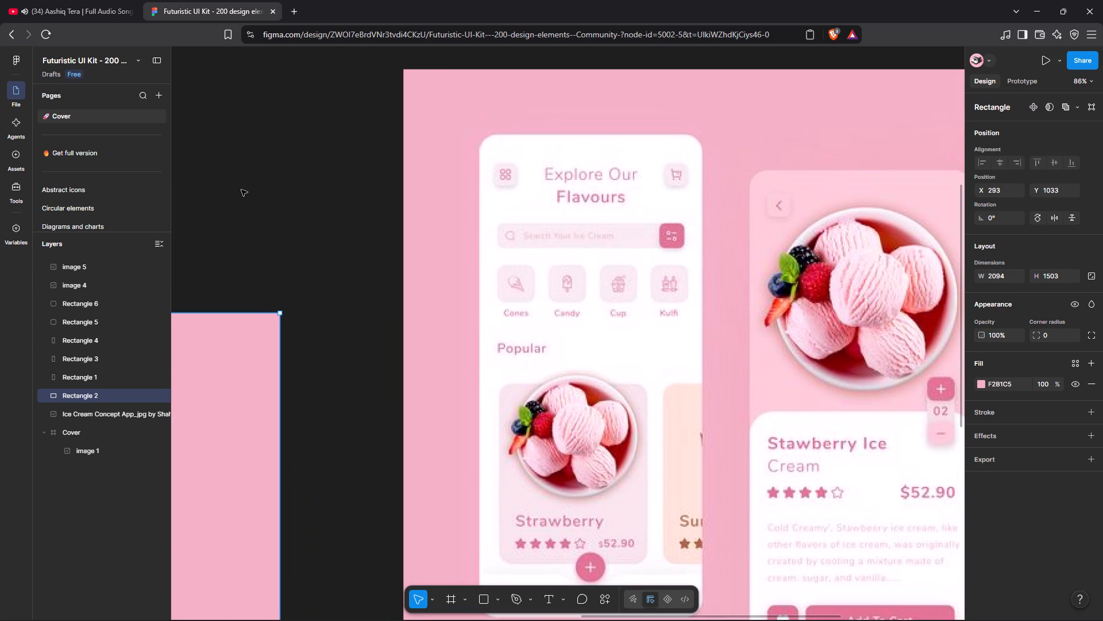
scroll(241, 190, "right", 6)
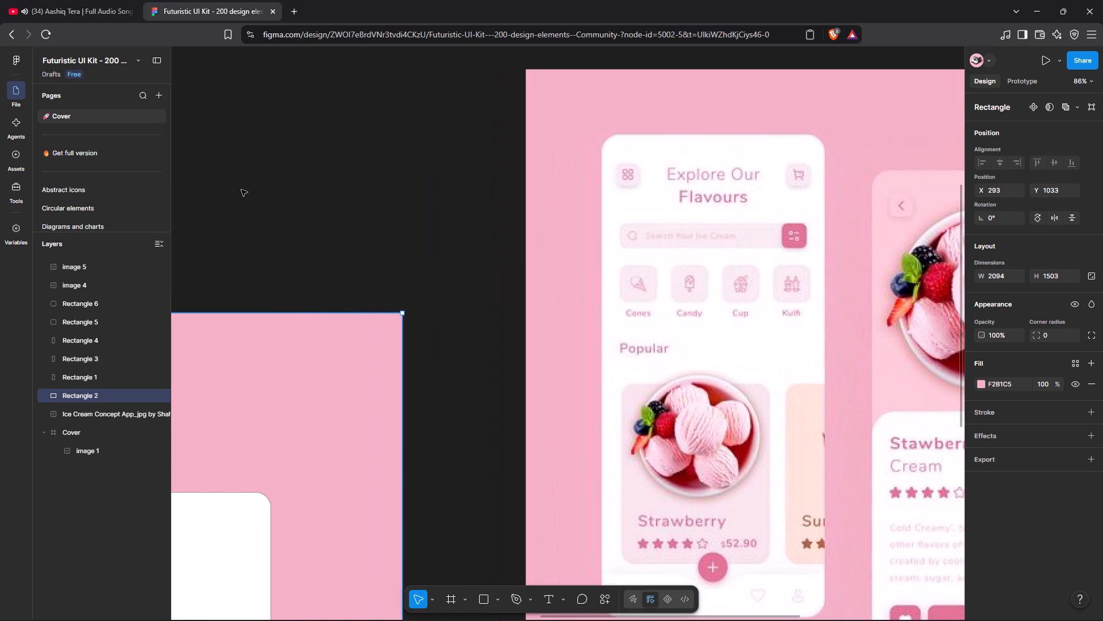
scroll(241, 190, "right", 9)
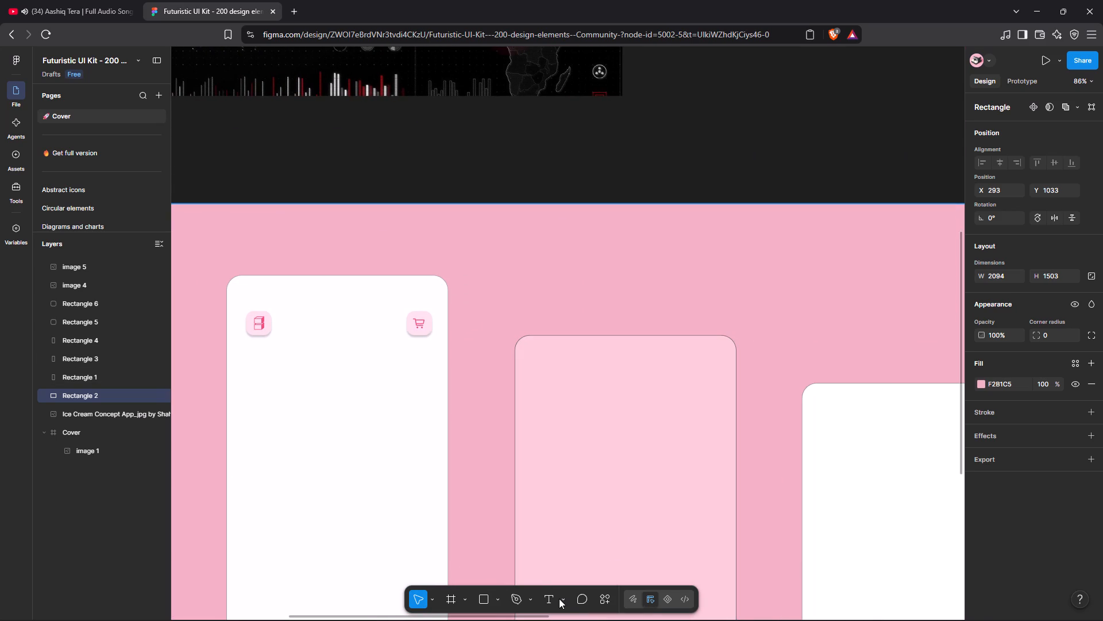
left_click(552, 599)
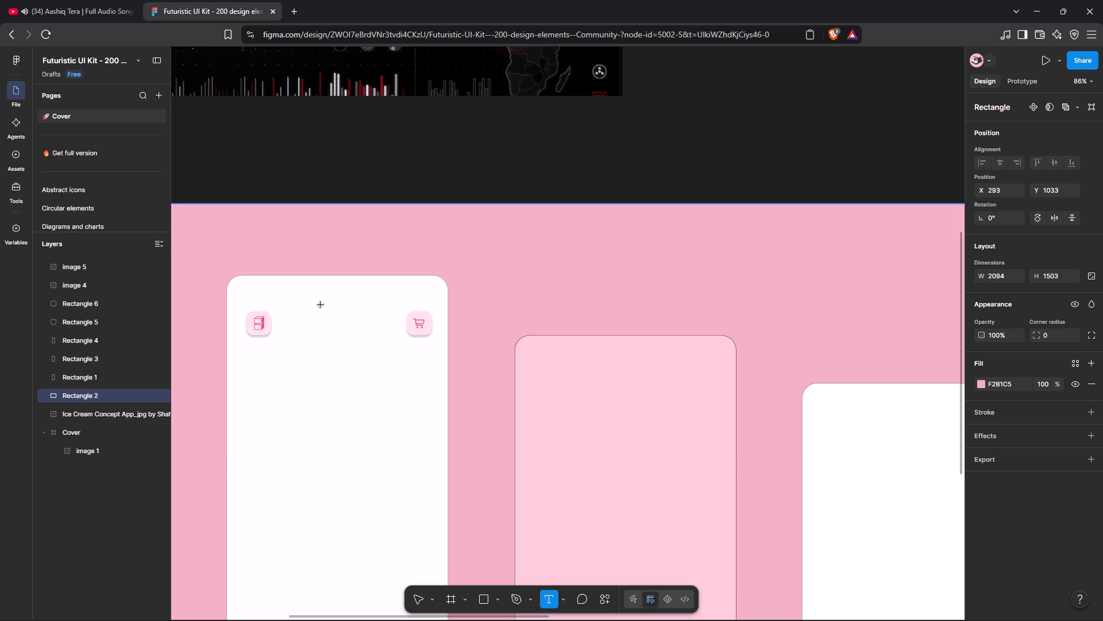
left_click(329, 335)
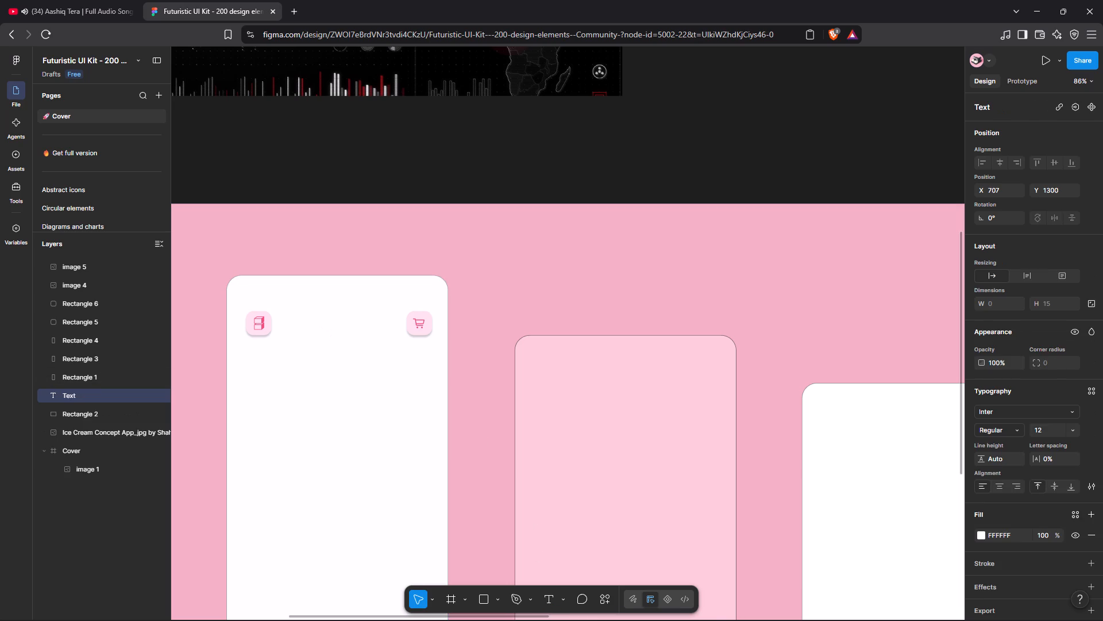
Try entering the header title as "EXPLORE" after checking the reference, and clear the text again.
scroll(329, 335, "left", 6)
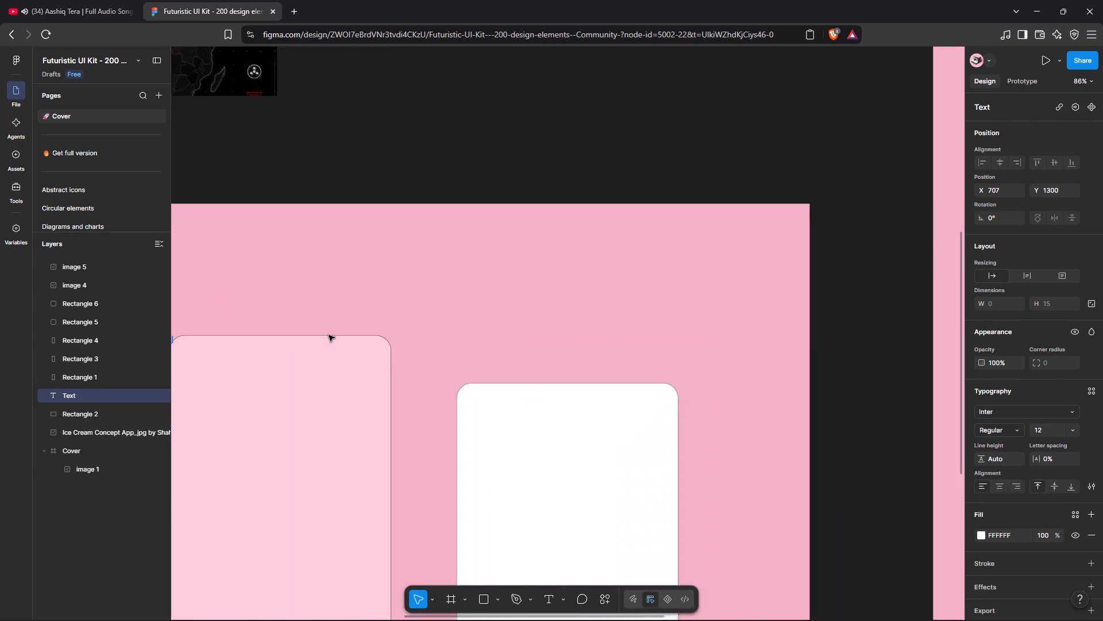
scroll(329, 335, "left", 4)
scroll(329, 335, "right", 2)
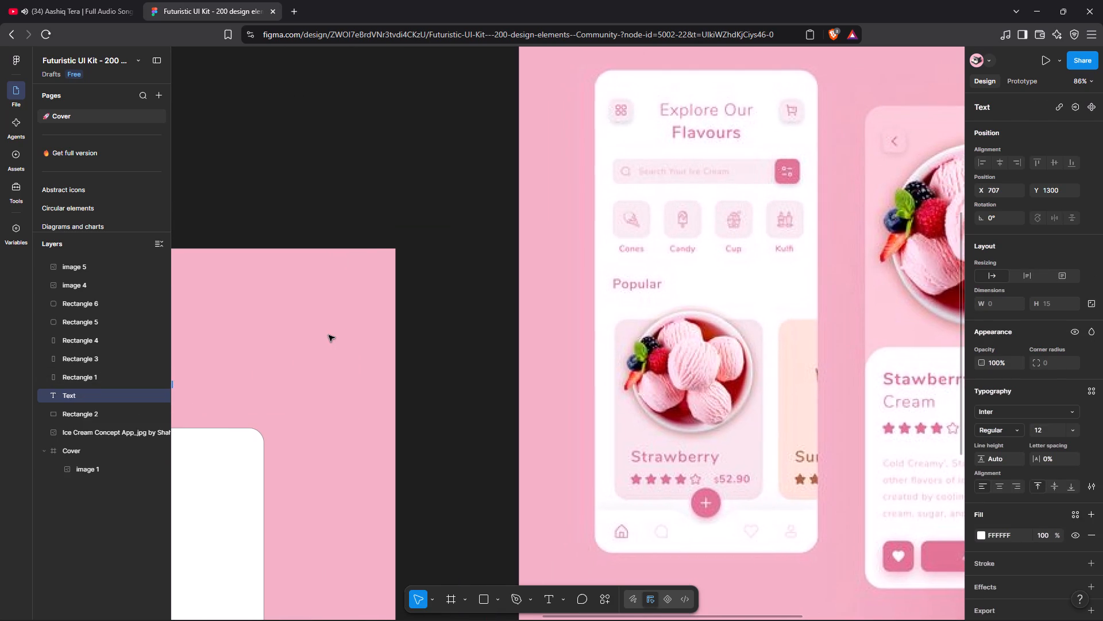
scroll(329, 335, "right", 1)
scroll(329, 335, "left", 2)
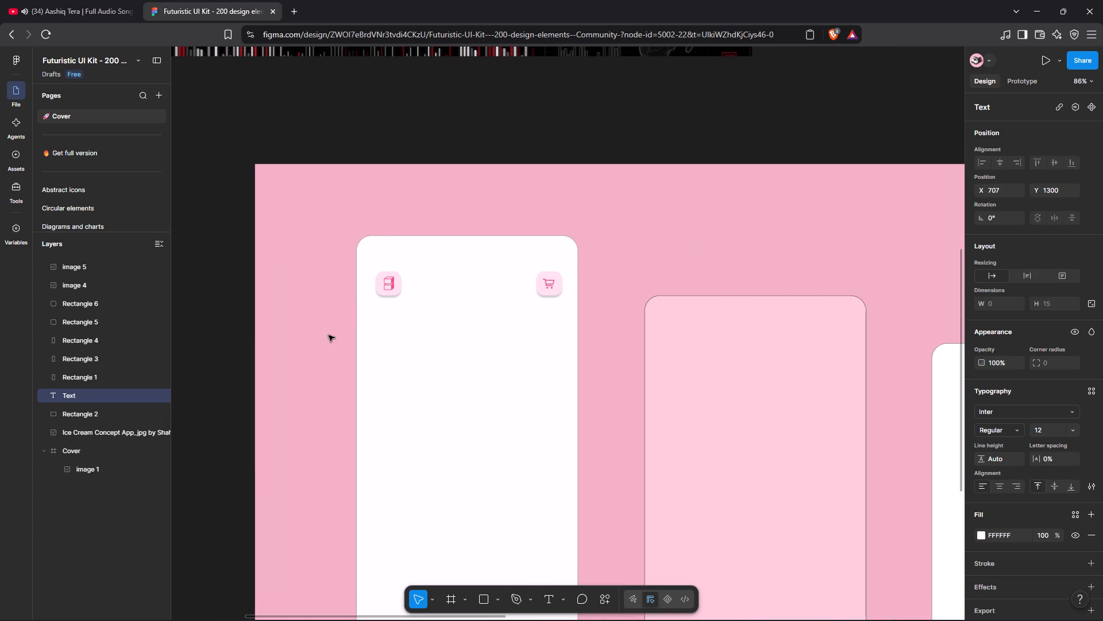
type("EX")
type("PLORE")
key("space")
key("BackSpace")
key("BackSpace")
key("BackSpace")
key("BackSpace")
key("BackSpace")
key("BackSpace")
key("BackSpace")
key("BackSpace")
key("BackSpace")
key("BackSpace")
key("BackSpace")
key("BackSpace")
Enter a lowercase "e" in the header text layer and compare with the reference's "Explore Our Flavours" title.
key("shift+e")
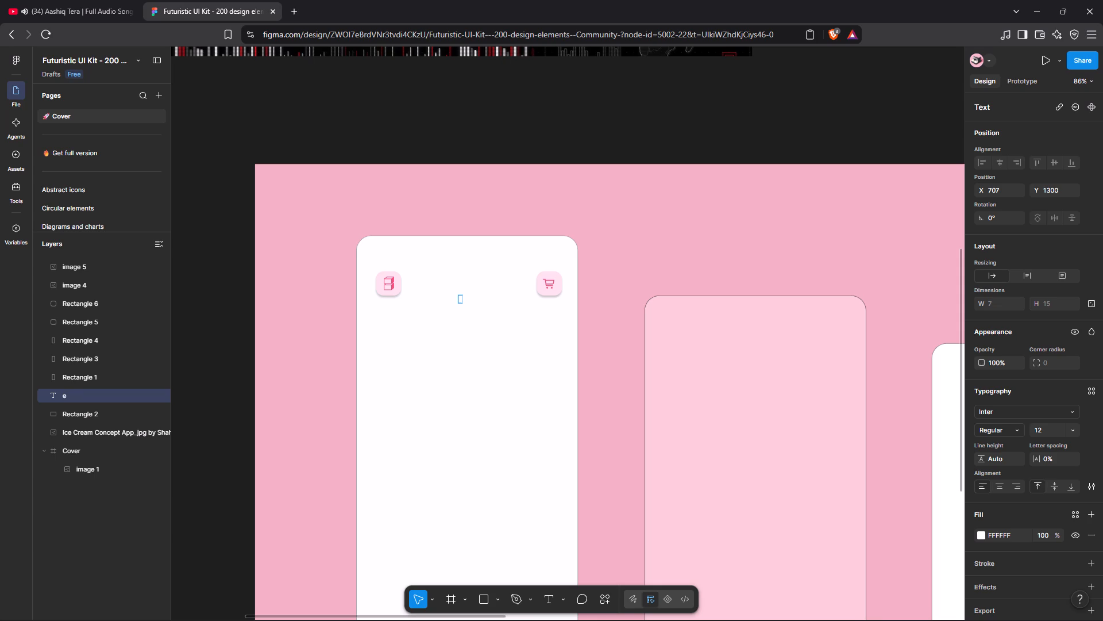
scroll(745, 159, "left", 6)
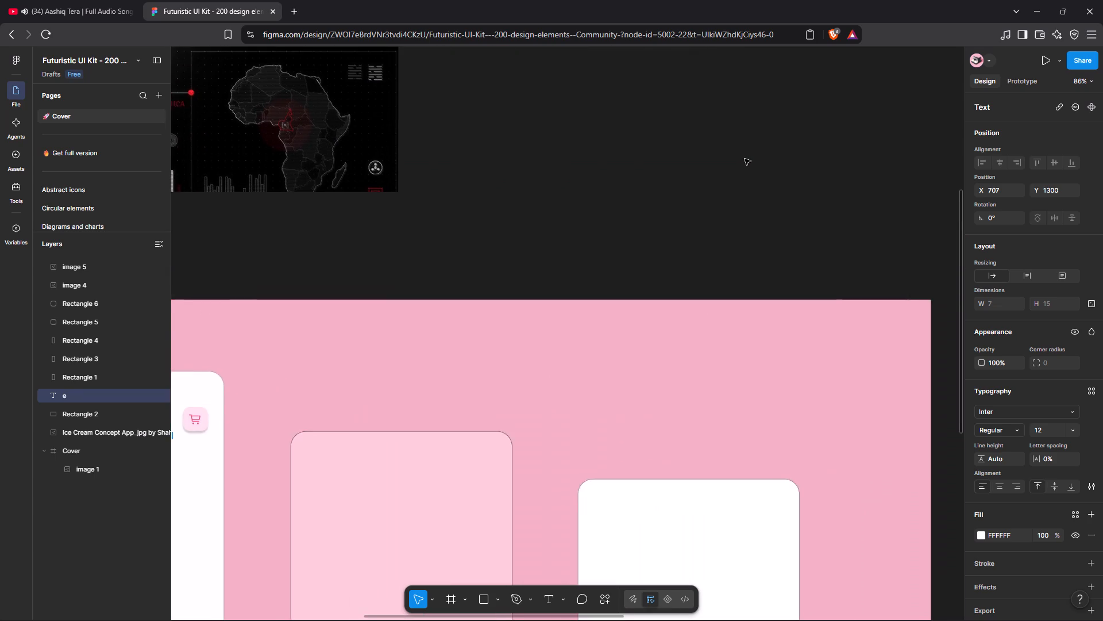
scroll(745, 159, "left", 13)
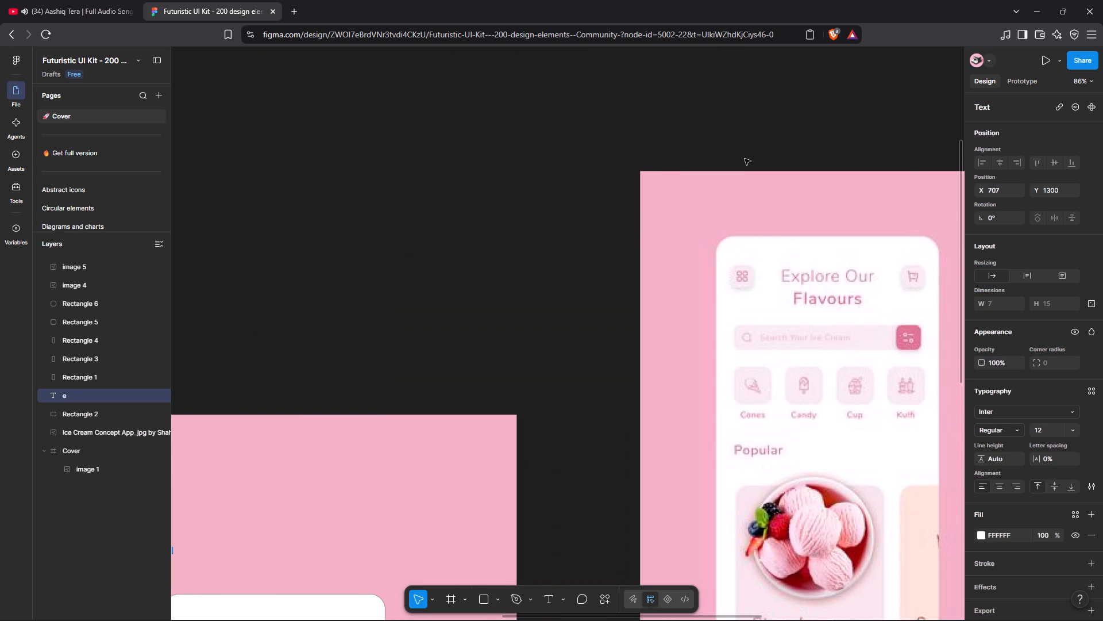
scroll(745, 159, "right", 9)
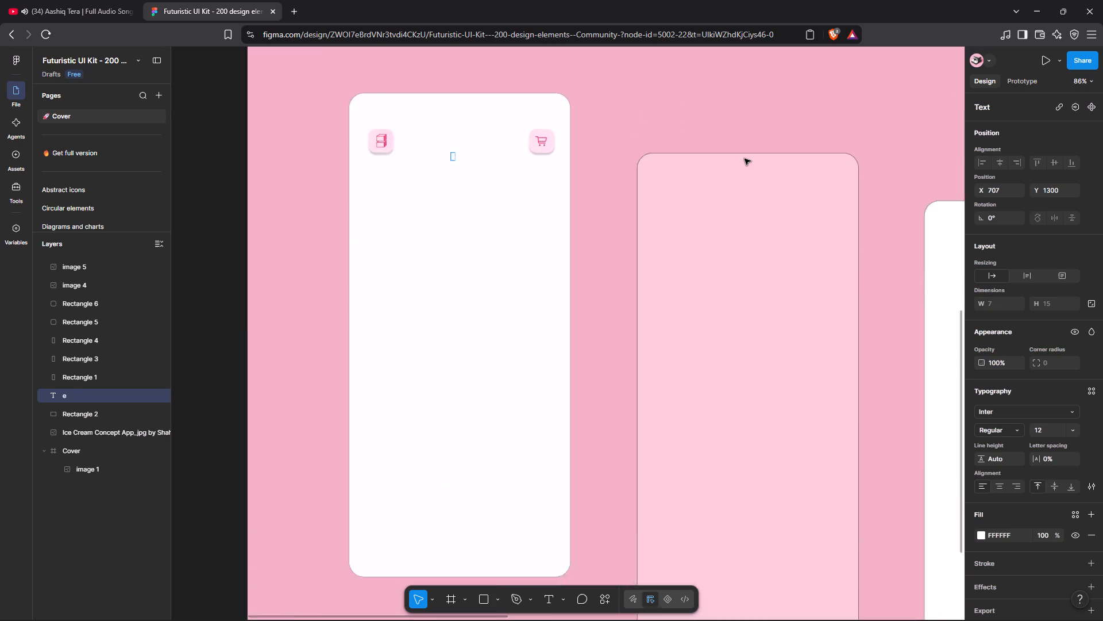
scroll(745, 159, "right", 2)
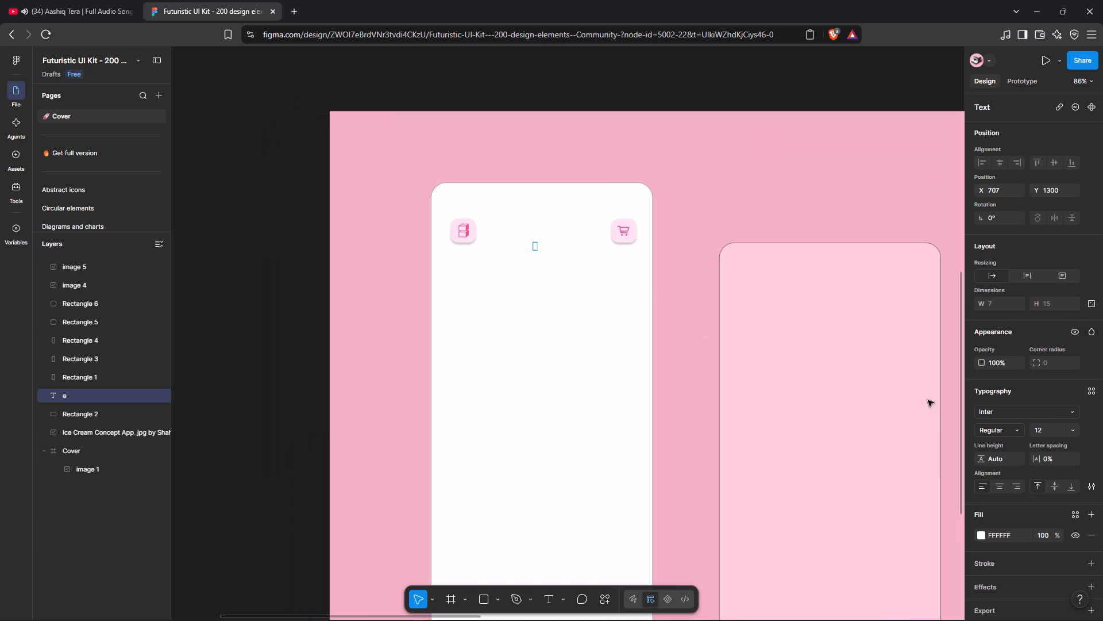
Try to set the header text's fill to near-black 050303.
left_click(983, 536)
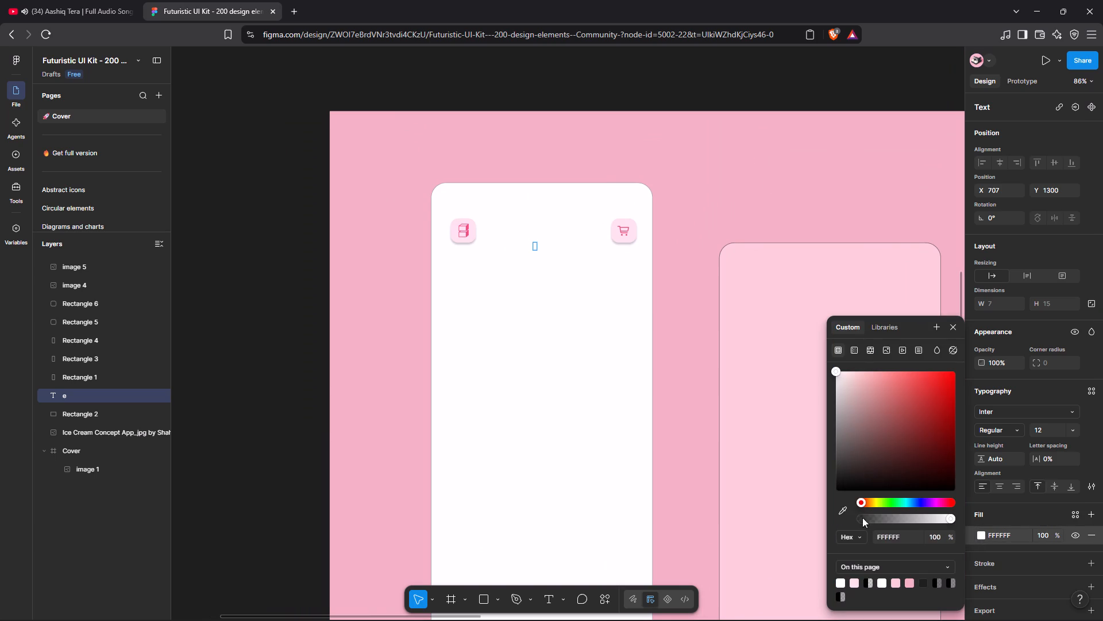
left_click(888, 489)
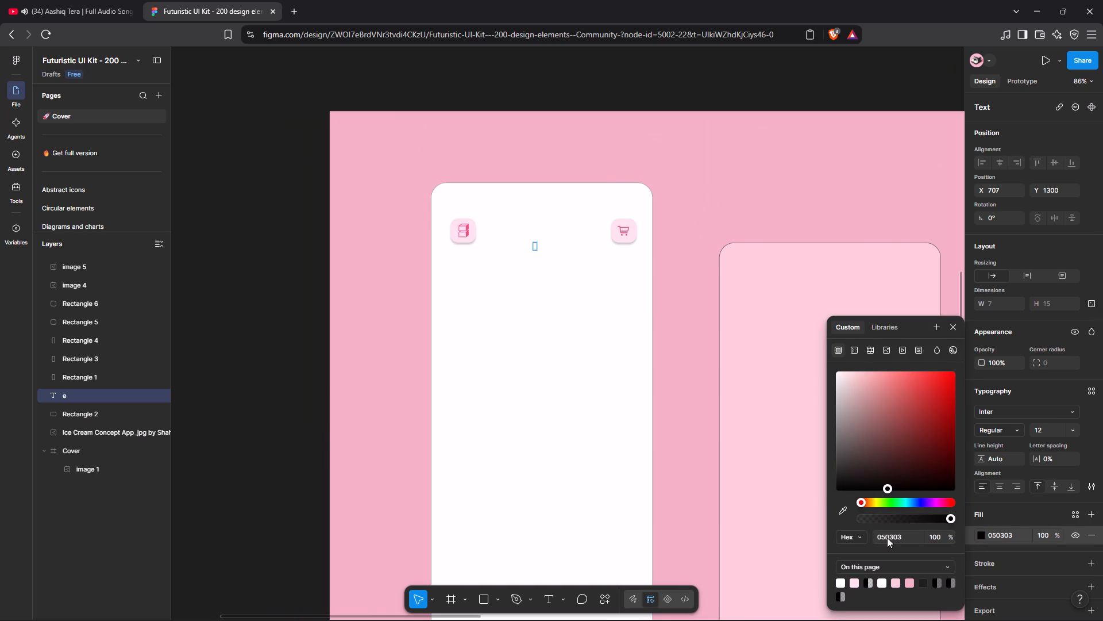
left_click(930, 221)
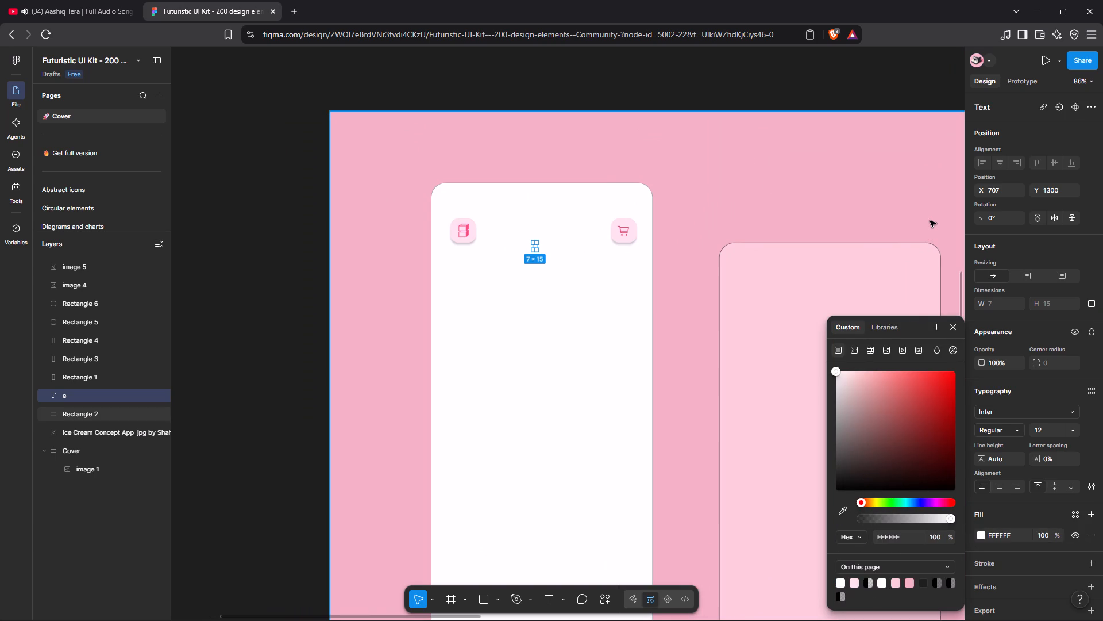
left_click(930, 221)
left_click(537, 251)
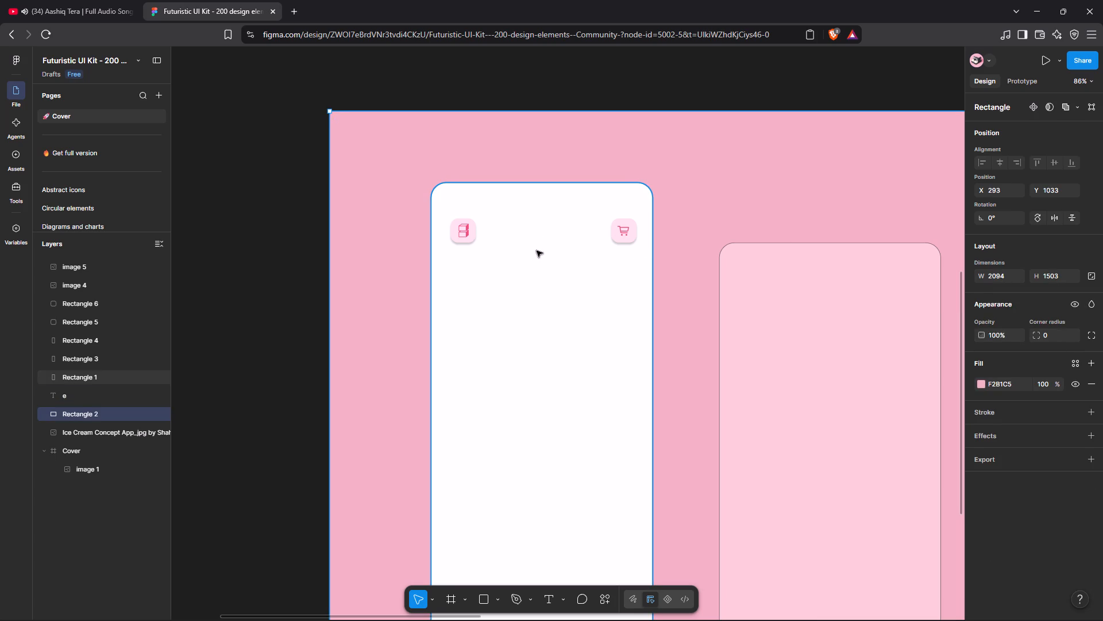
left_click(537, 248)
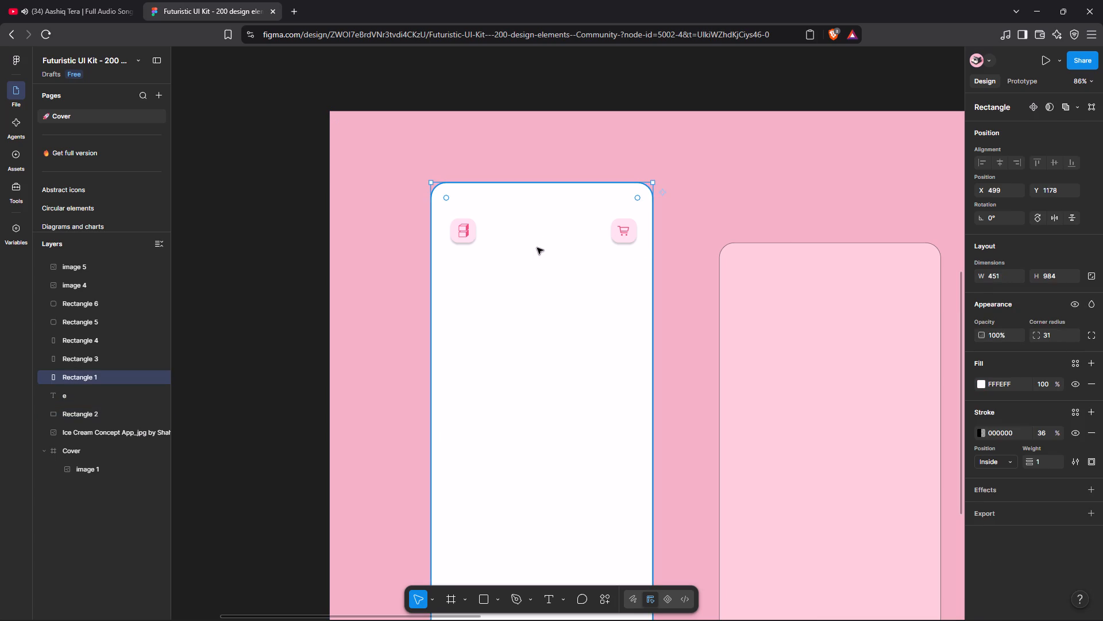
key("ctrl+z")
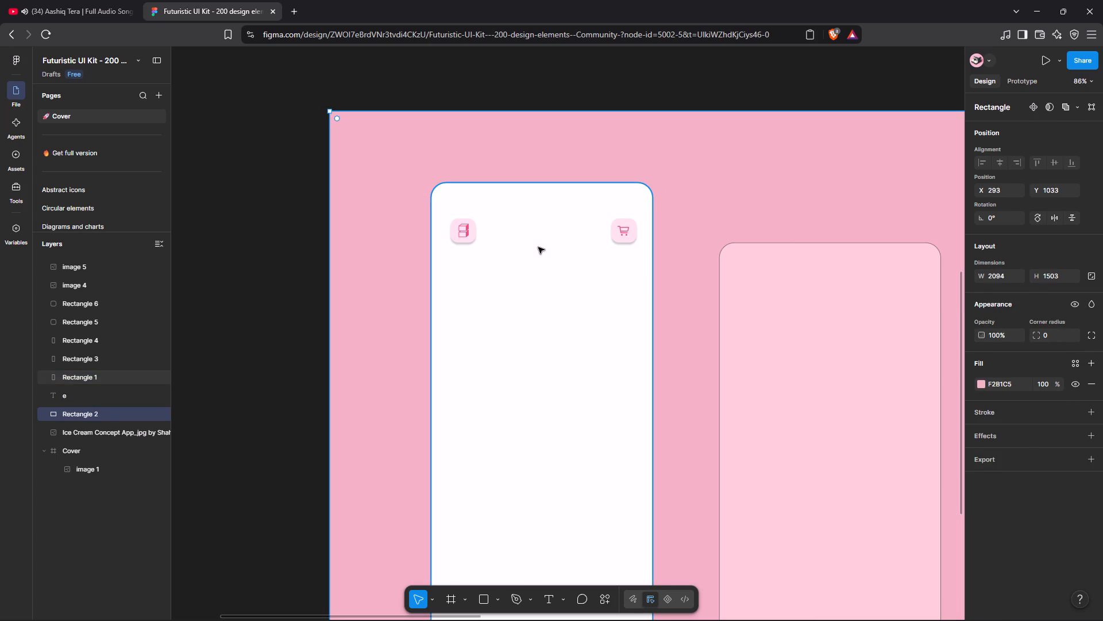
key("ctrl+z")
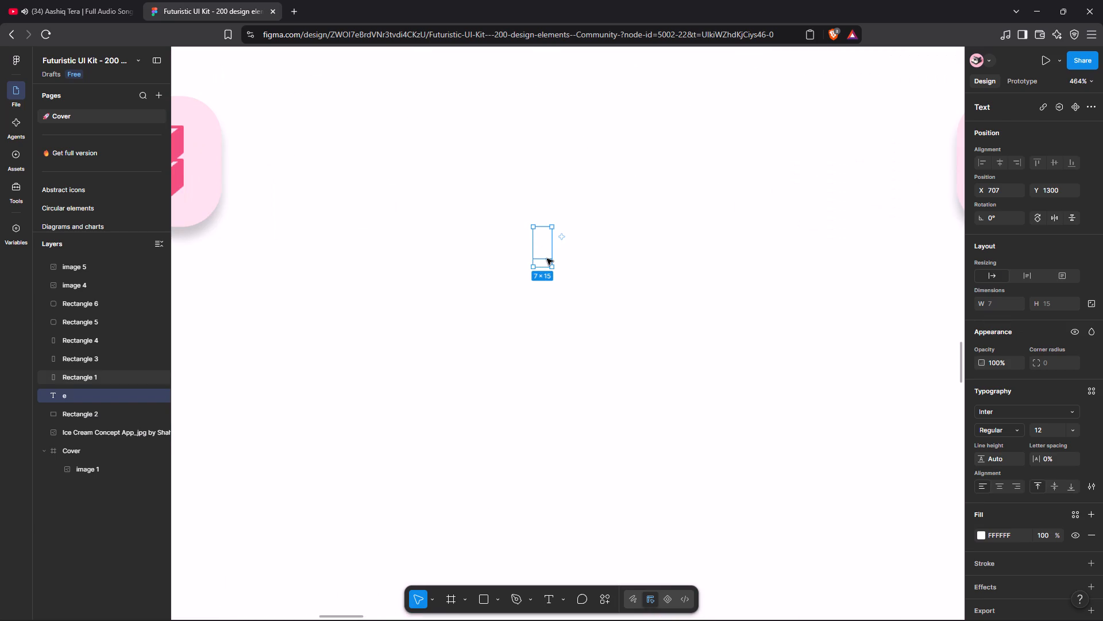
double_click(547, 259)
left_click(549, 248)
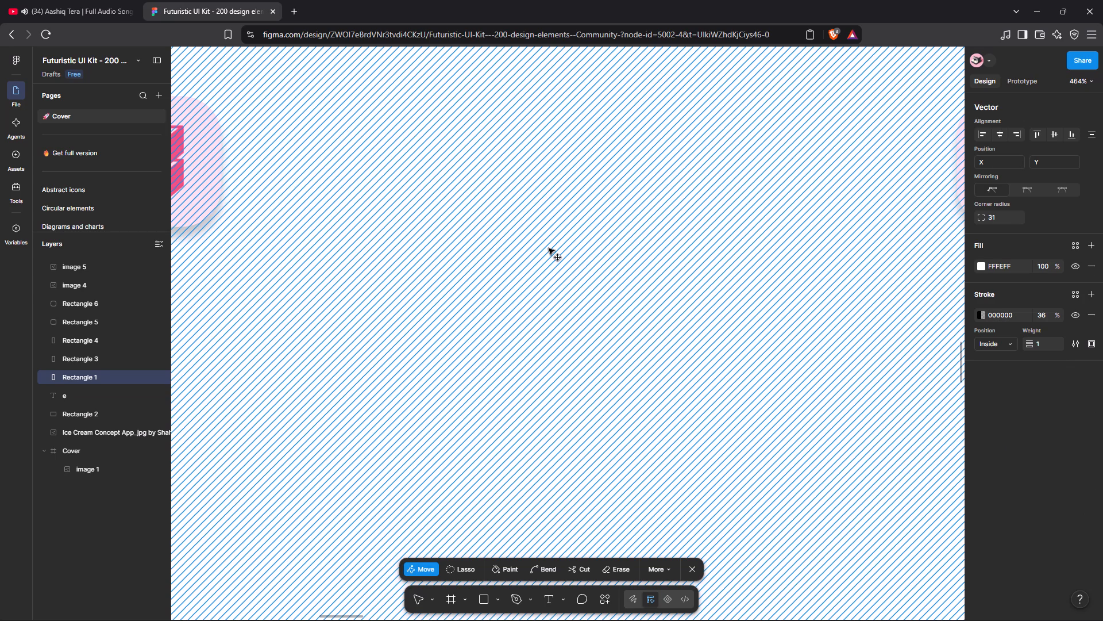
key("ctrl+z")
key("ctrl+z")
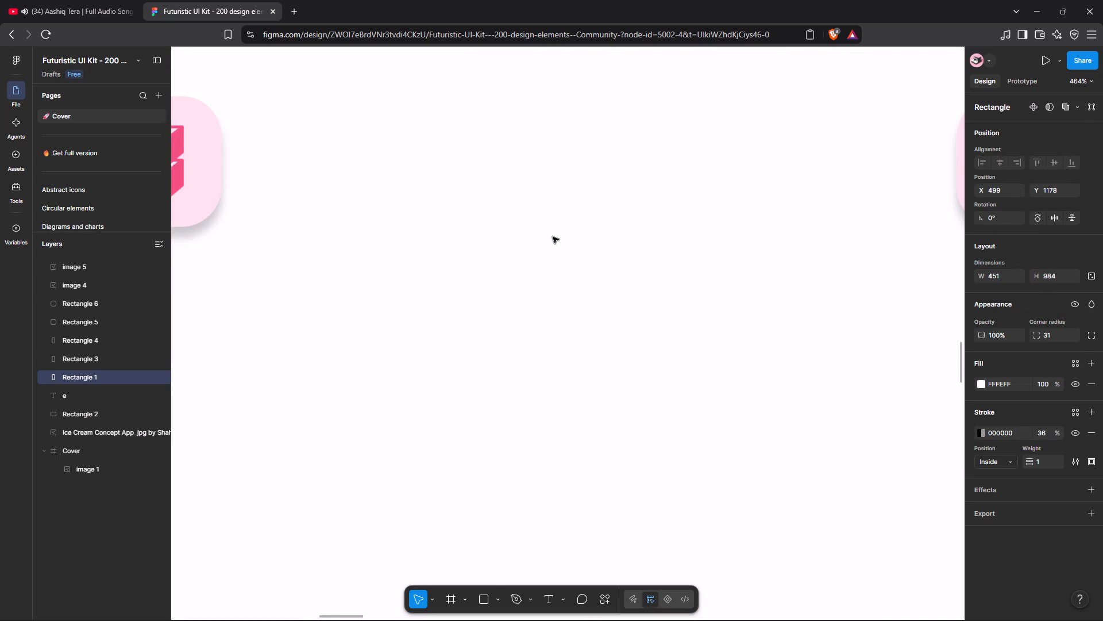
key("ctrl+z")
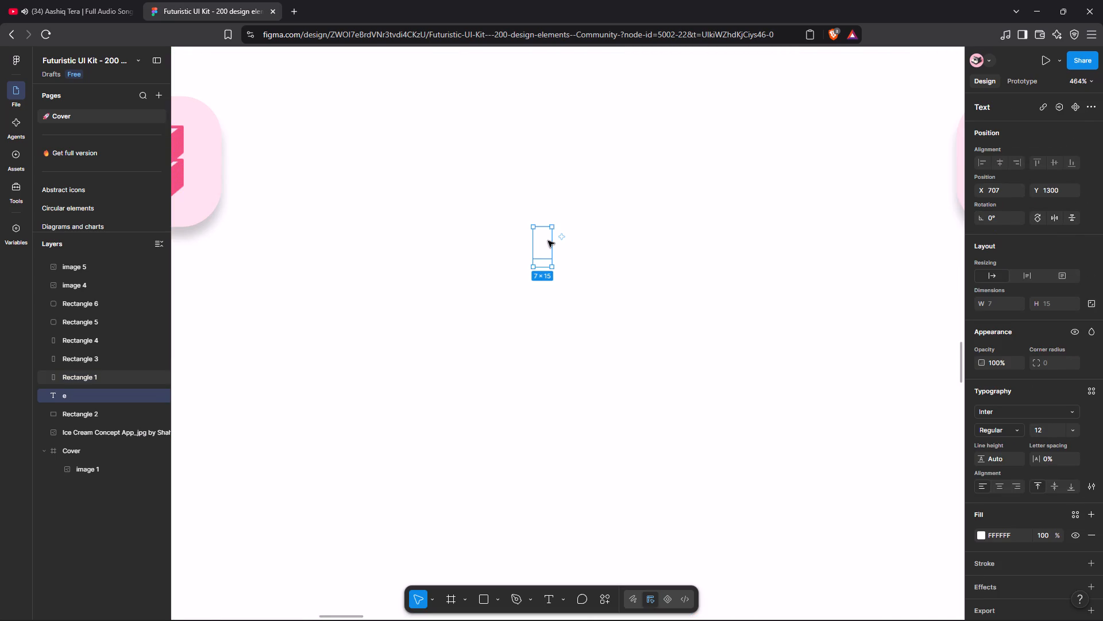
Set the header text layer's fill to black 000000.
left_click(979, 537)
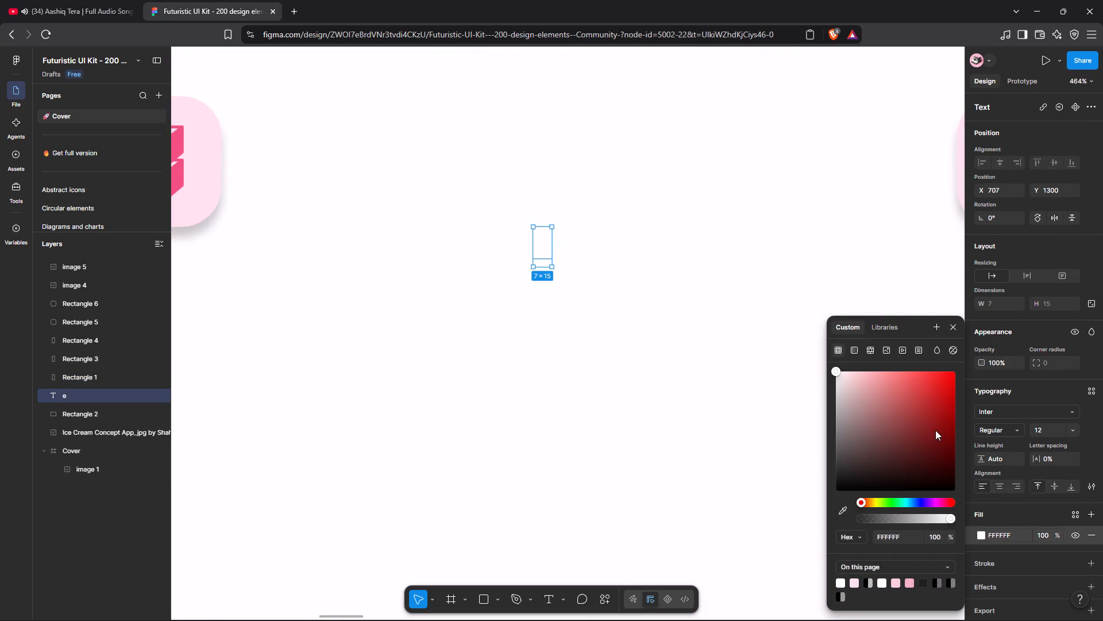
left_click(931, 425)
left_click_drag(931, 425, 811, 511)
left_click(546, 244)
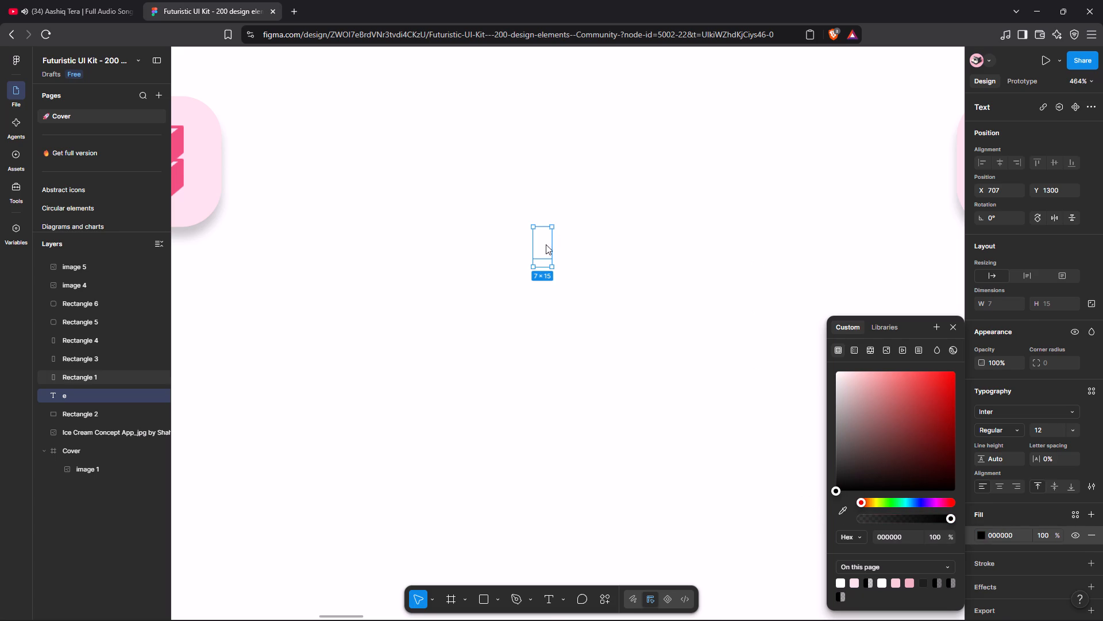
left_click(546, 244)
key("ctrl+z")
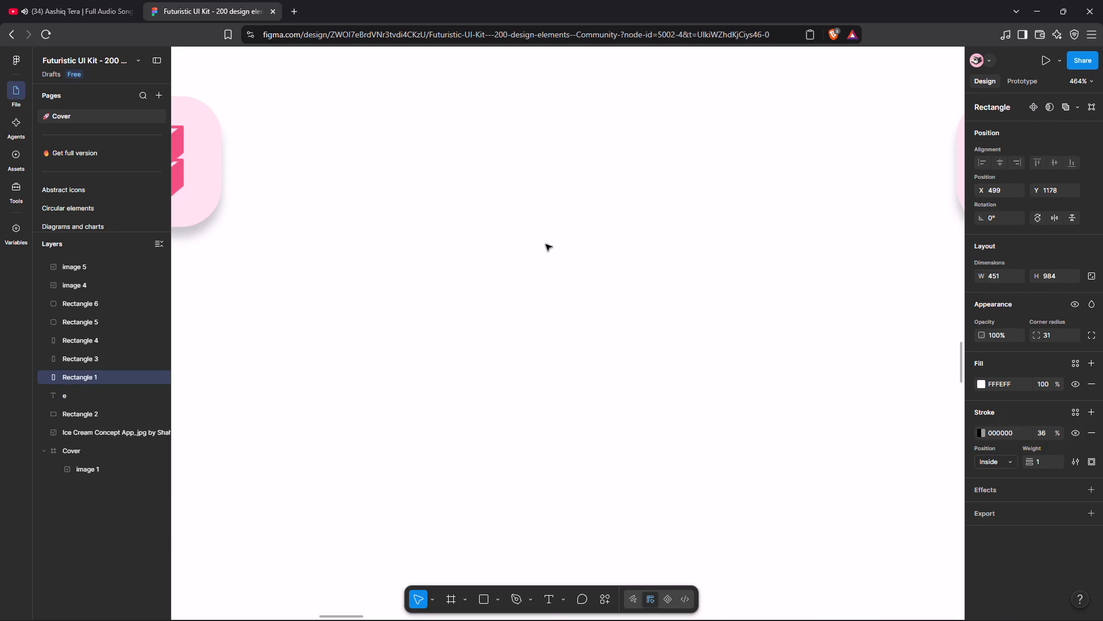
Bring the header text layer "e" to the front of the layer order.
right_click(546, 244)
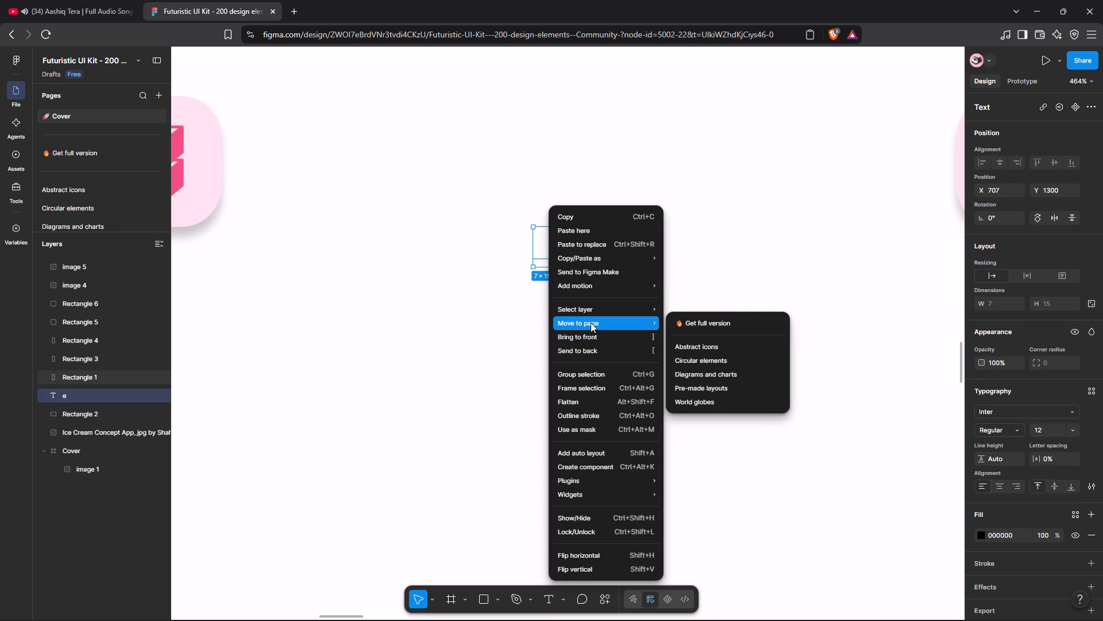
left_click(635, 342)
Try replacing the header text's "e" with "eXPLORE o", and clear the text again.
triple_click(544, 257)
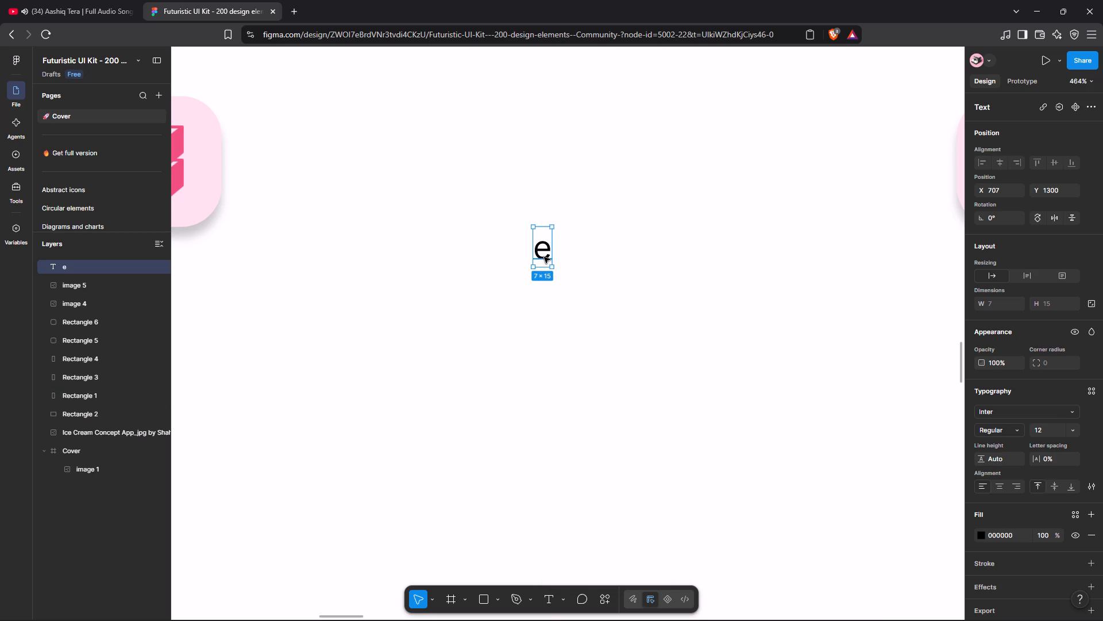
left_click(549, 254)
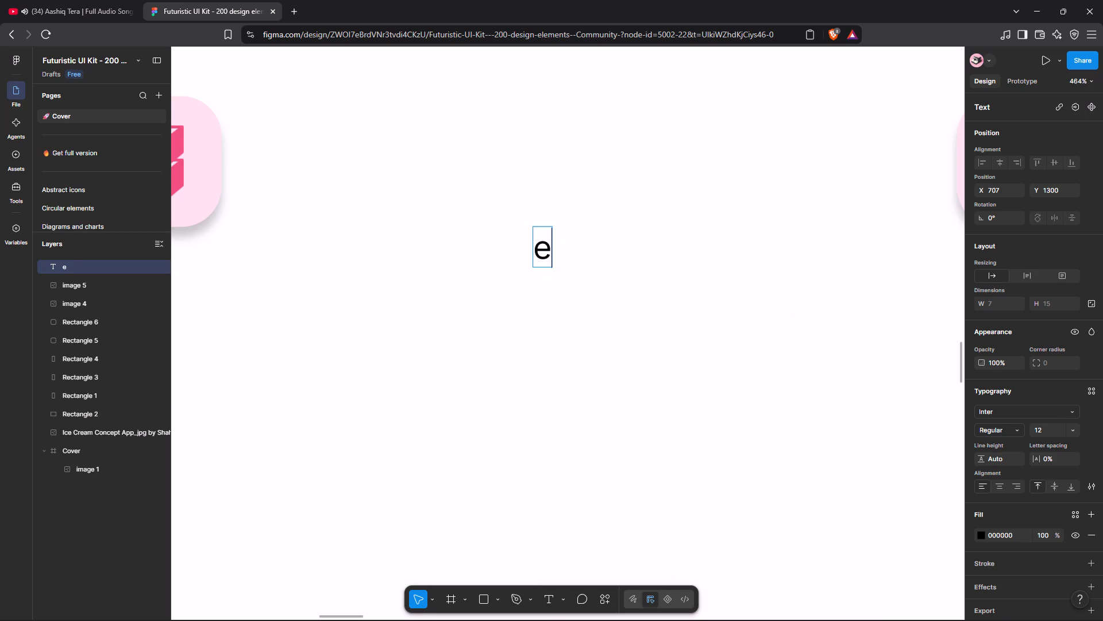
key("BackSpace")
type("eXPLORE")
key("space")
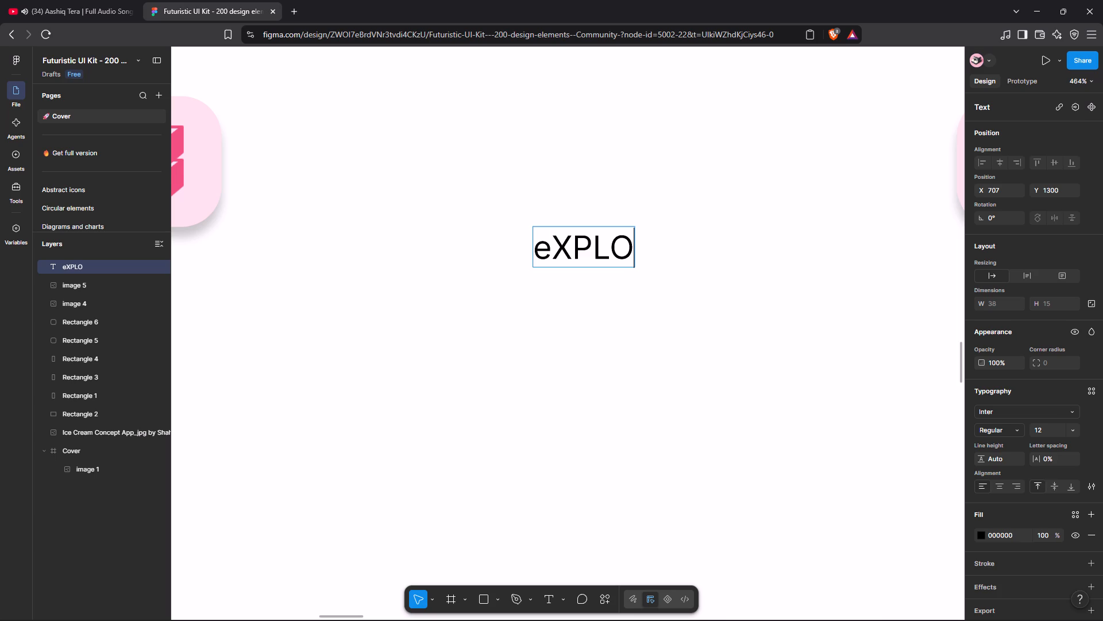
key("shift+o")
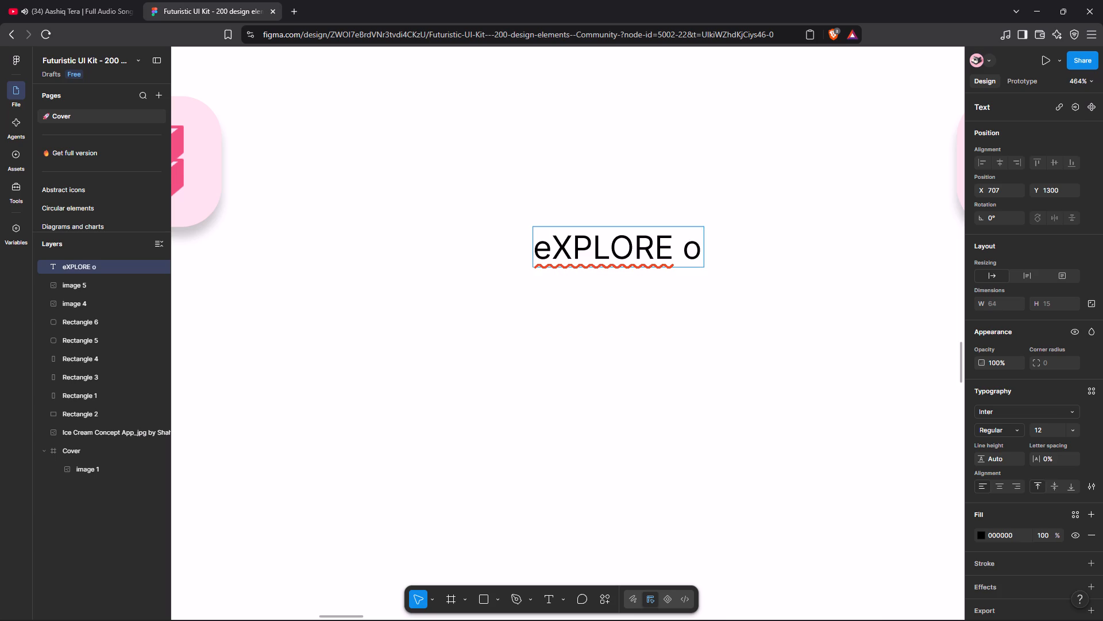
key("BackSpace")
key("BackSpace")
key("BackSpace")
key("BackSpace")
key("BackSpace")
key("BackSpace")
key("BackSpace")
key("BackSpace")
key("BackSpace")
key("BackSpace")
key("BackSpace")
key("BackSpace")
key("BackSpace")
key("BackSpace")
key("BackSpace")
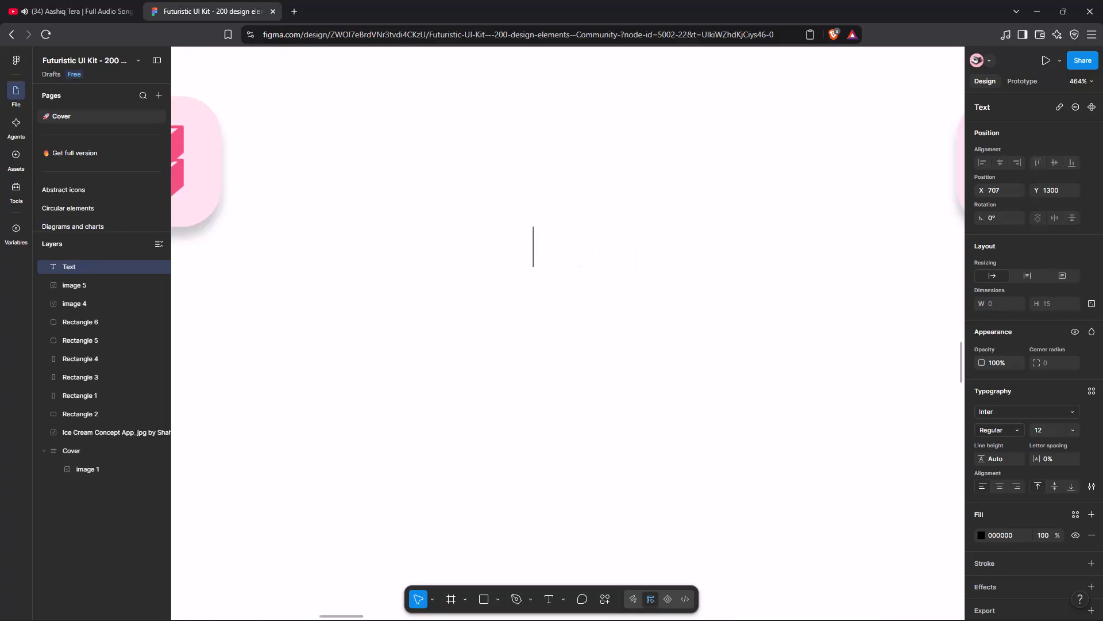
Enter "Expolre Our" in the empty header text layer.
key("shift+e")
type("xpolre")
key("space")
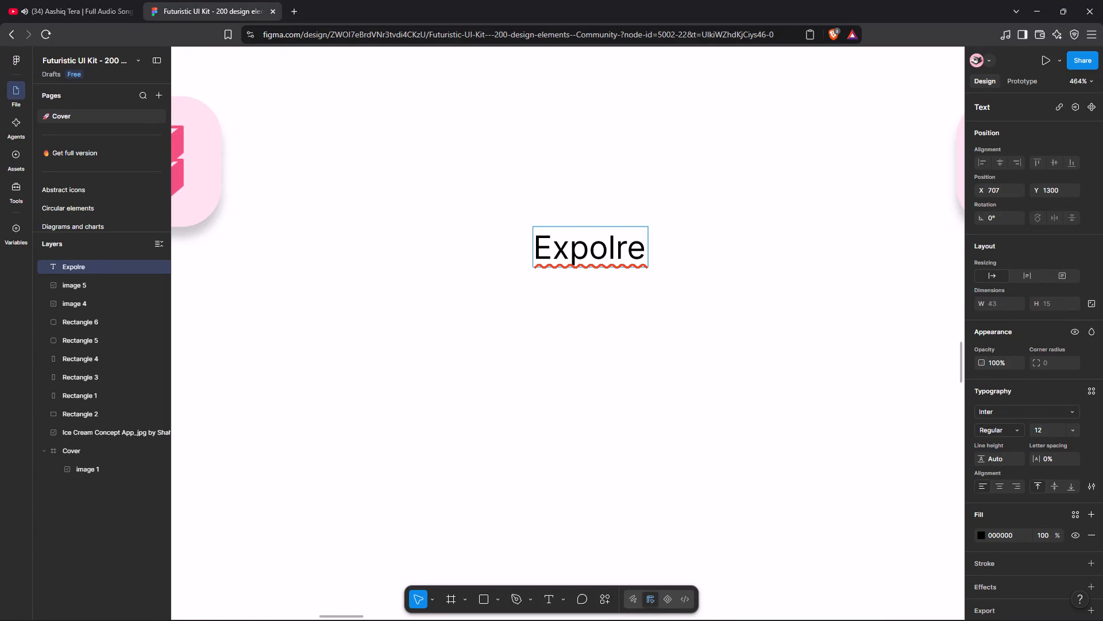
key("shift+o")
type("ur")
key("space")
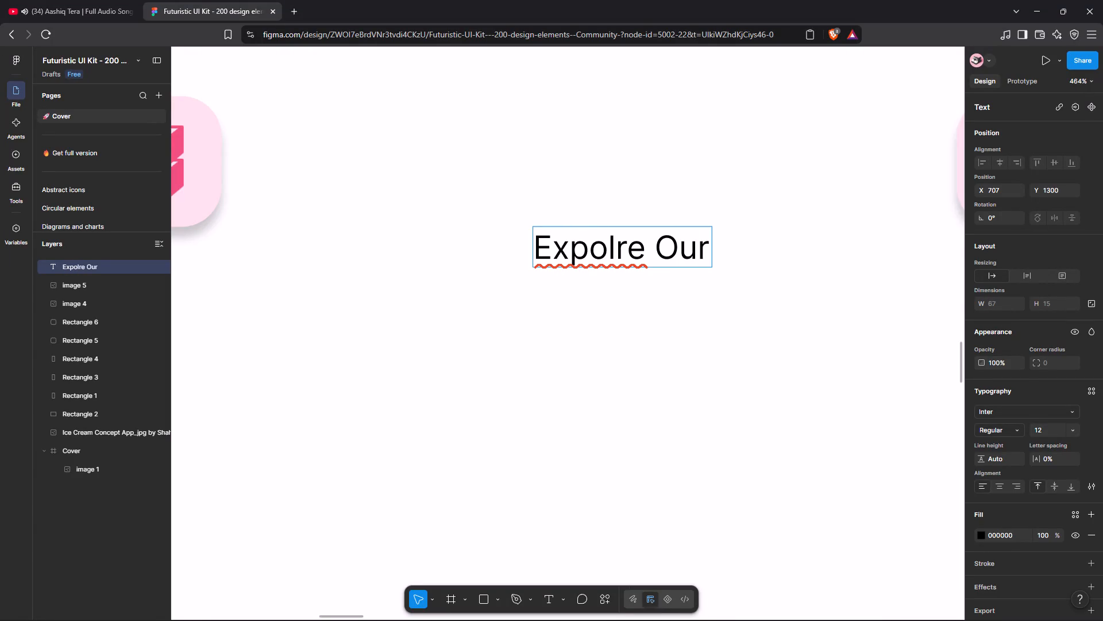
Add the word "Flavours" two lines below "Expolre Our", leaving a blank line between them.
key("Return")
key("Return")
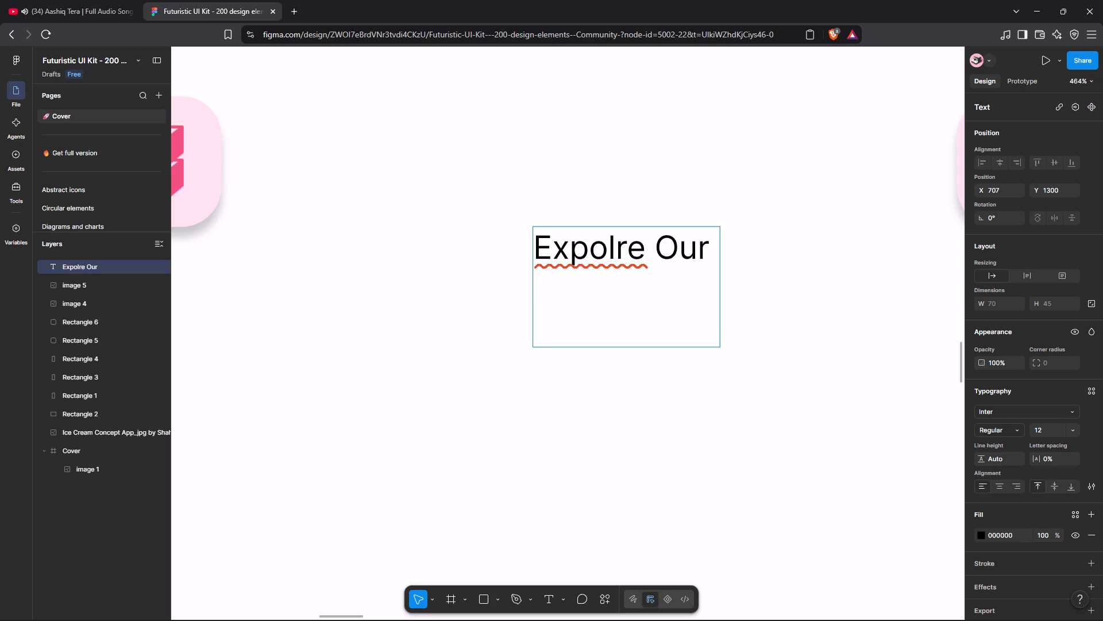
type("fflo")
key("BackSpace")
key("BackSpace")
key("BackSpace")
key("BackSpace")
key("shift+f")
type("lavo")
type("urs")
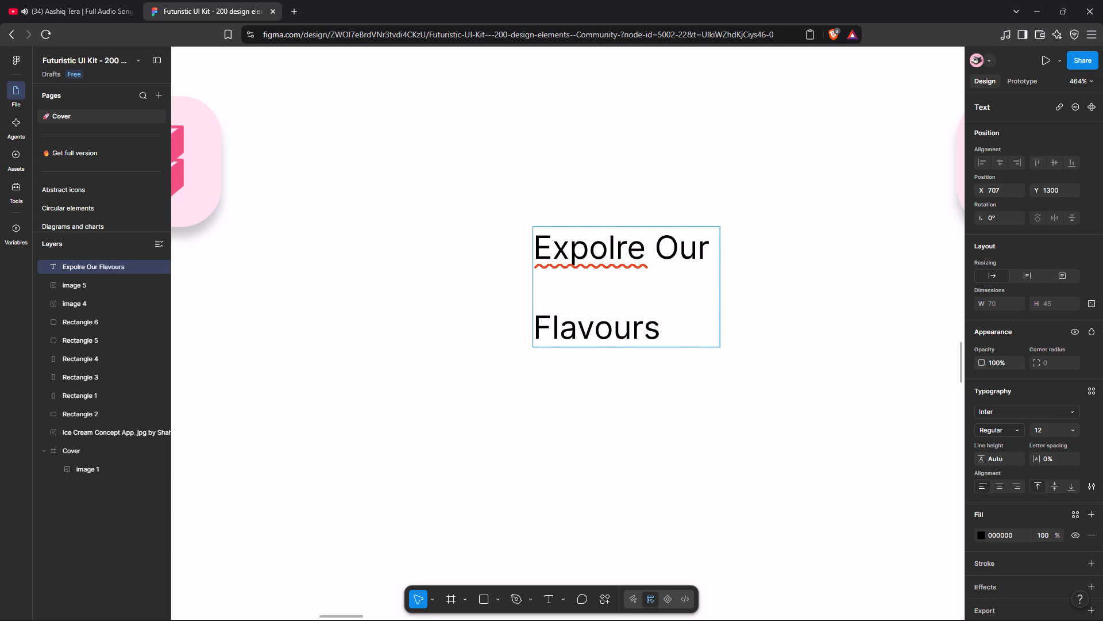
Widen the header title's text box to 83.
left_click(734, 345)
left_click_drag(719, 312, 753, 309)
Shift the white screen rectangle to X 487, Y 1189.
left_click(677, 300)
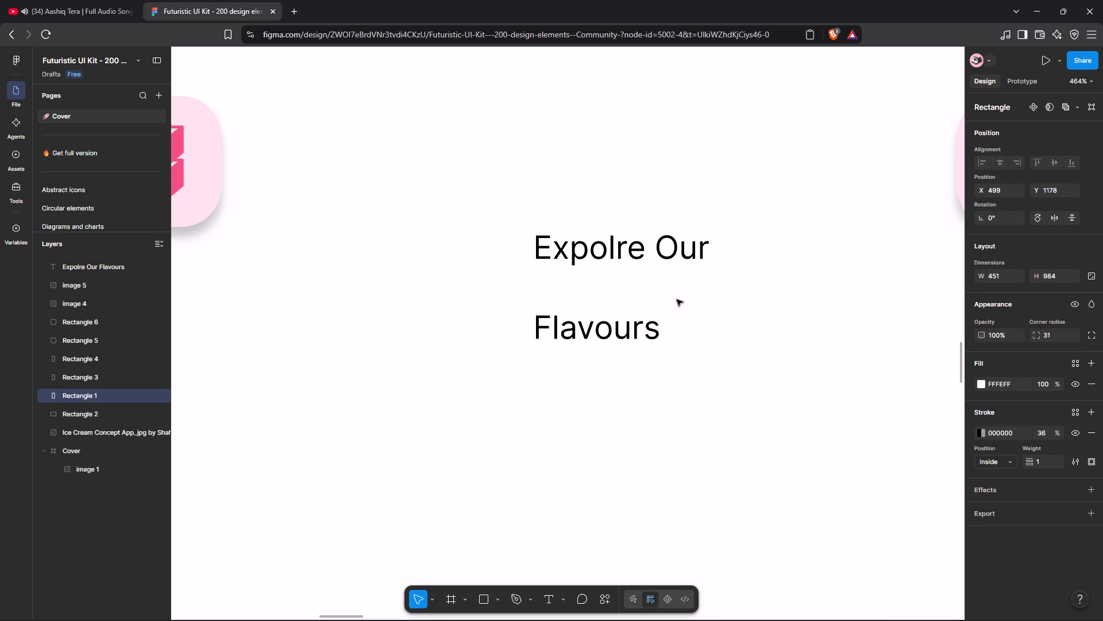
left_click(677, 300)
left_click_drag(677, 300, 646, 330)
Remove the blank line between "Expolre Our" and "Flavours" in the header title.
double_click(646, 330)
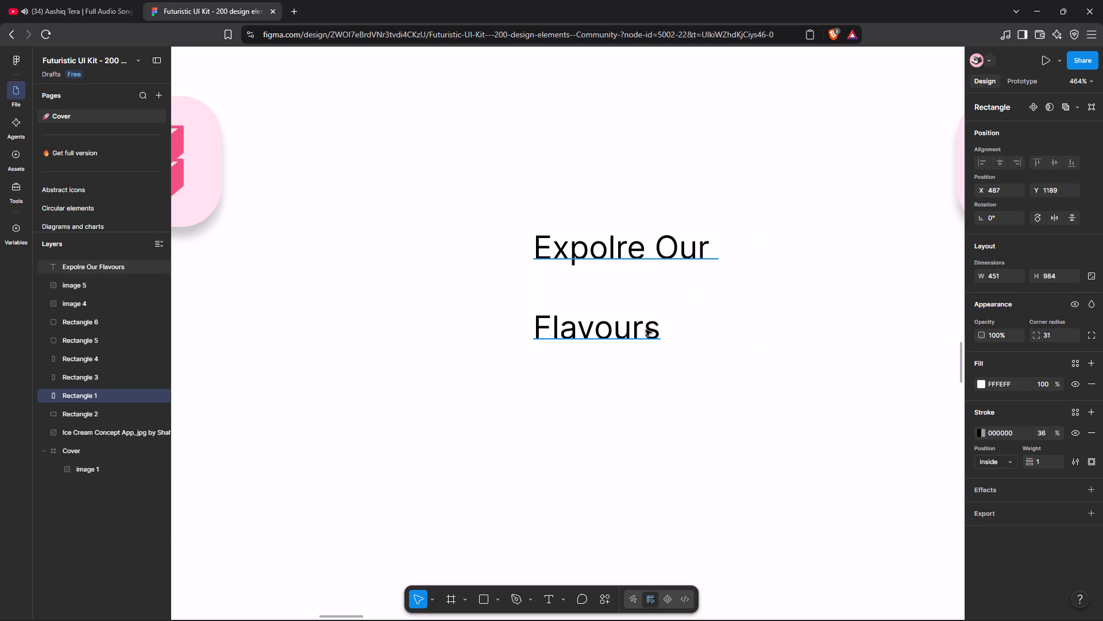
left_click(625, 303)
key("BackSpace")
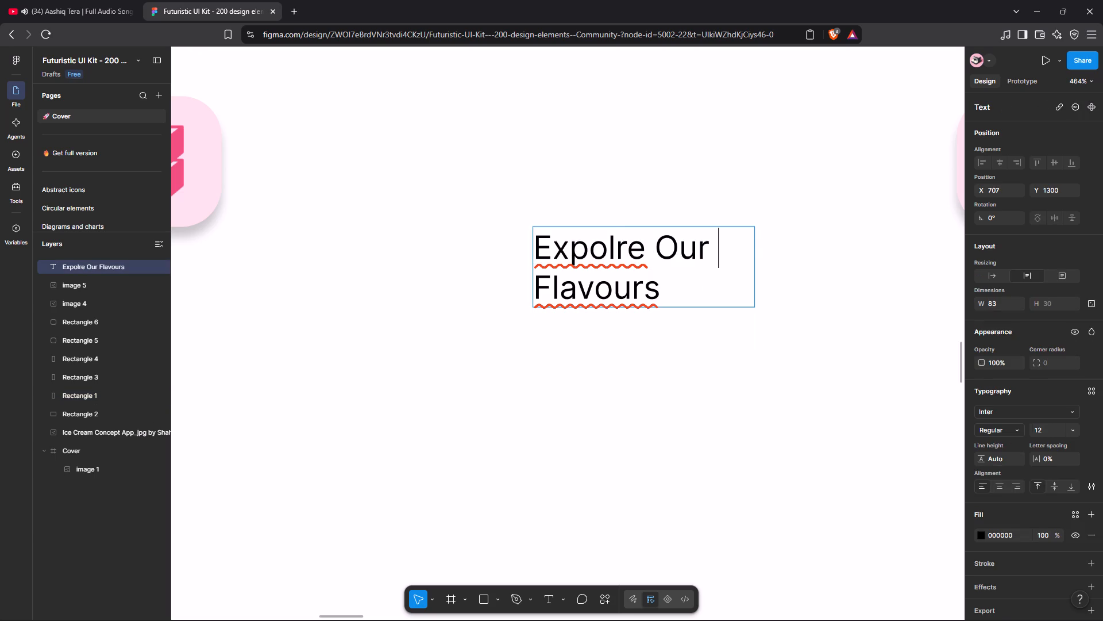
left_click(797, 329)
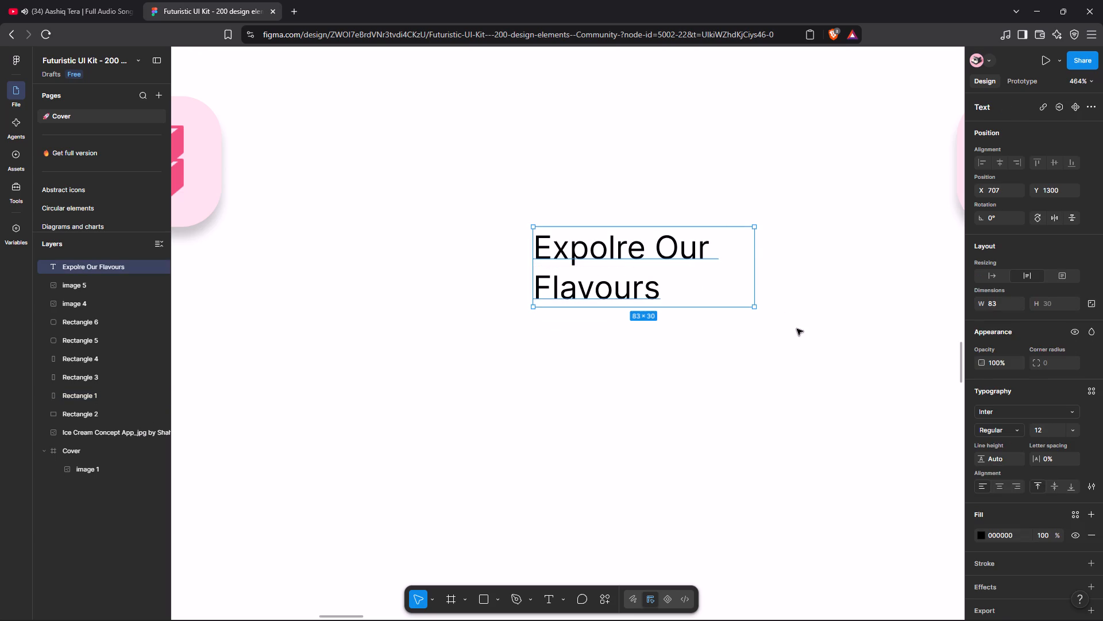
Move the title to X 680, Y 1264, evenly spaced 103 from the header's menu and cart buttons.
left_click_drag(740, 305, 730, 299)
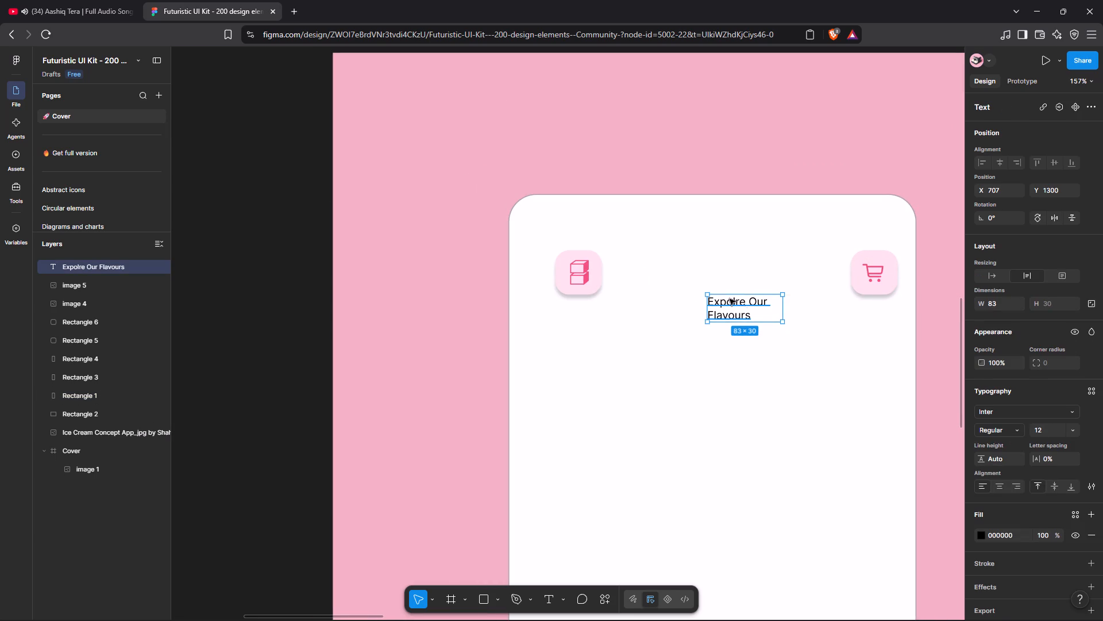
left_click_drag(730, 299, 715, 274)
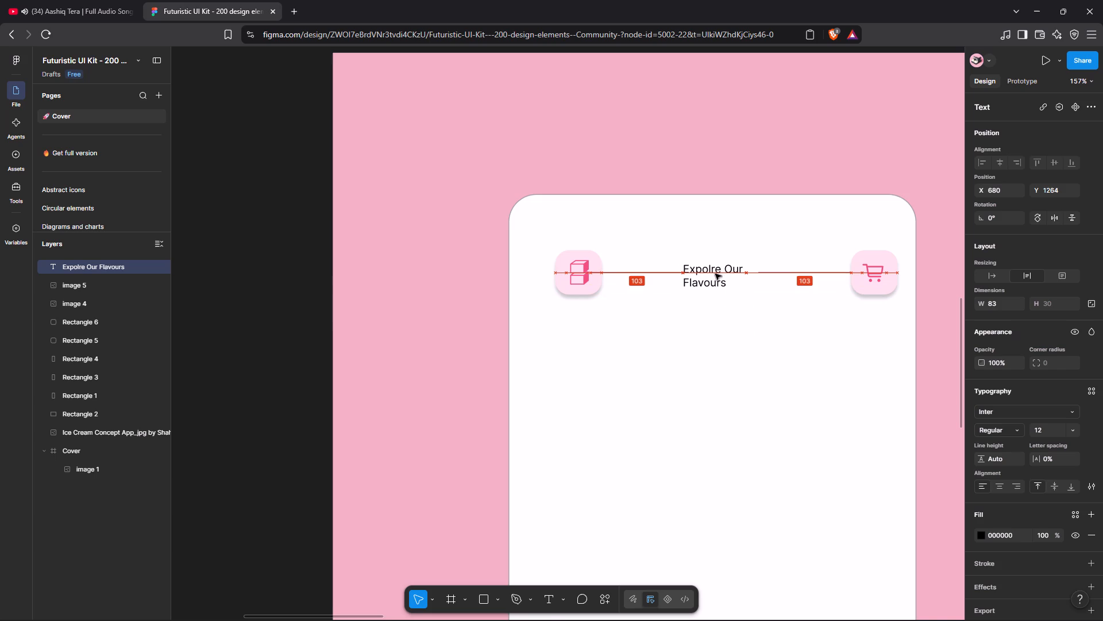
left_click_drag(715, 274, 715, 274)
left_click(715, 274)
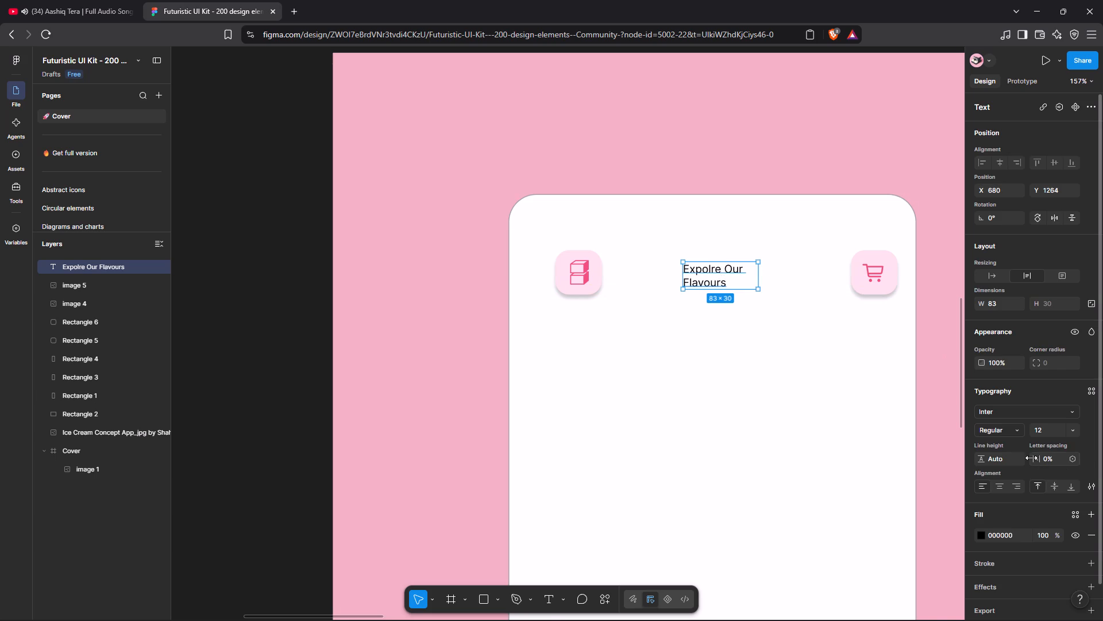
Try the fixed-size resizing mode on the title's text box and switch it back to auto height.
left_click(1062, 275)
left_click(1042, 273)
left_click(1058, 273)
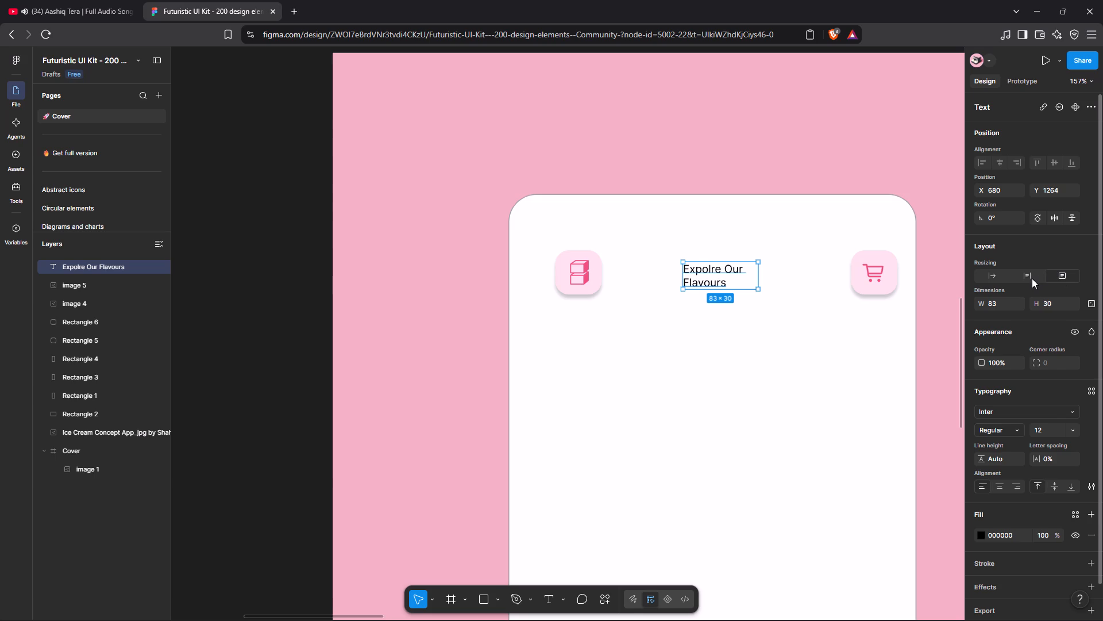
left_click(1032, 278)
Center-align the title's two lines of text horizontally within its text box.
scroll(1029, 336, "down", 3)
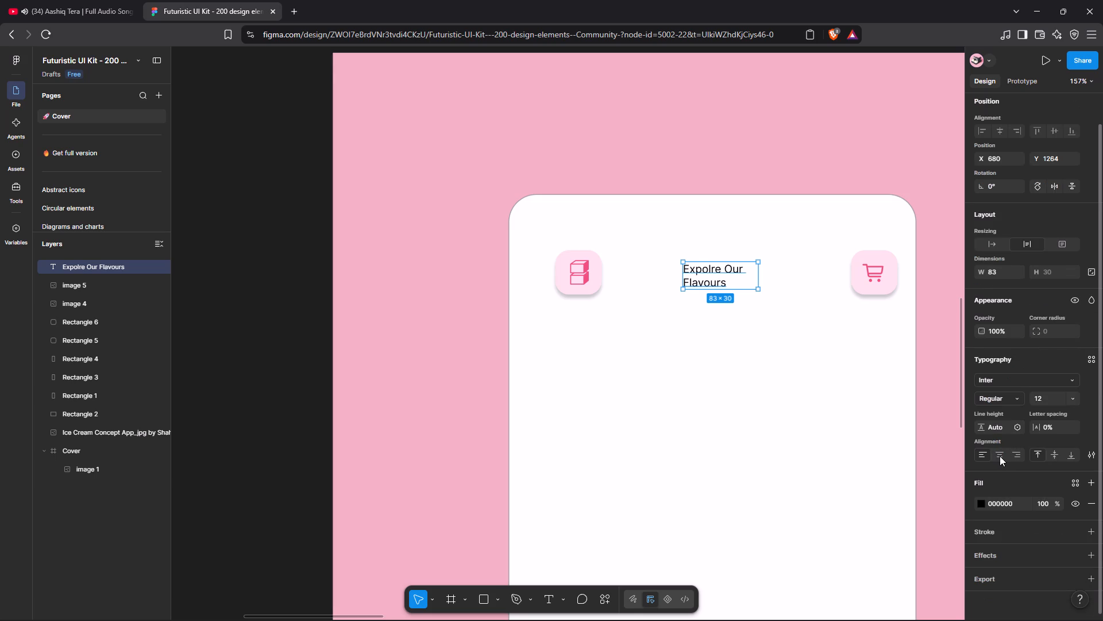
left_click(1000, 456)
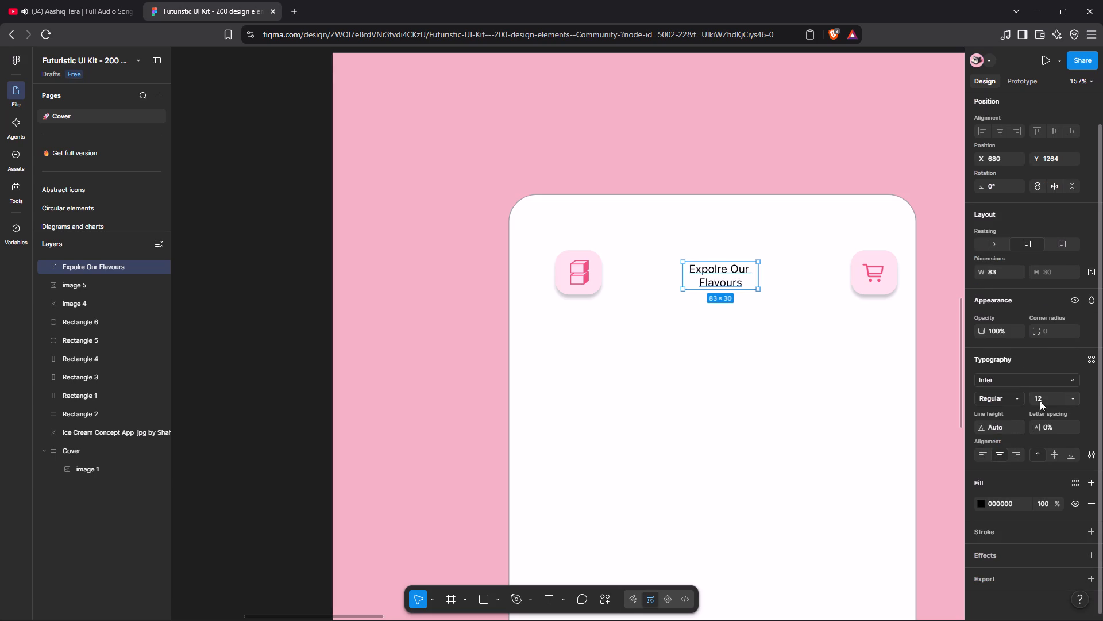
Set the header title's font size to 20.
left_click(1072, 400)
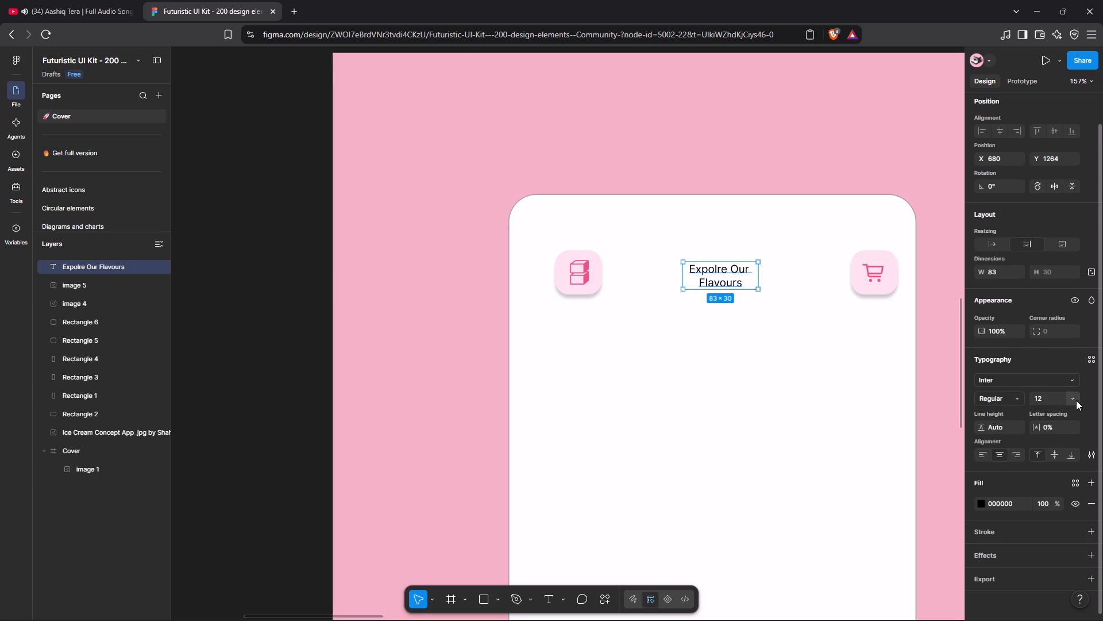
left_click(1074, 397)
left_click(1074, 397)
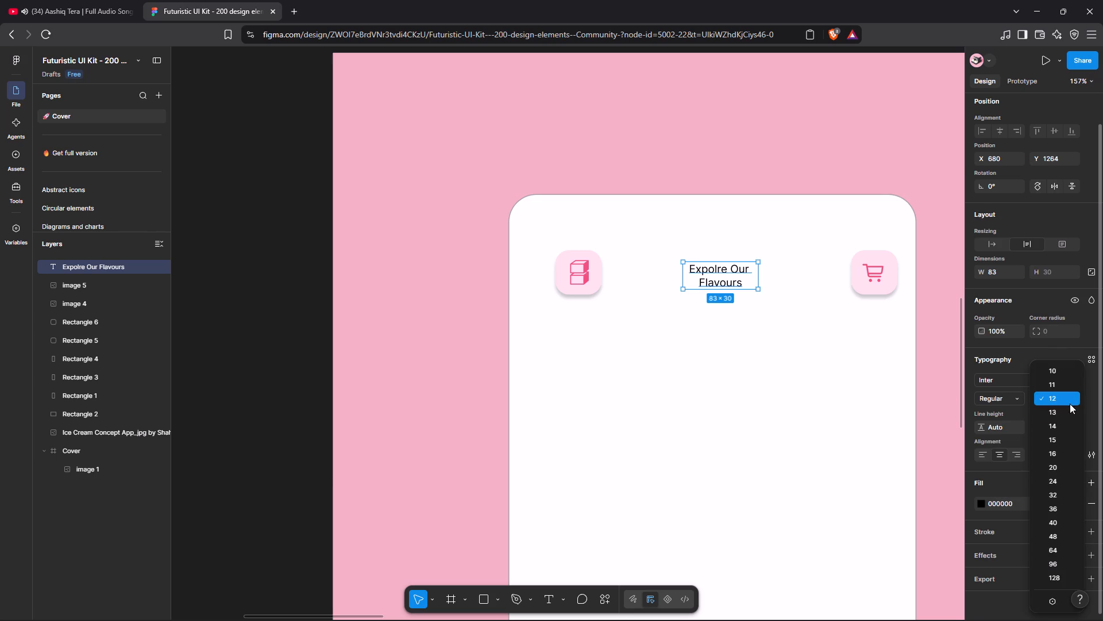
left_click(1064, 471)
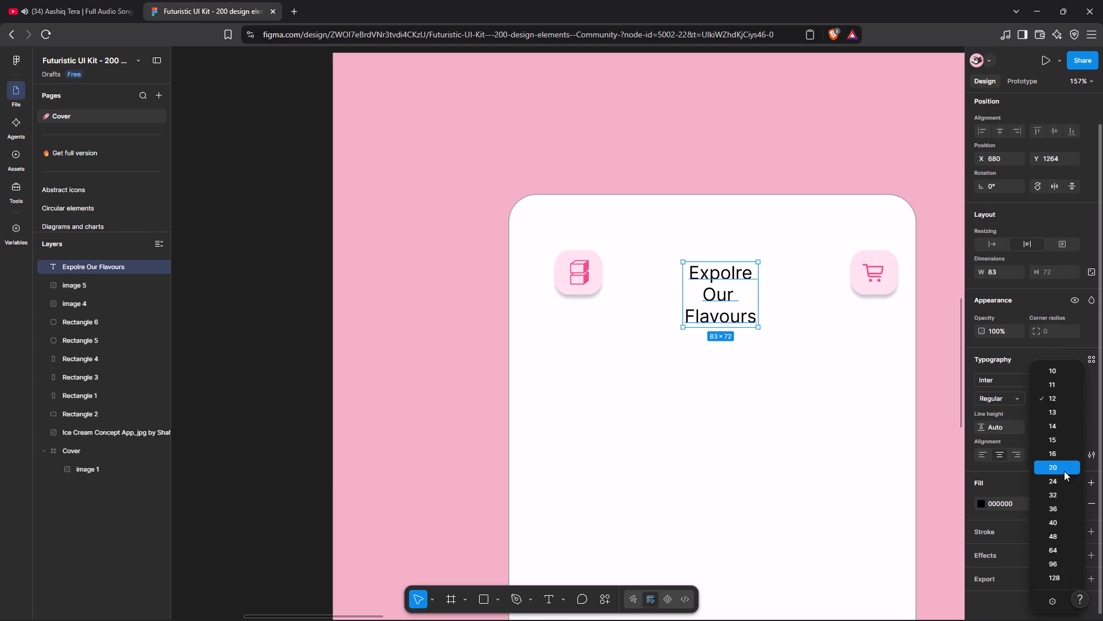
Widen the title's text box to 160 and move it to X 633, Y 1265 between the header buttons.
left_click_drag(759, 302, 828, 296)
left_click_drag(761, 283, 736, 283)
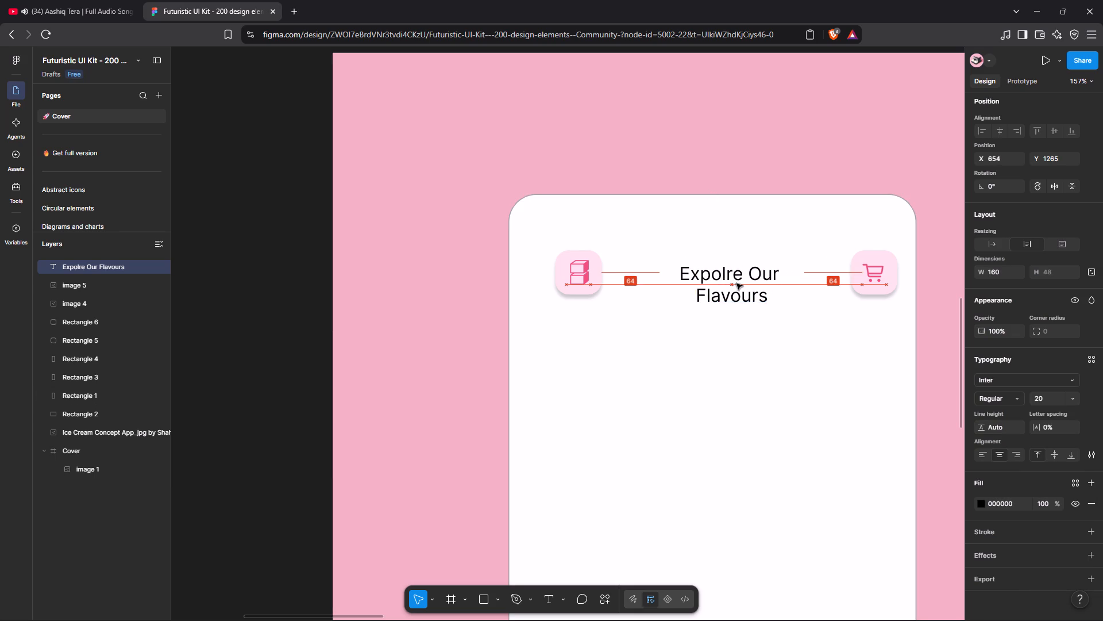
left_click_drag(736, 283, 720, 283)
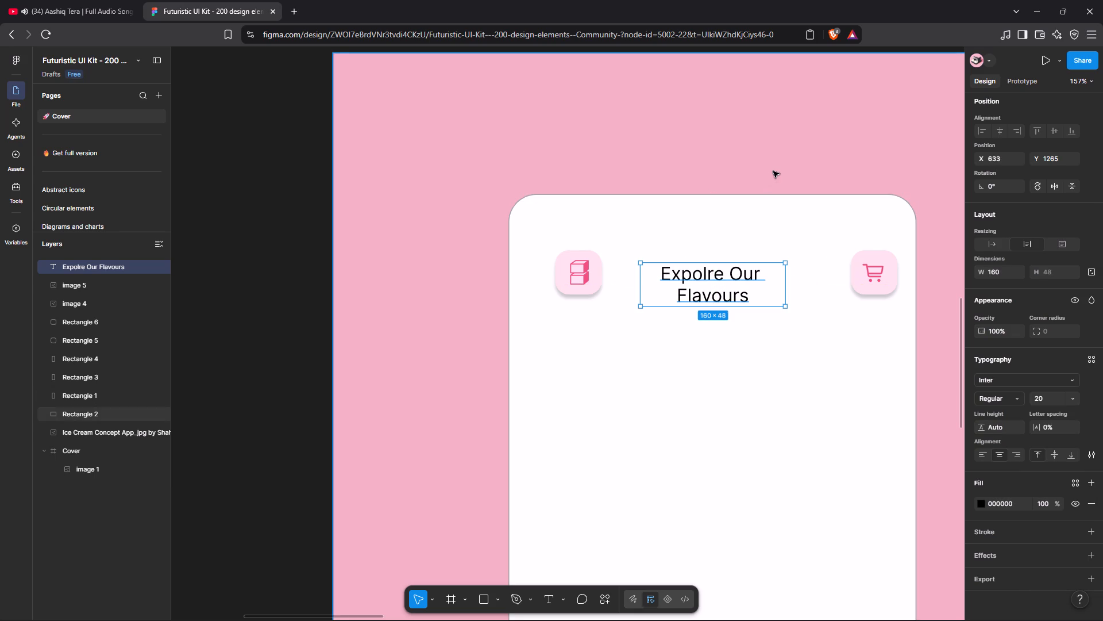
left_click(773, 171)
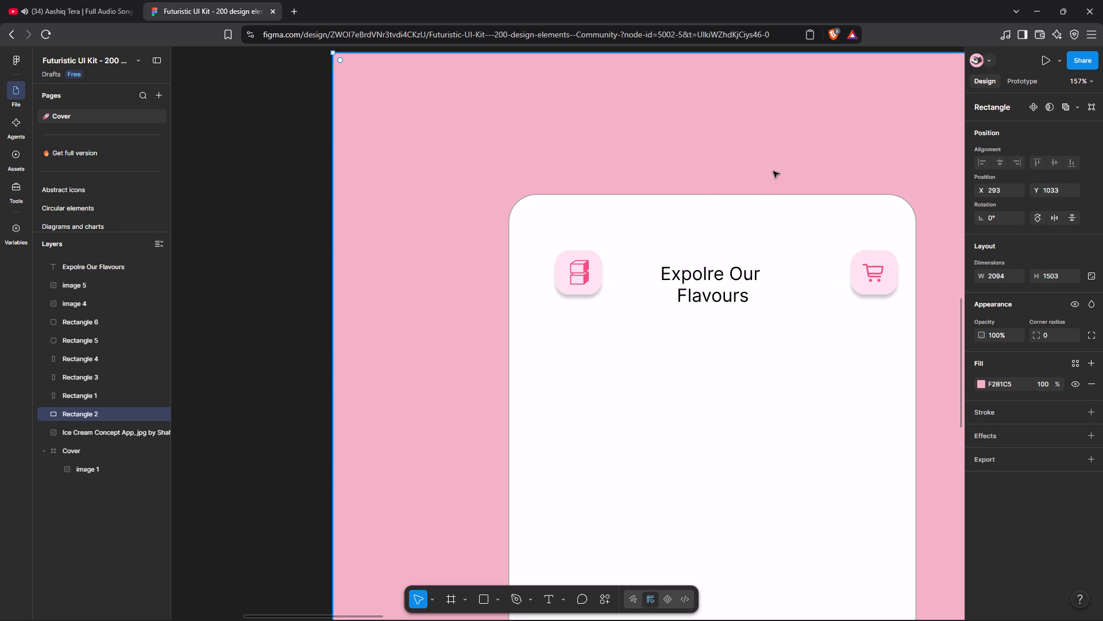
Examine the "Explore Our Flavours" heading in the reference ice cream design to compare it with the recreated title.
scroll(773, 171, "left", 9)
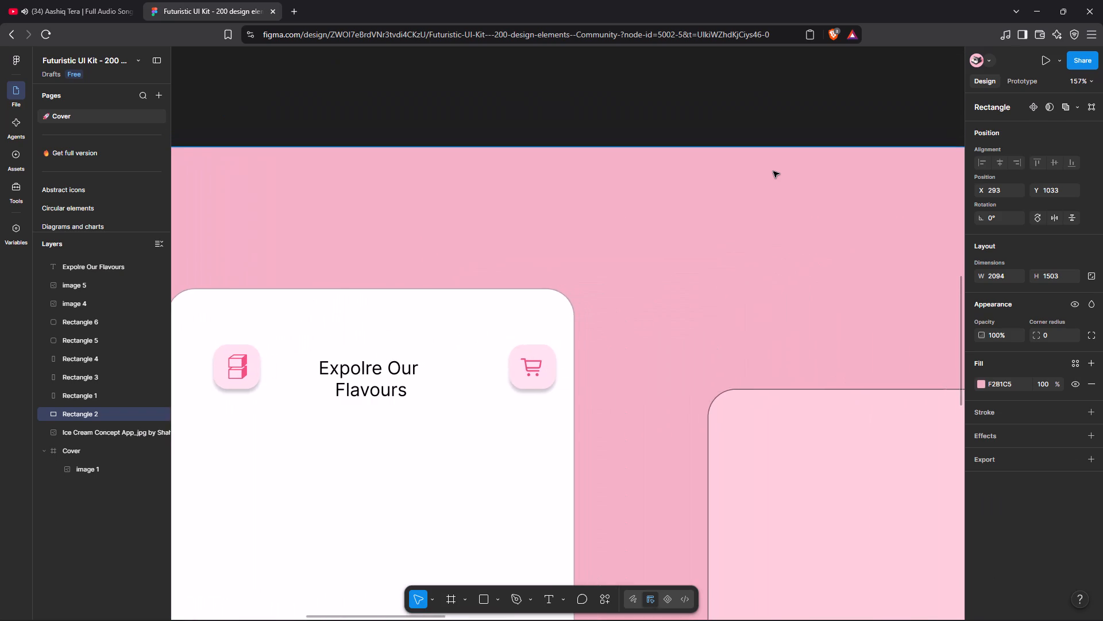
scroll(773, 171, "left", 13)
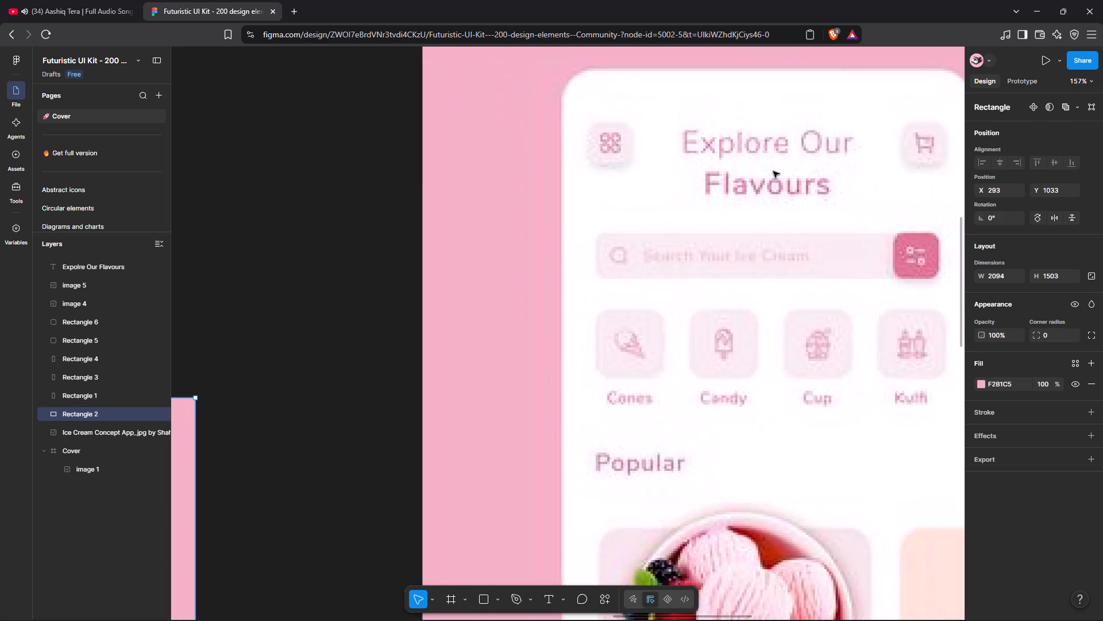
scroll(773, 171, "left", 1)
scroll(773, 171, "right", 19)
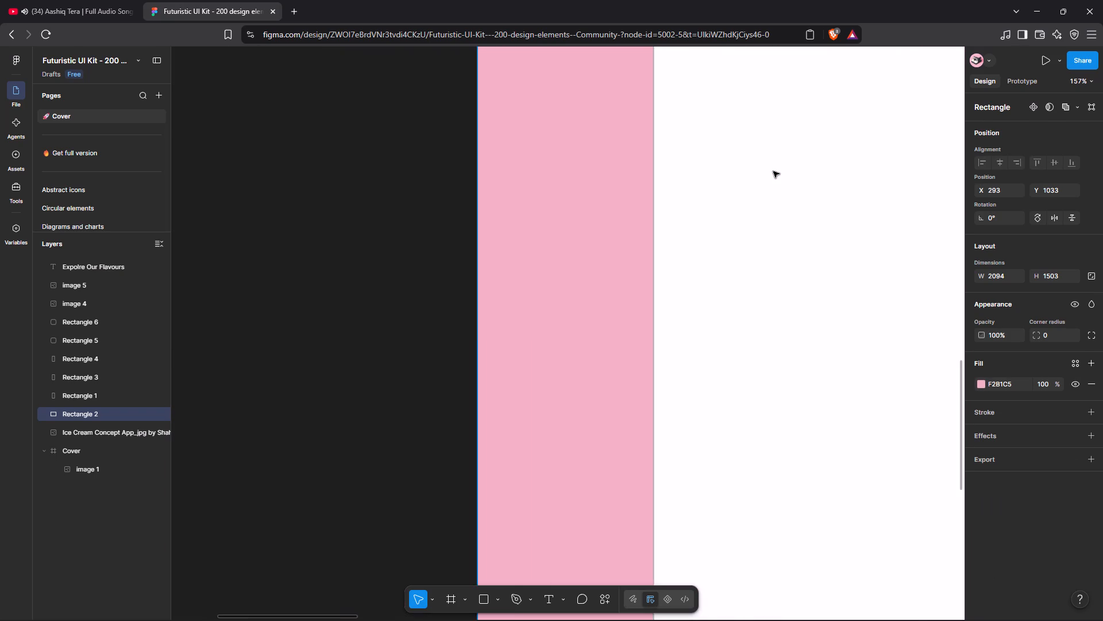
scroll(773, 171, "left", 6)
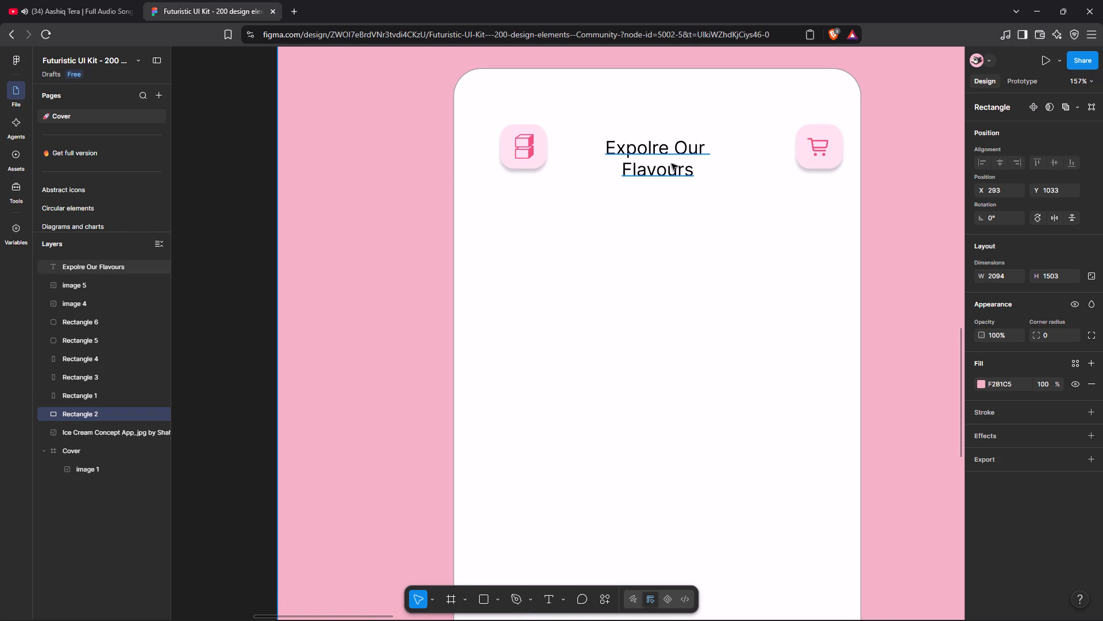
Set the header title's font size to 40.
left_click(672, 164)
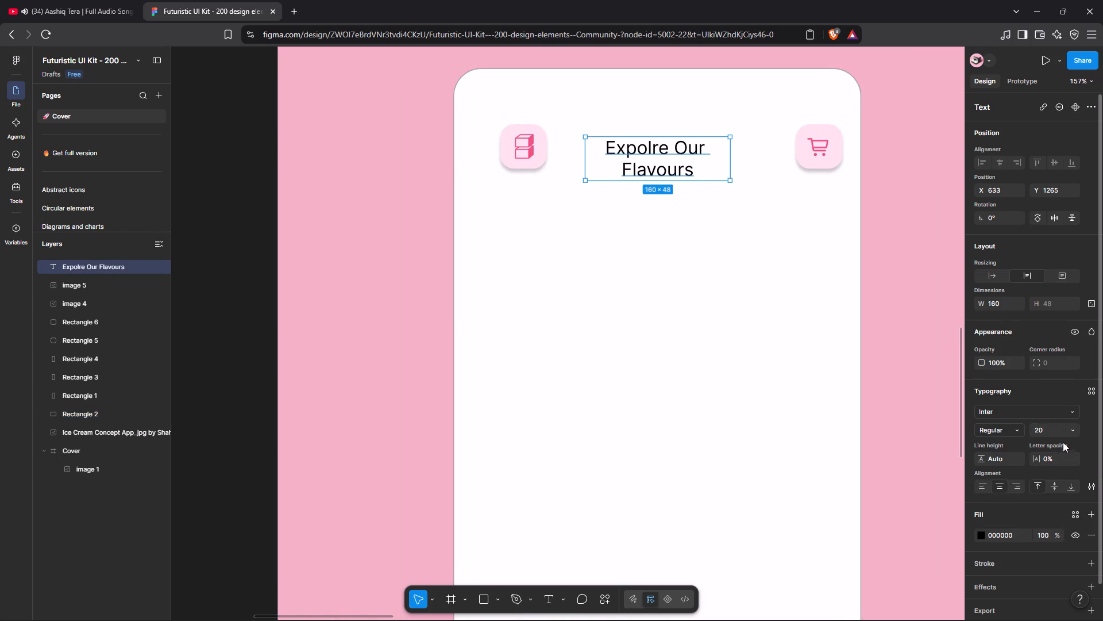
left_click(1076, 431)
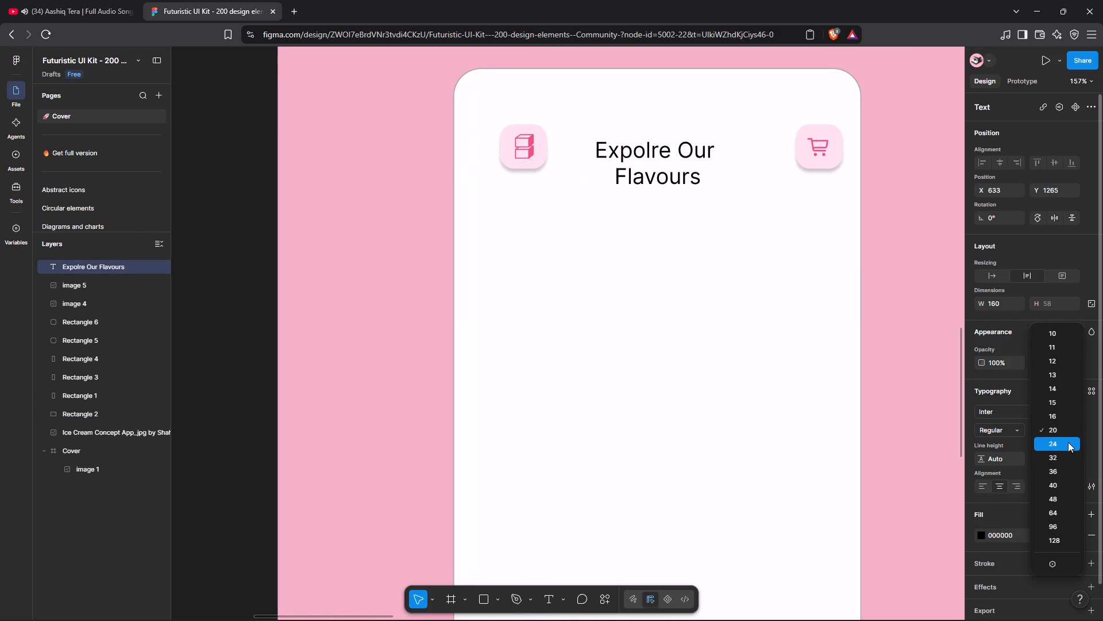
left_click(1064, 480)
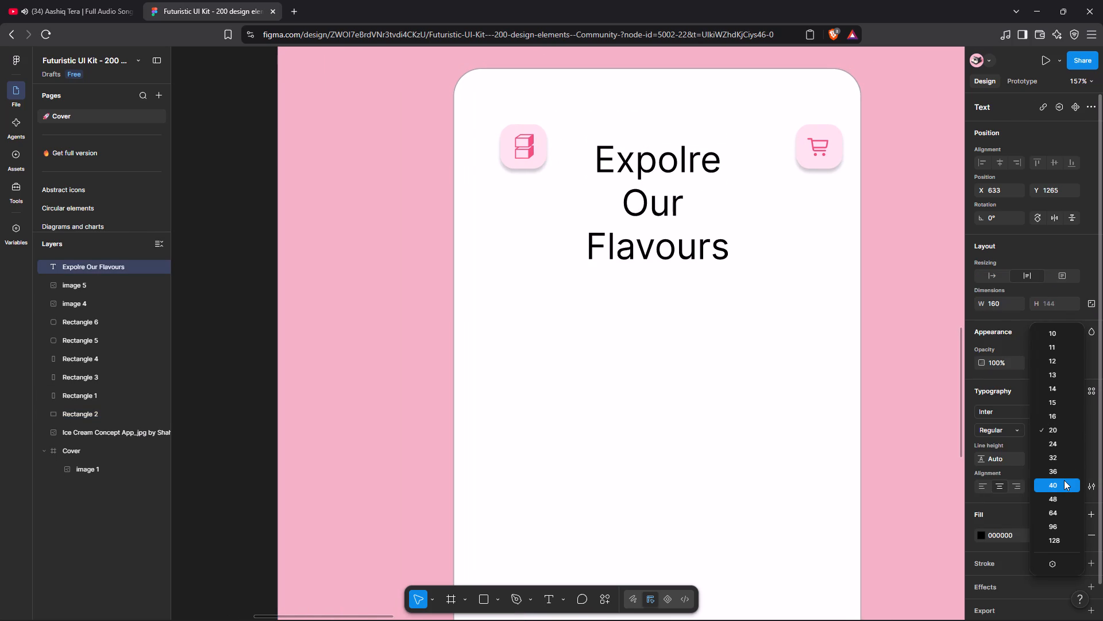
Widen the title's text box to 245 and place it at X 611, Y 1252, spaced 22 from both header buttons.
left_click_drag(728, 228, 808, 225)
left_click_drag(699, 178, 680, 174)
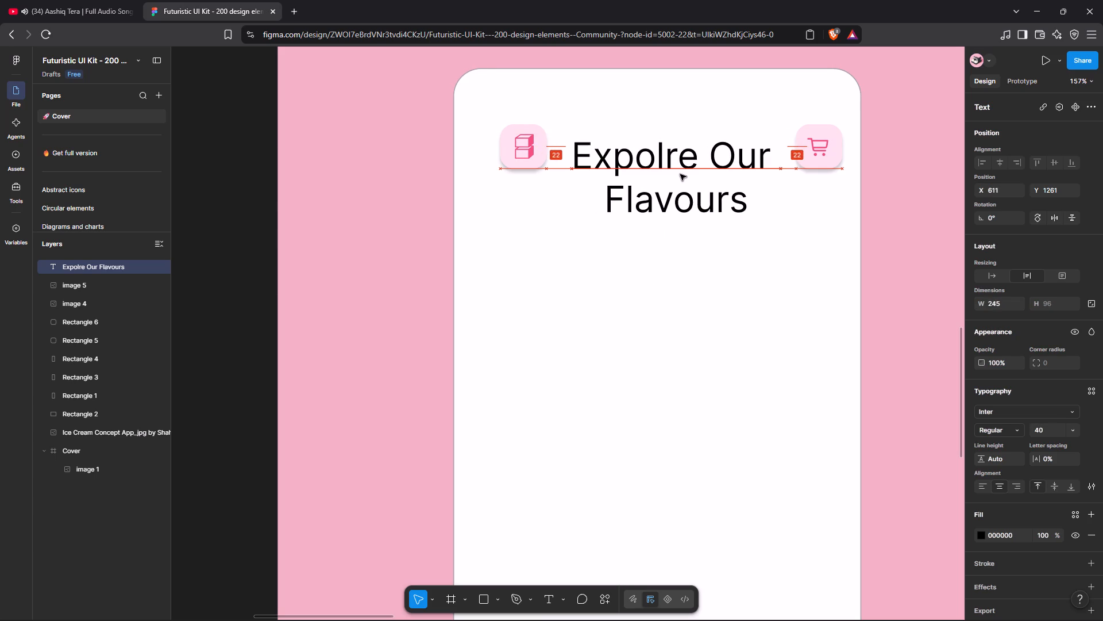
left_click_drag(680, 174, 678, 166)
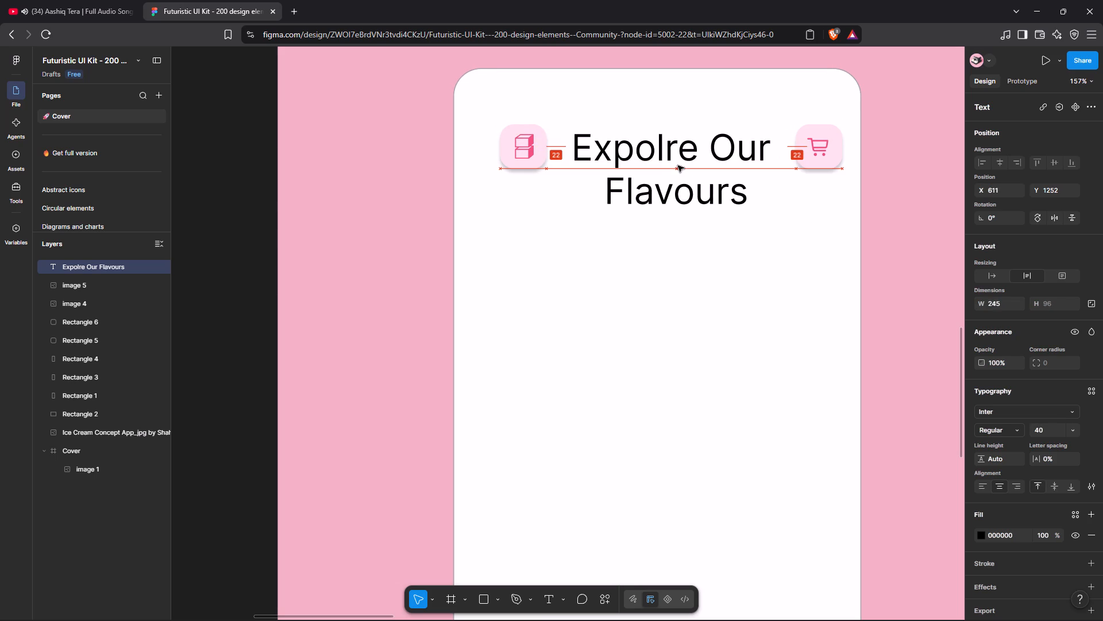
left_click_drag(678, 166, 681, 167)
left_click_drag(681, 167, 686, 167)
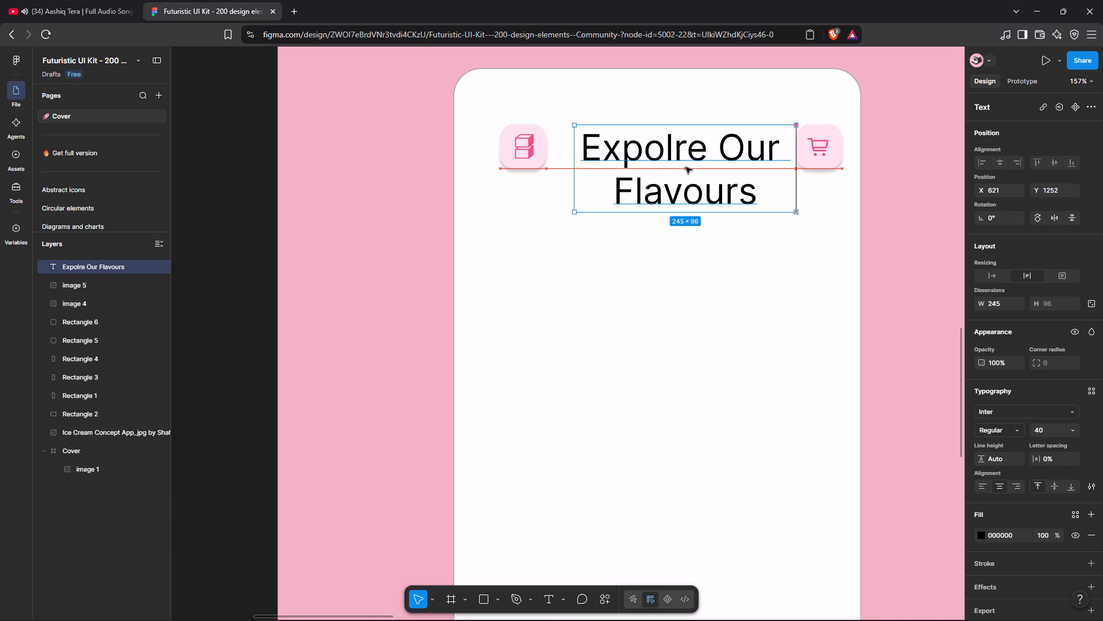
left_click_drag(686, 167, 679, 167)
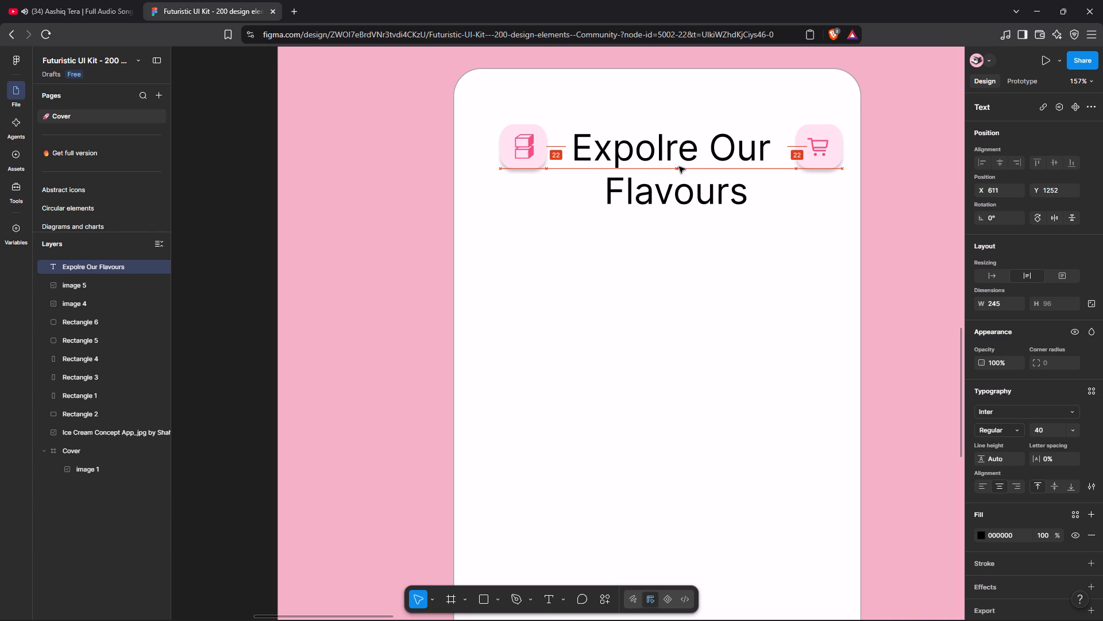
left_click_drag(679, 167, 677, 167)
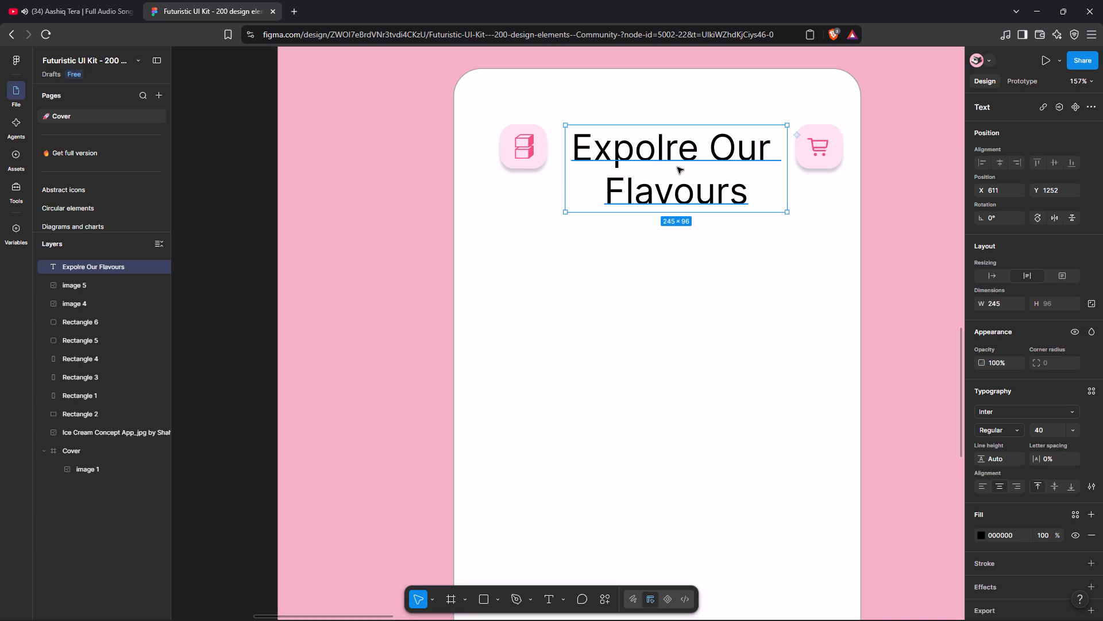
left_click(199, 255)
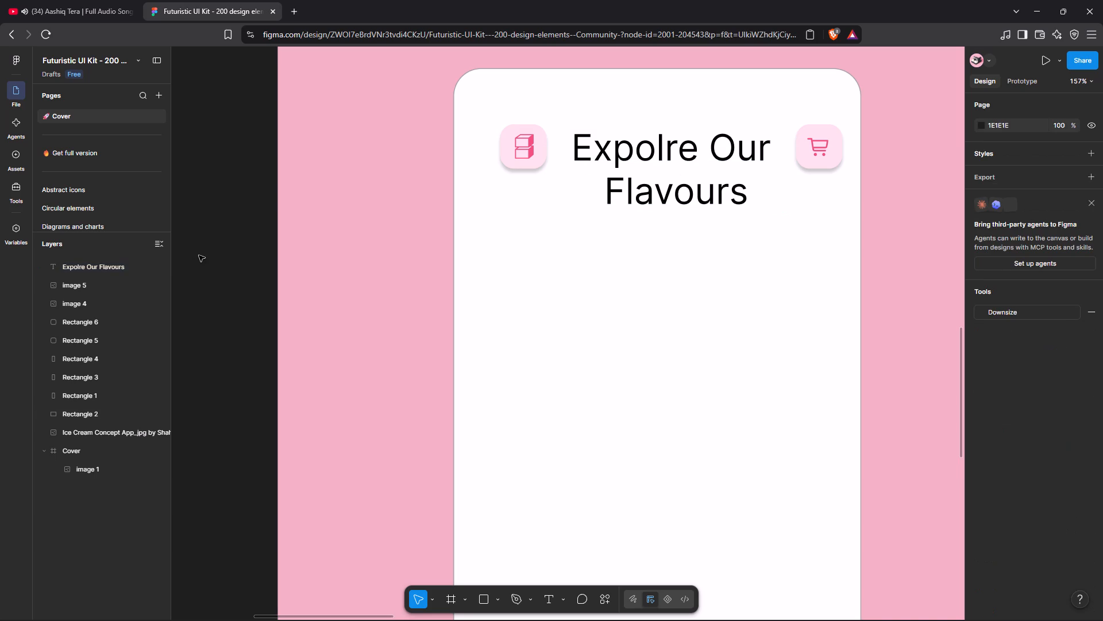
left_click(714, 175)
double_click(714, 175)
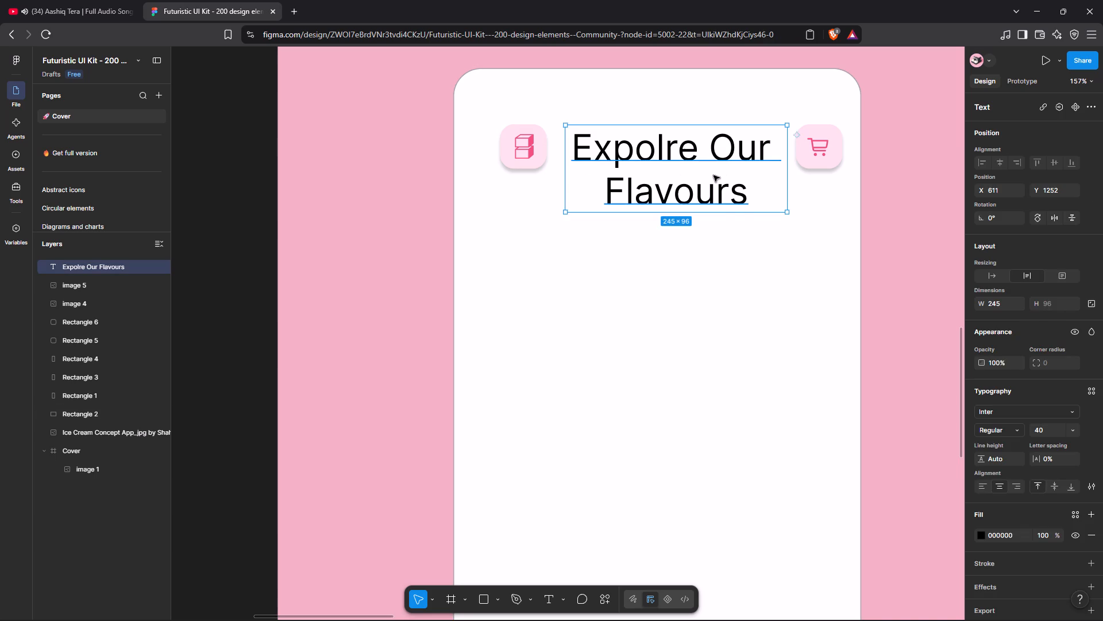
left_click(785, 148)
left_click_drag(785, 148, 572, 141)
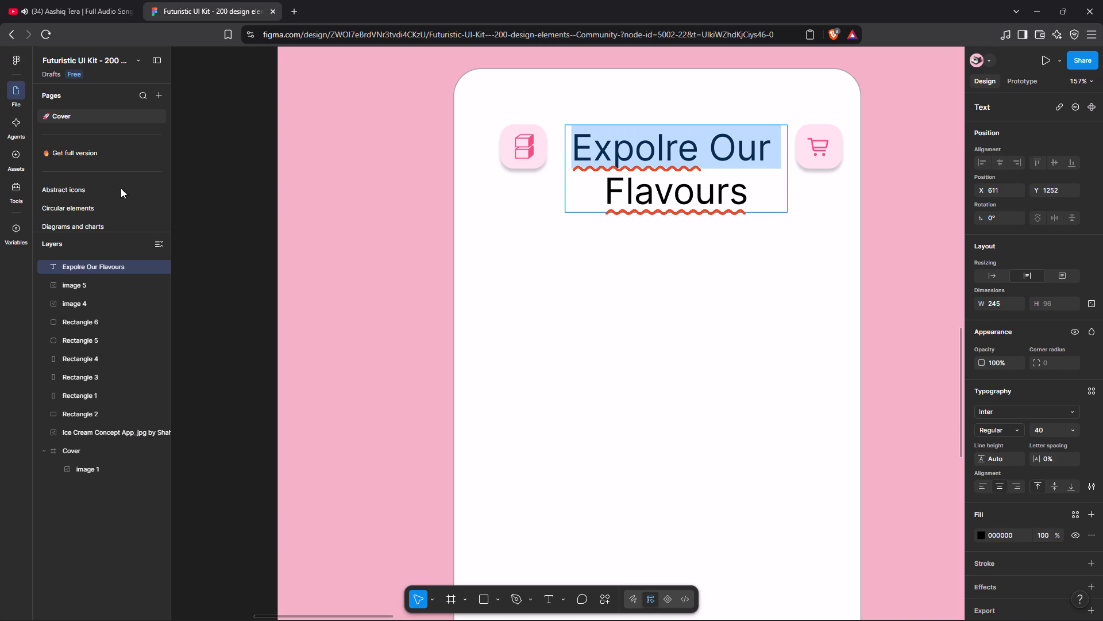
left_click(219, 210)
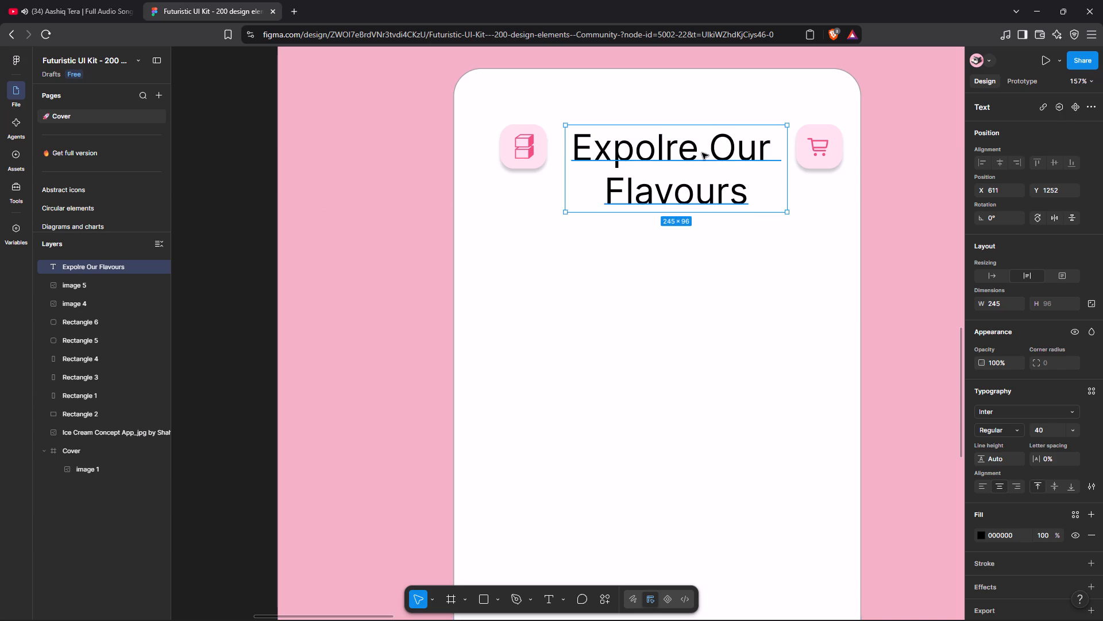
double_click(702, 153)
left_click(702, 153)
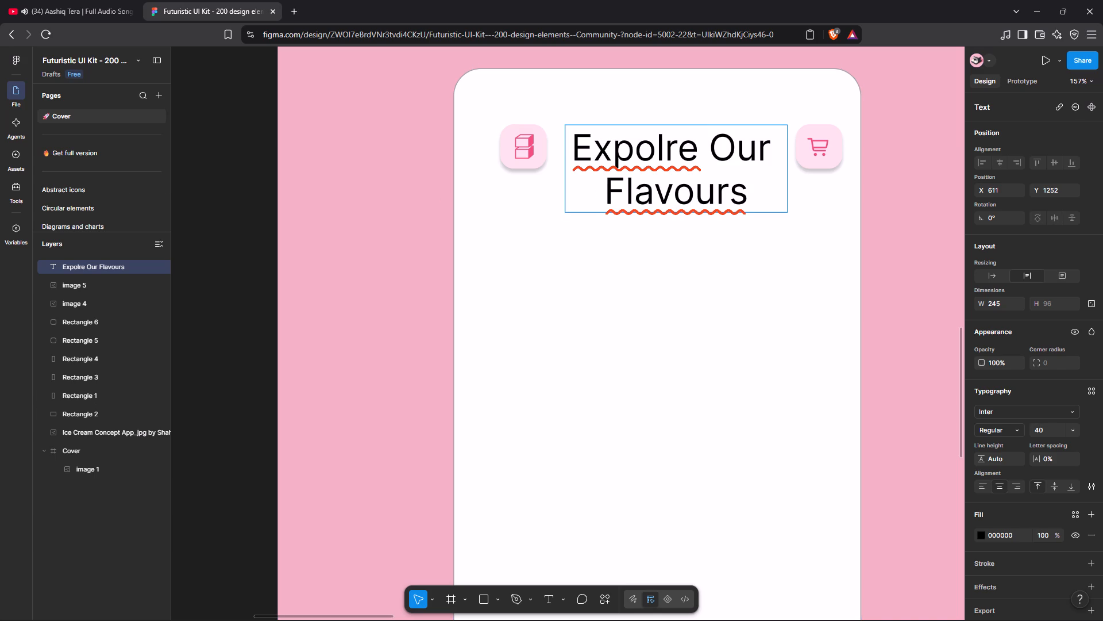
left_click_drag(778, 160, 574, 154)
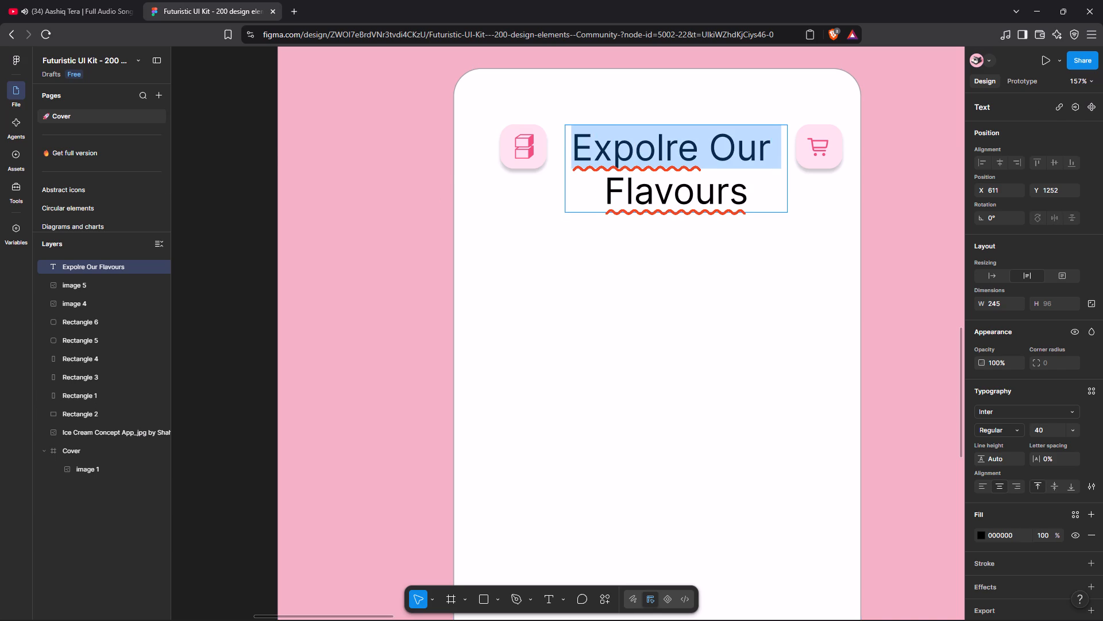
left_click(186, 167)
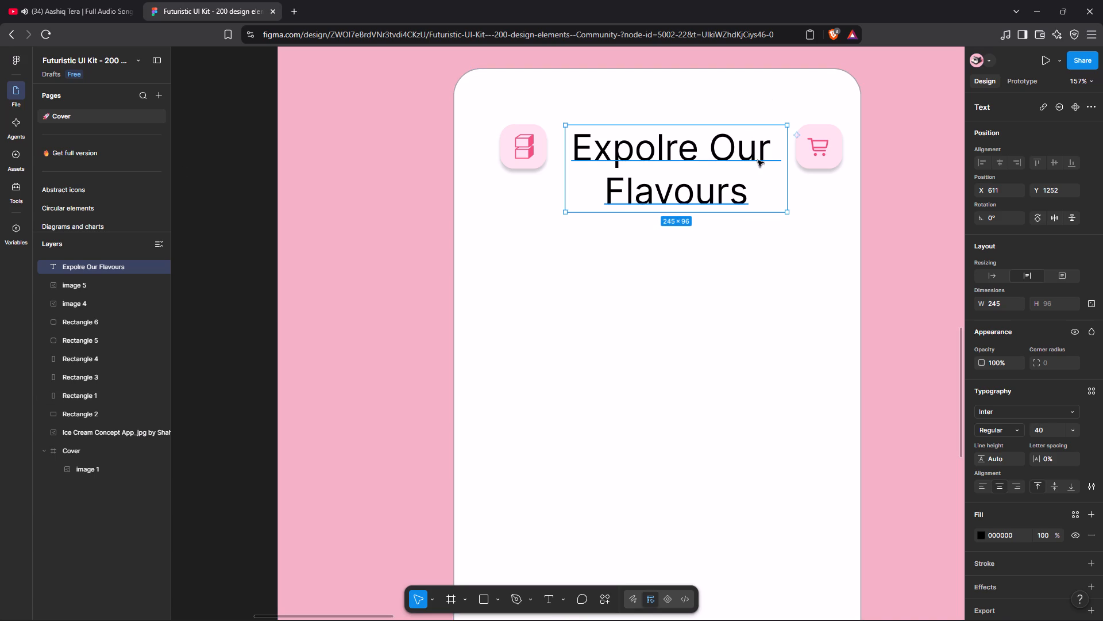
Select only the "Expolre Our" line within the header title's text.
left_click(773, 159)
double_click(773, 159)
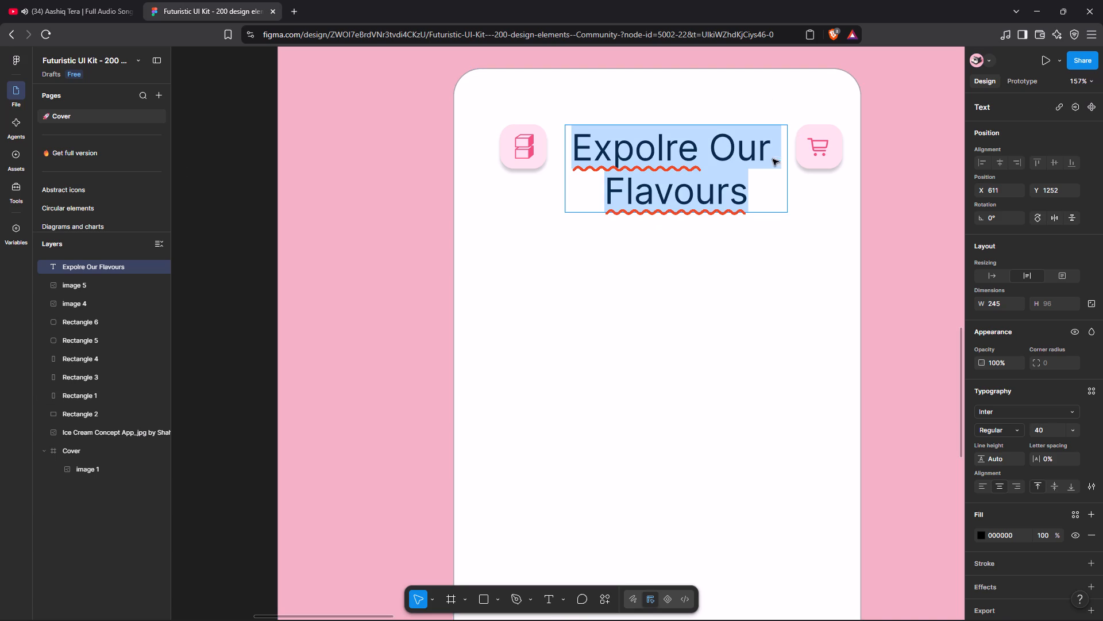
left_click_drag(780, 158, 566, 146)
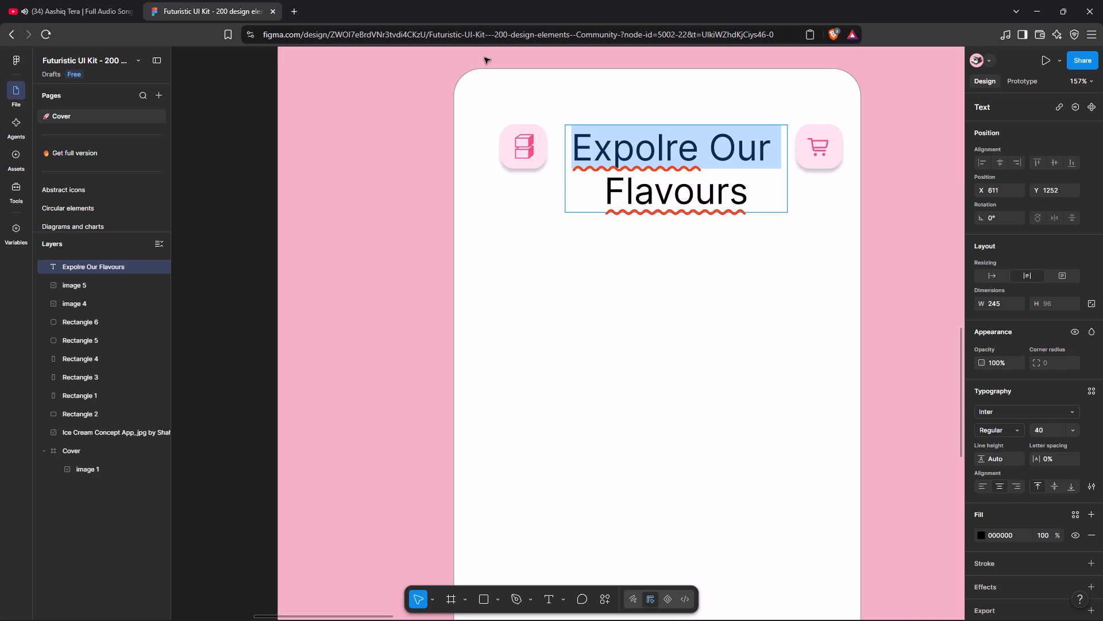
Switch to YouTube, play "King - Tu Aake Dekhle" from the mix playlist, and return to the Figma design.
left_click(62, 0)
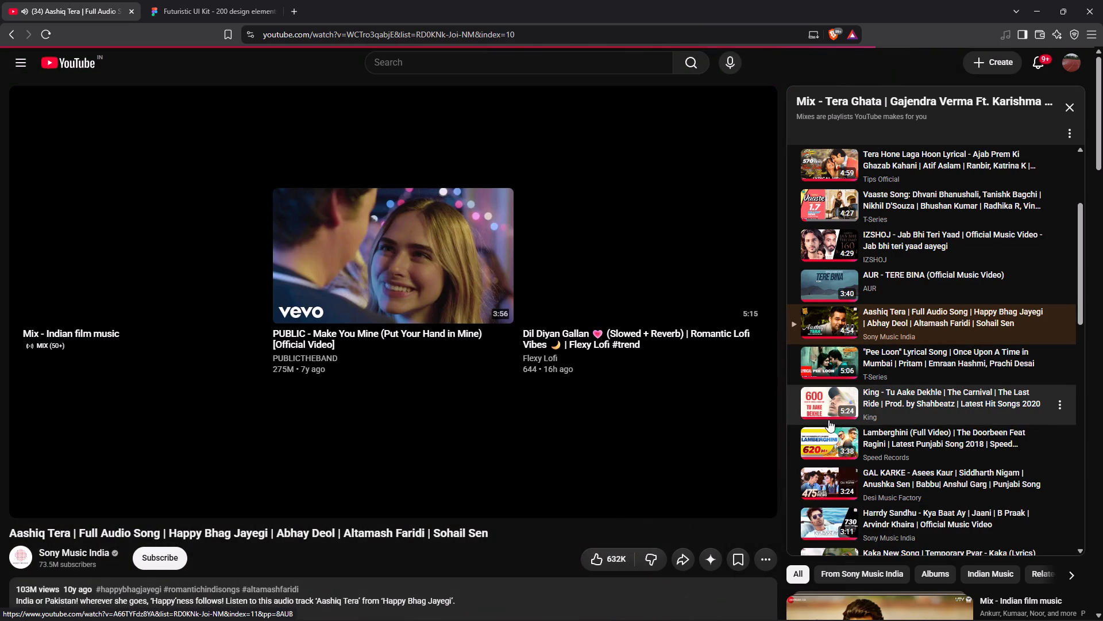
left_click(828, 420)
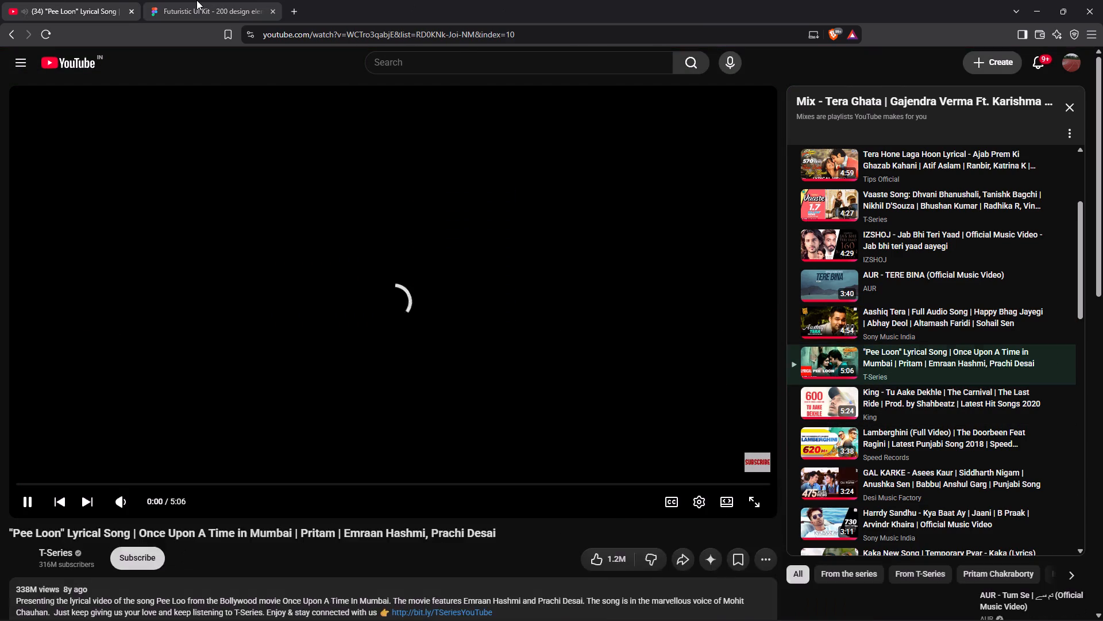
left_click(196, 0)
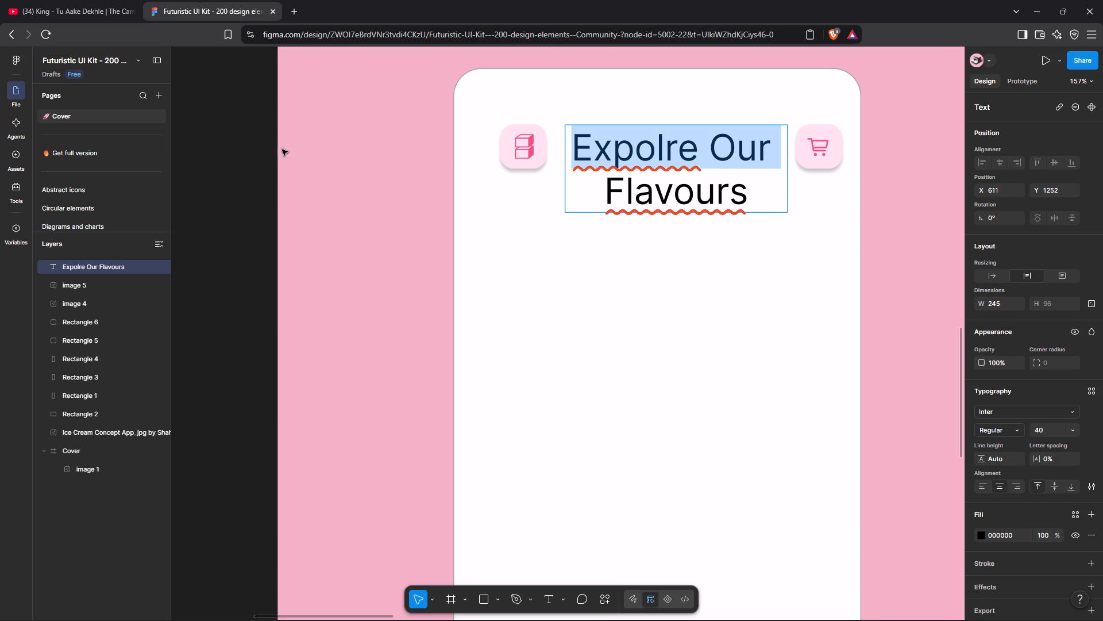
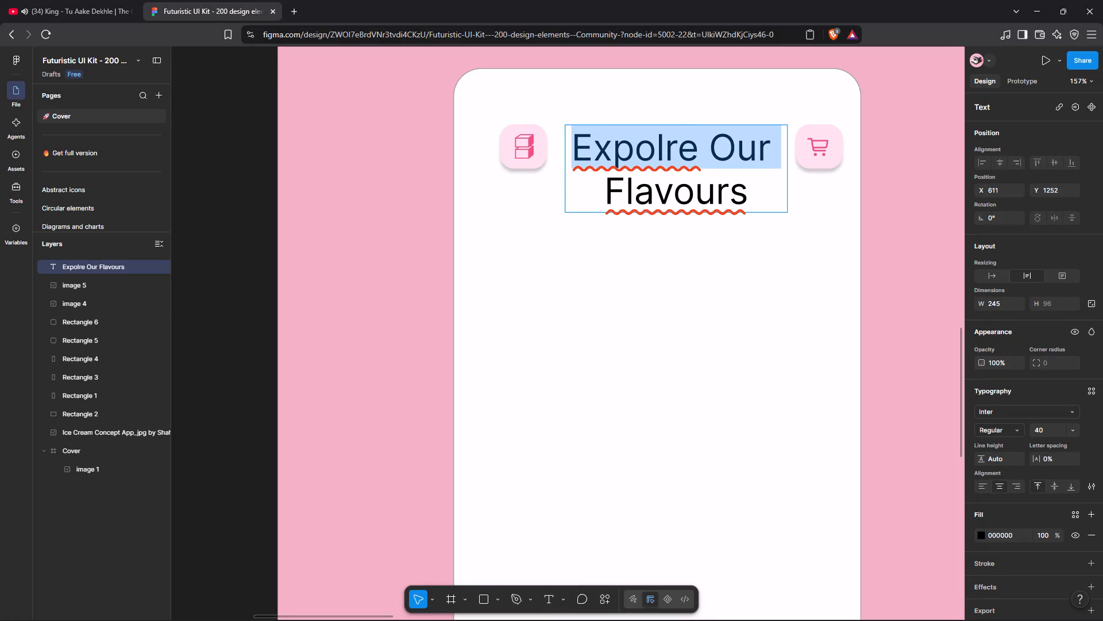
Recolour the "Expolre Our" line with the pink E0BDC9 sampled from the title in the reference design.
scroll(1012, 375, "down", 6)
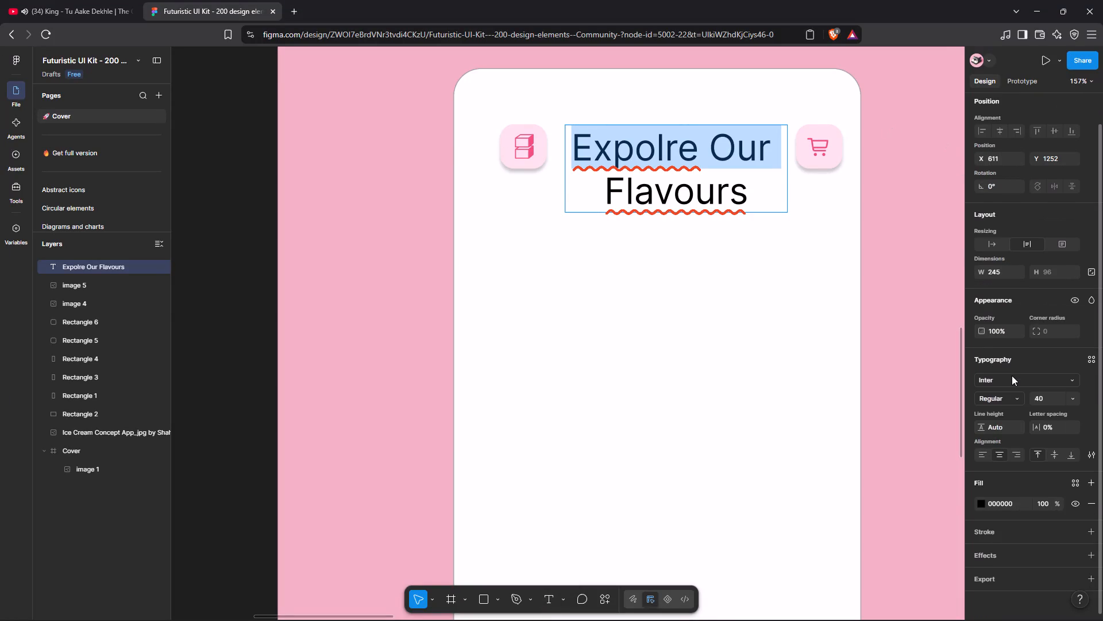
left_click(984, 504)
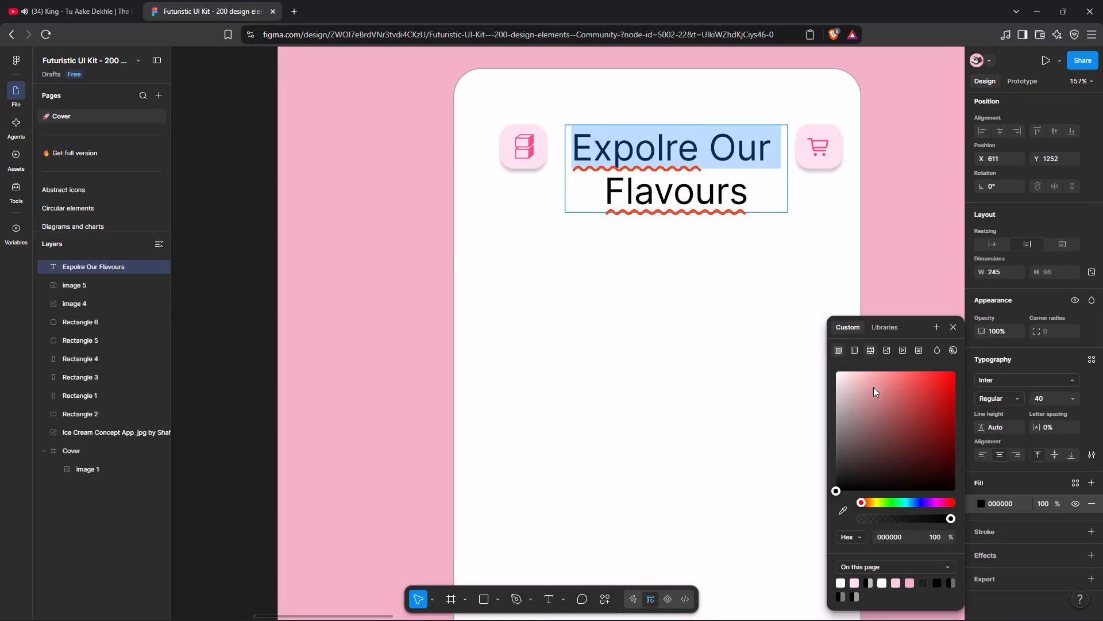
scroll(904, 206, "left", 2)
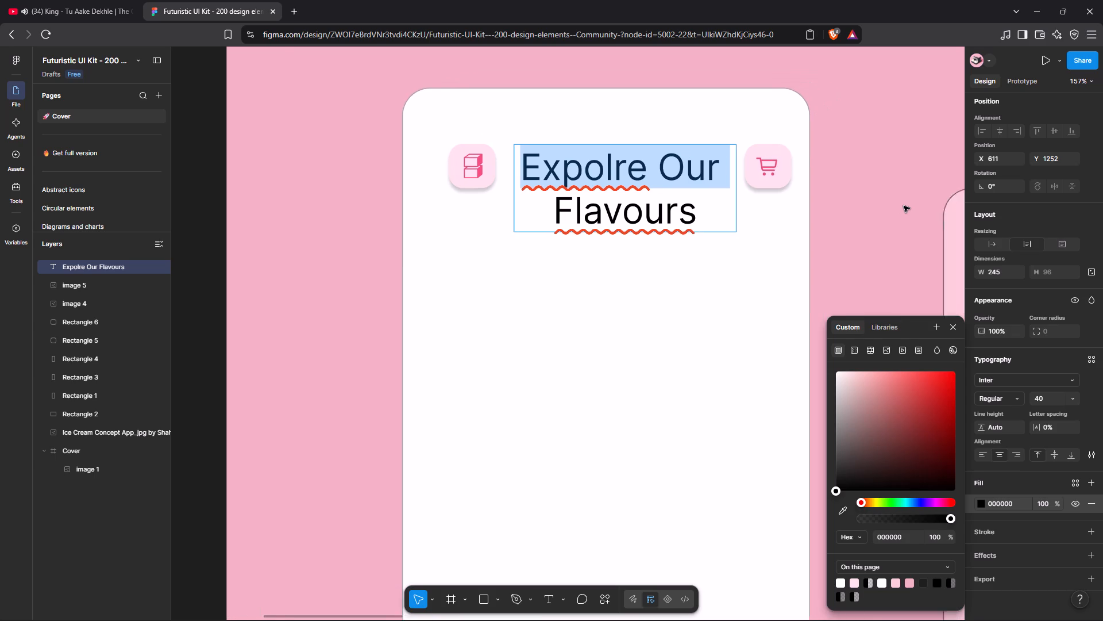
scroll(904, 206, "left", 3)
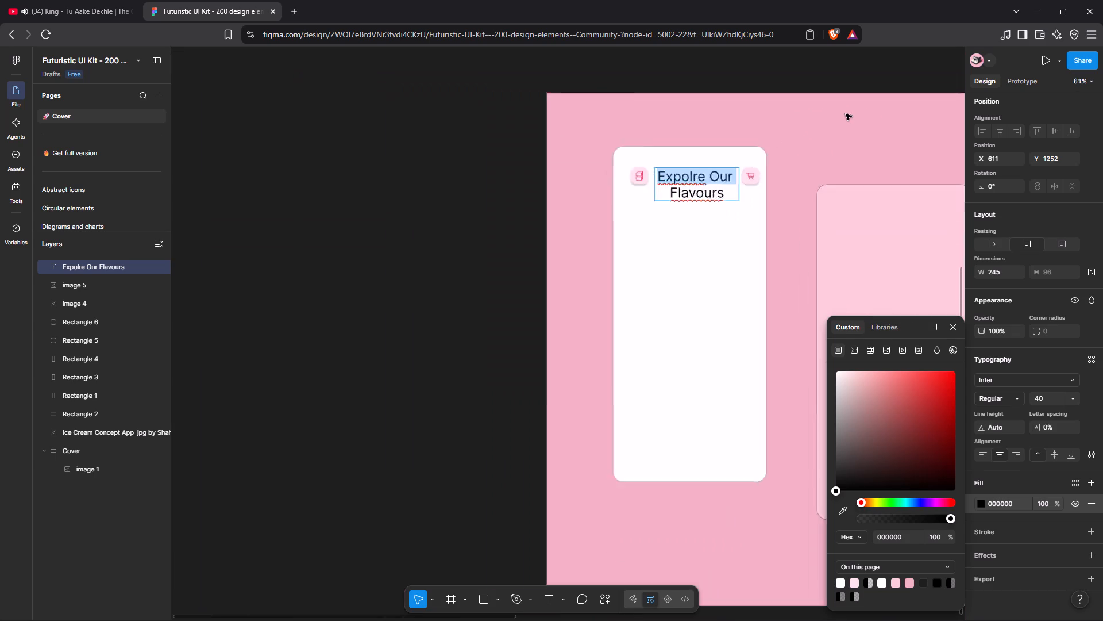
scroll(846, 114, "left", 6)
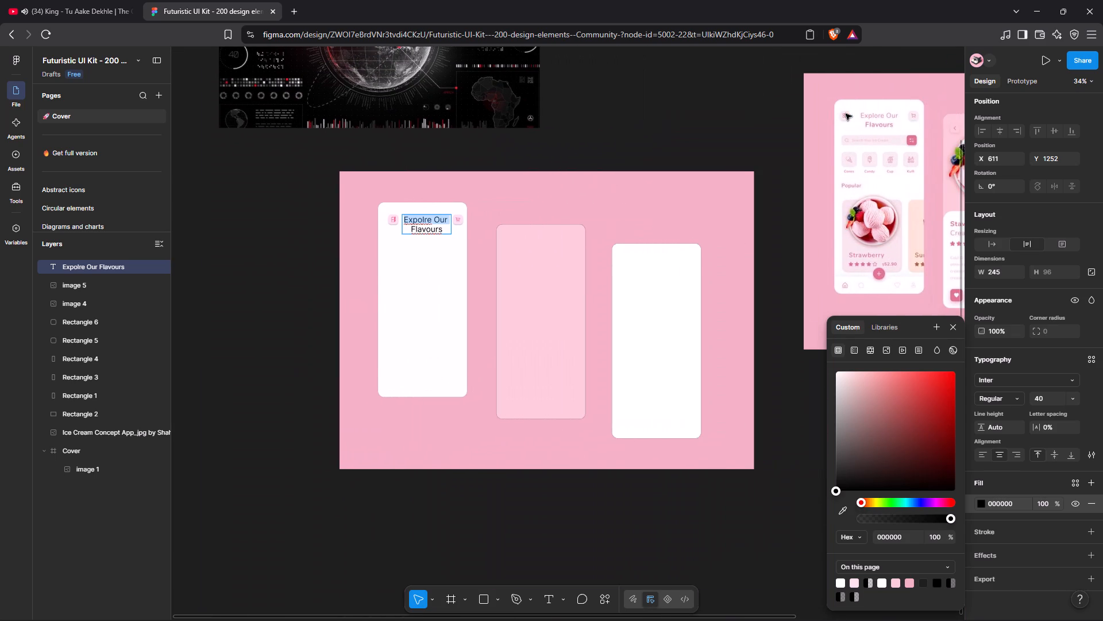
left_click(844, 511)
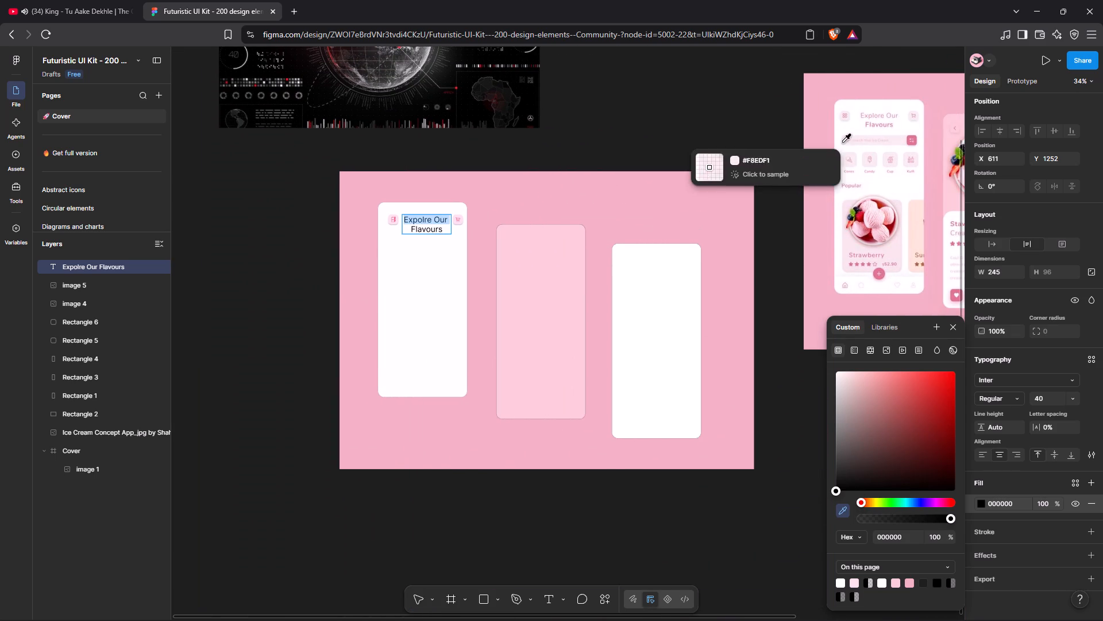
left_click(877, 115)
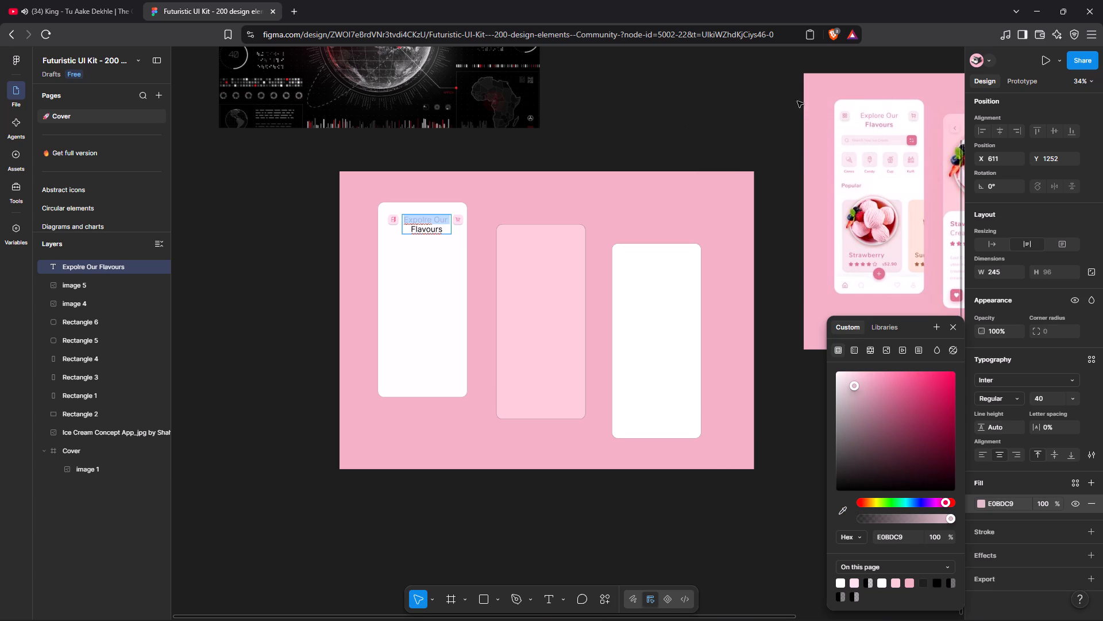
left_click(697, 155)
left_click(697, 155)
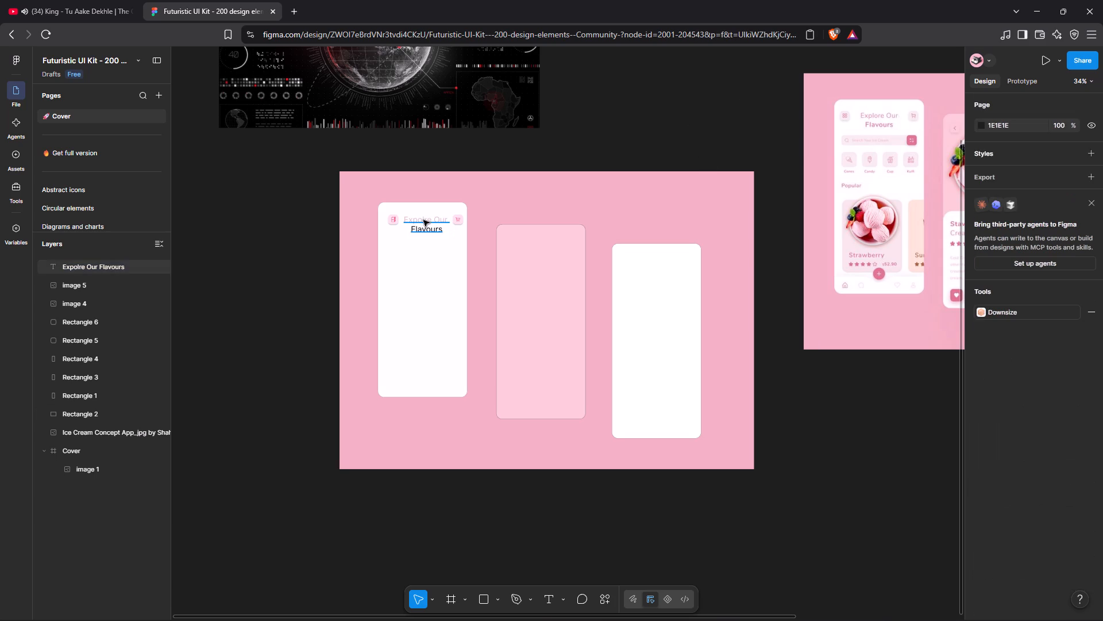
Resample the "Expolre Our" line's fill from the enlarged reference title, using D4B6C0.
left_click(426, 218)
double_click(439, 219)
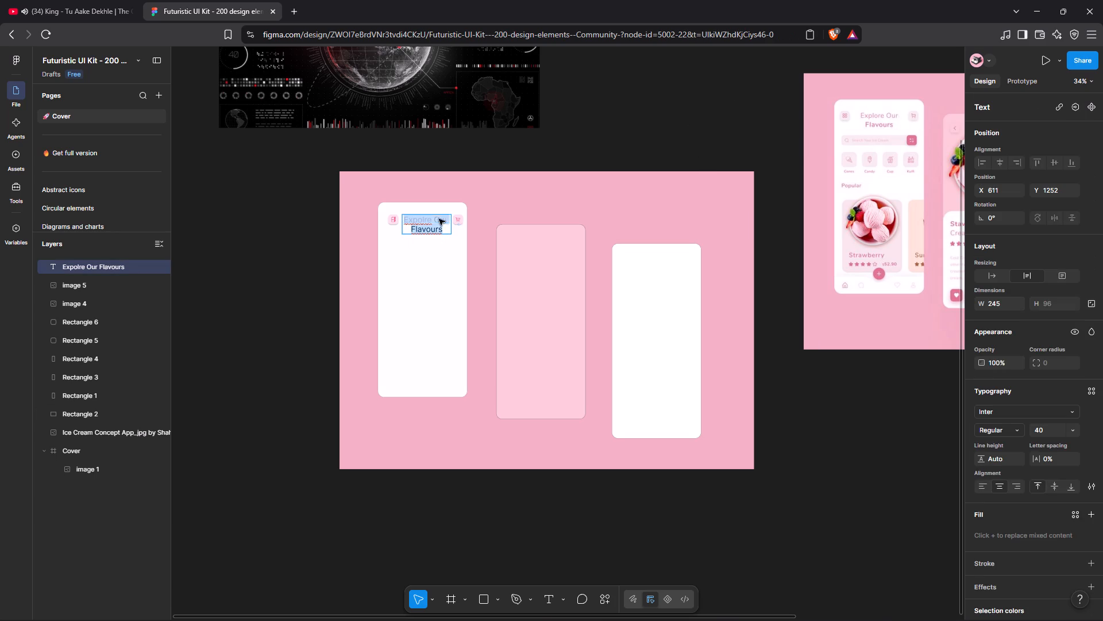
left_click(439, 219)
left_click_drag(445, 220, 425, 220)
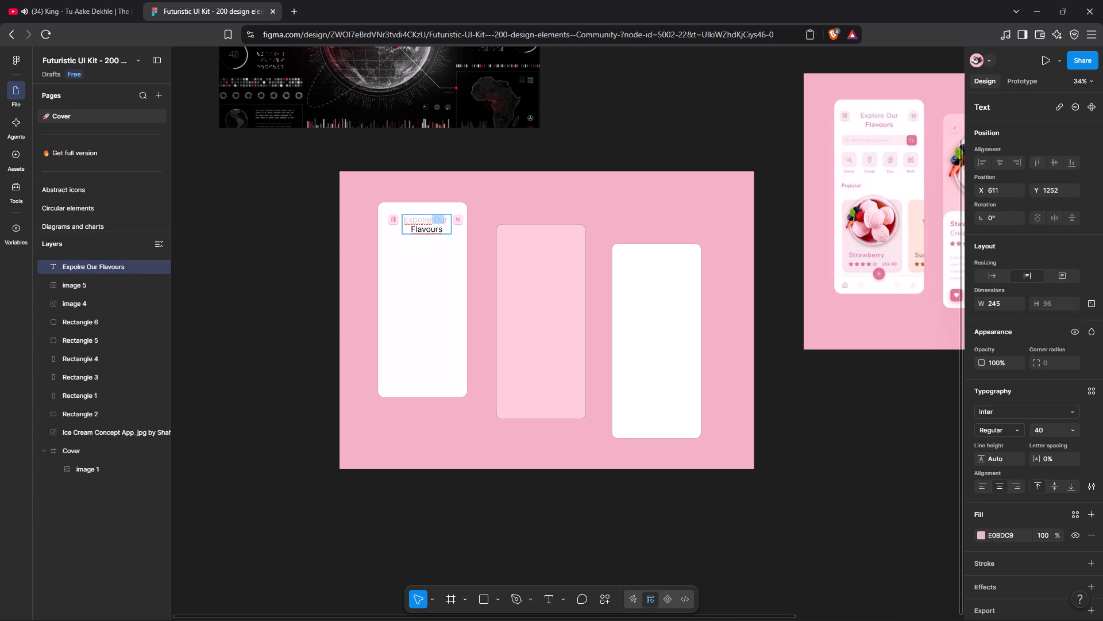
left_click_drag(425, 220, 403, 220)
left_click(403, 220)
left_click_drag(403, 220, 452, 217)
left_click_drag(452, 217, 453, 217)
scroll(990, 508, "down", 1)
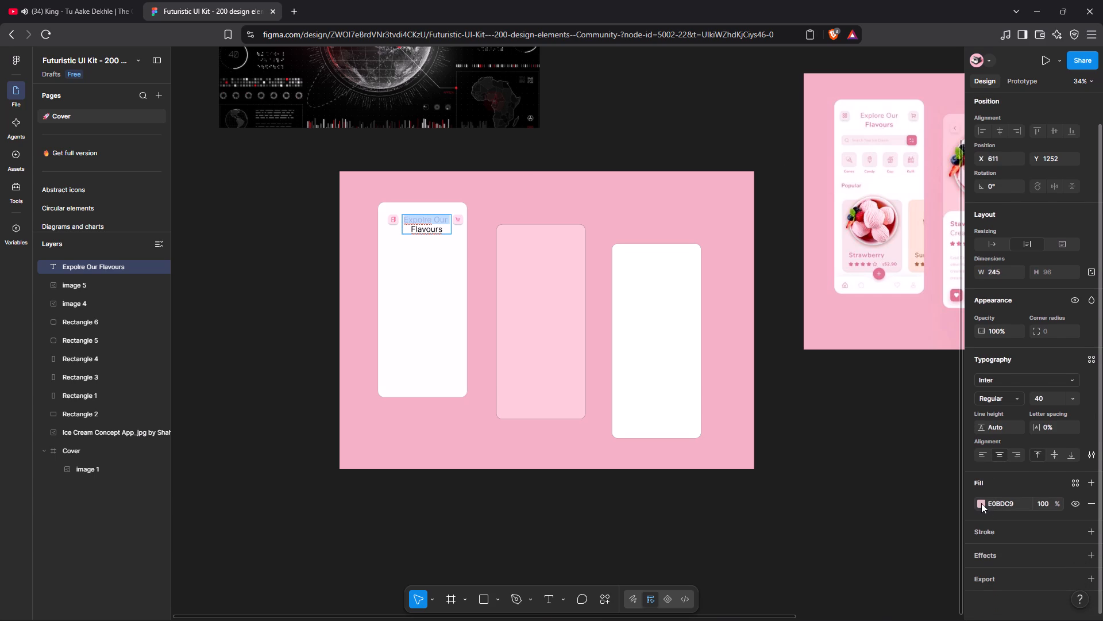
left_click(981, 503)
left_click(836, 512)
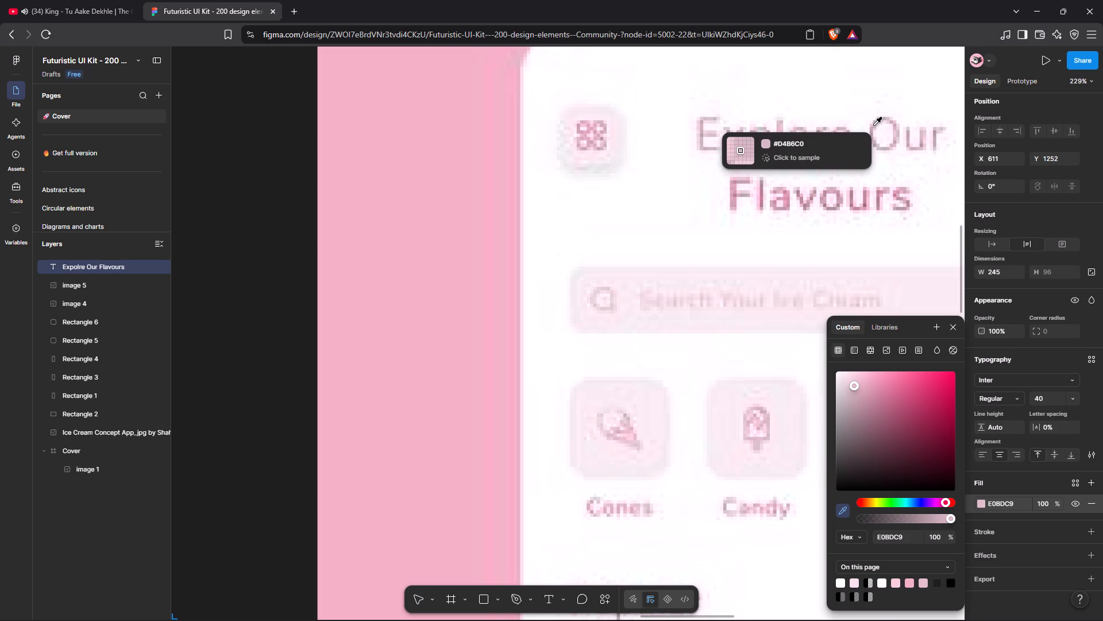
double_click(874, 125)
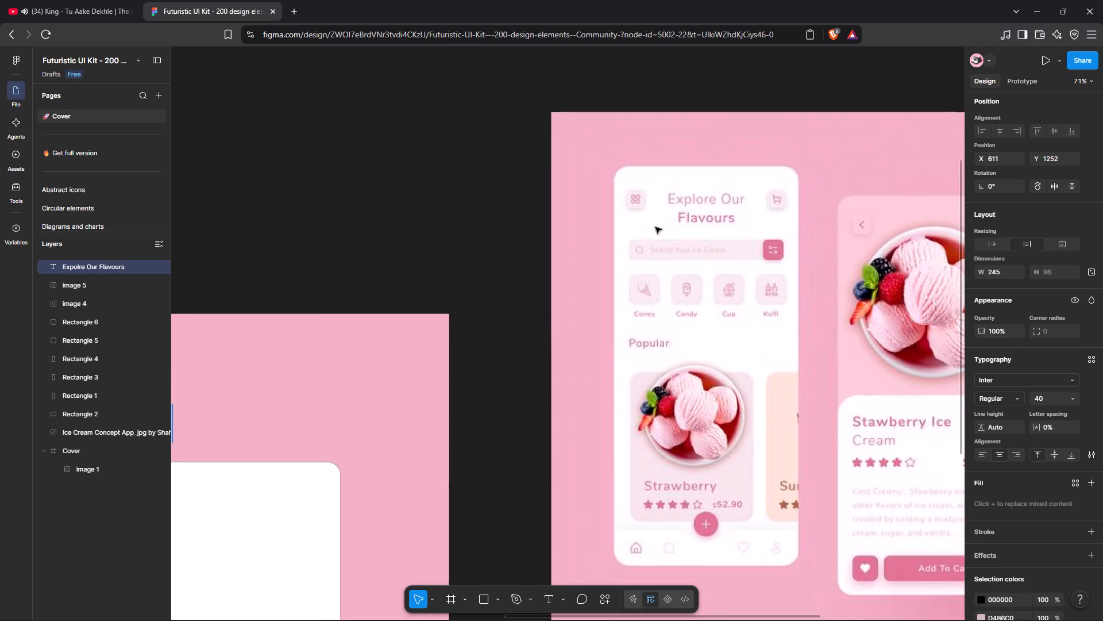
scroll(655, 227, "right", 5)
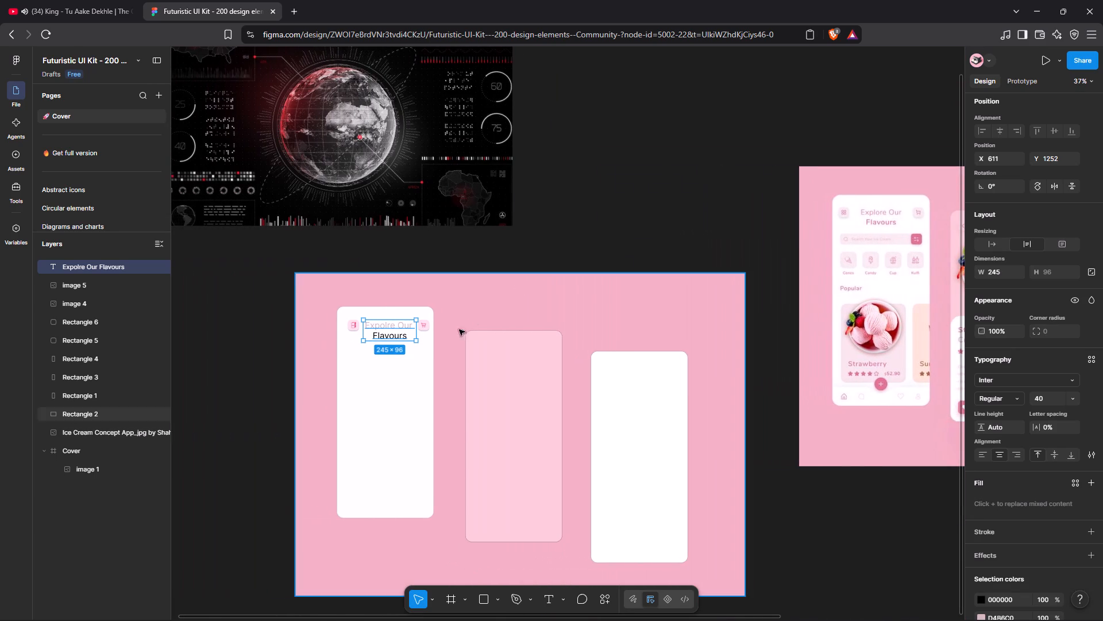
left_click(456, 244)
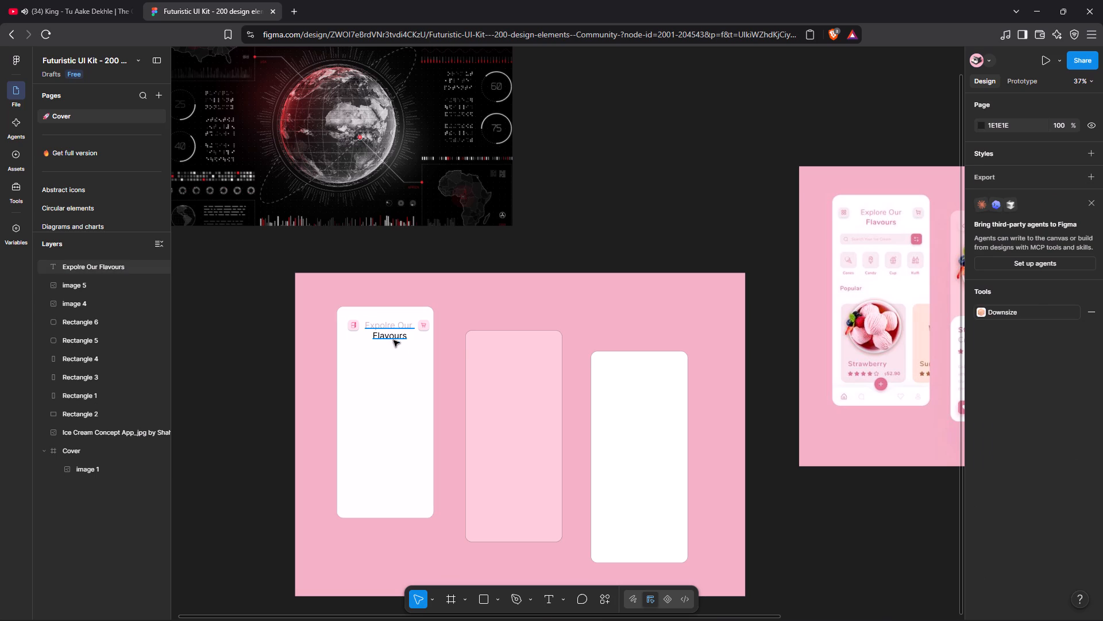
Recolour the "Flavours" line with the pink E3B0C3 sampled from the same word in the reference design.
left_click(394, 340)
double_click(403, 338)
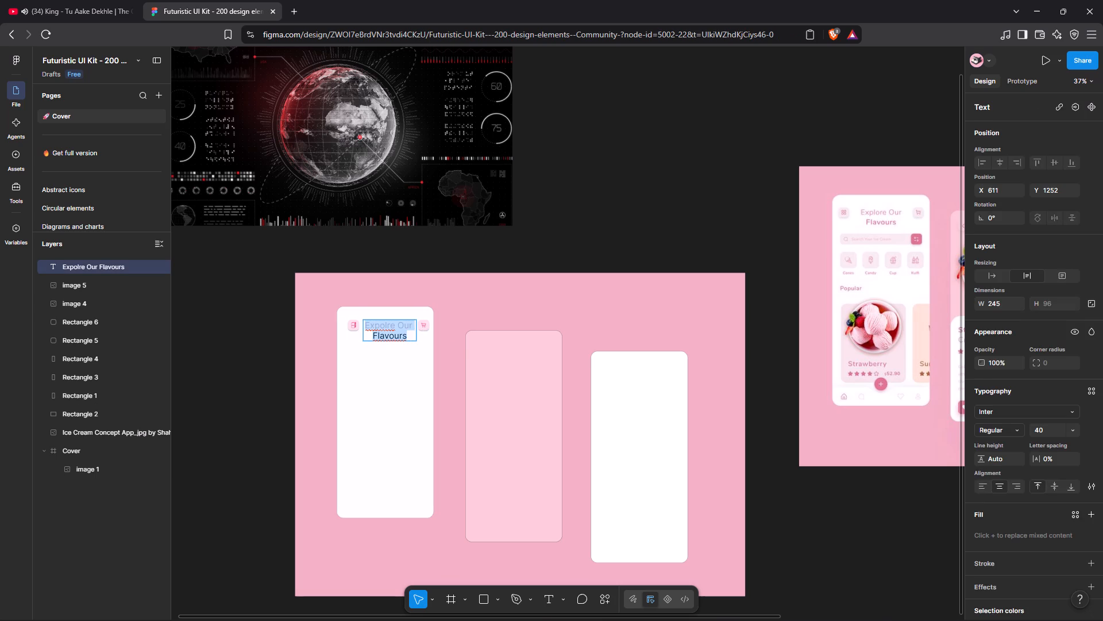
left_click_drag(408, 338, 361, 338)
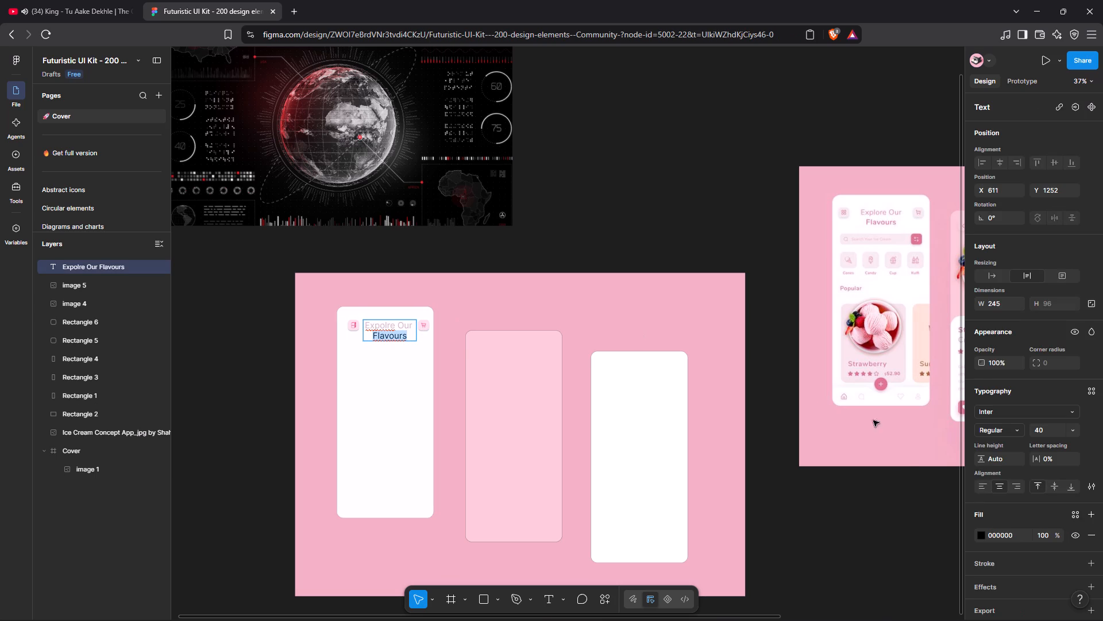
left_click(982, 535)
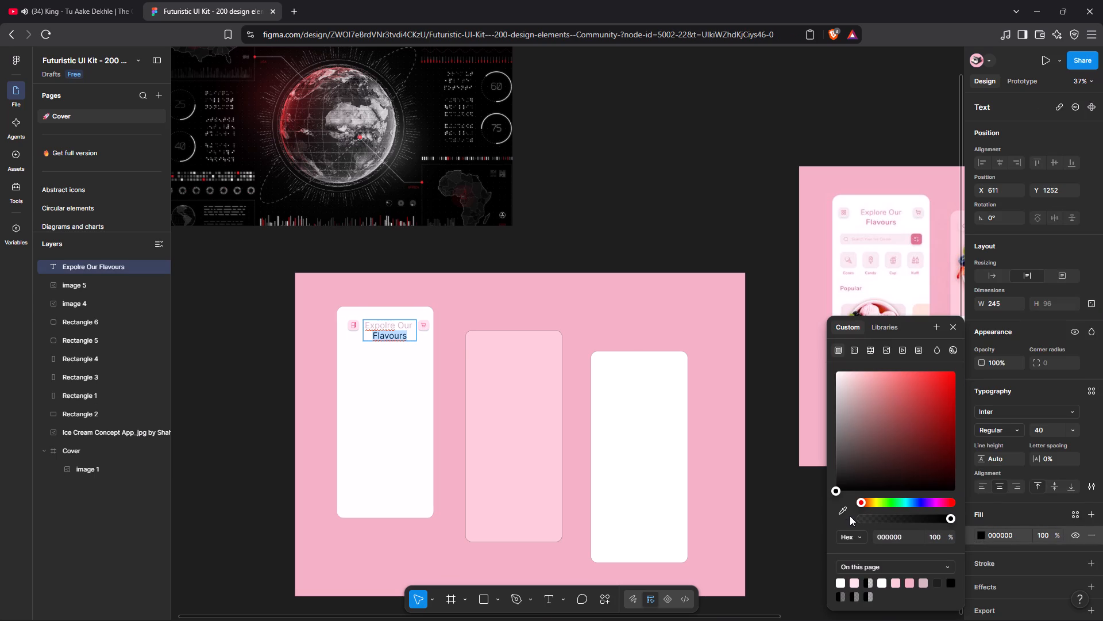
left_click(847, 513)
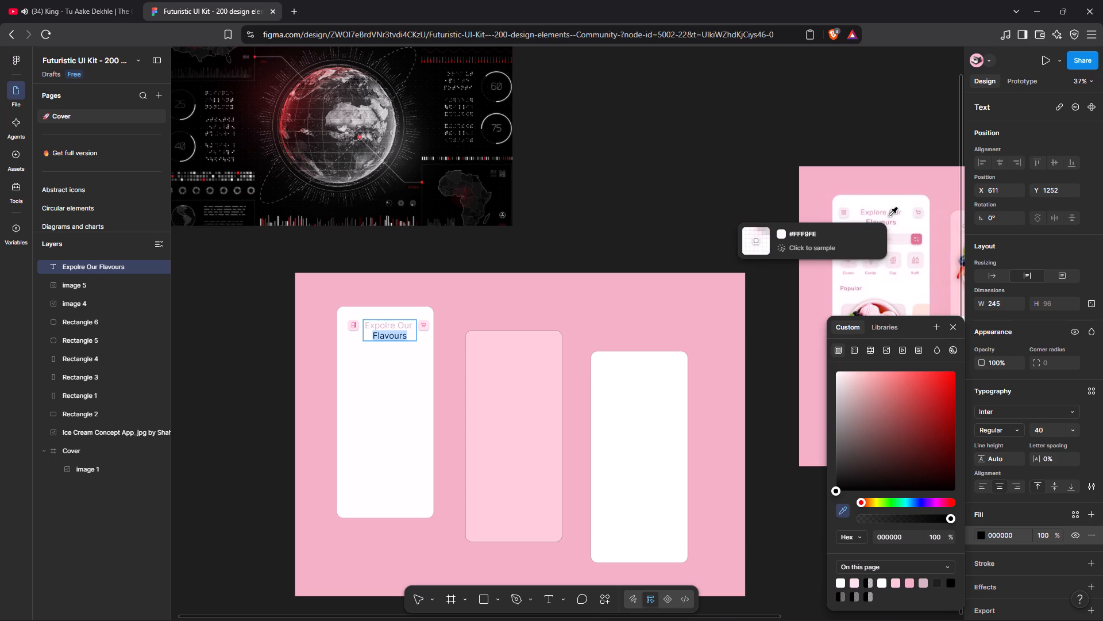
scroll(889, 220, "left", 1)
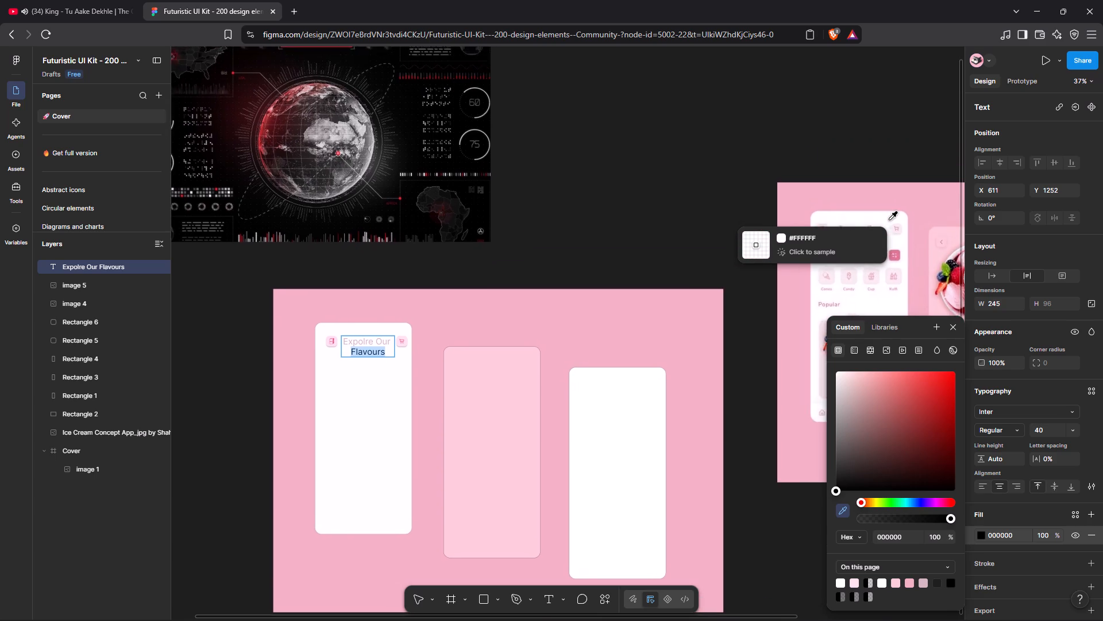
scroll(889, 220, "left", 2)
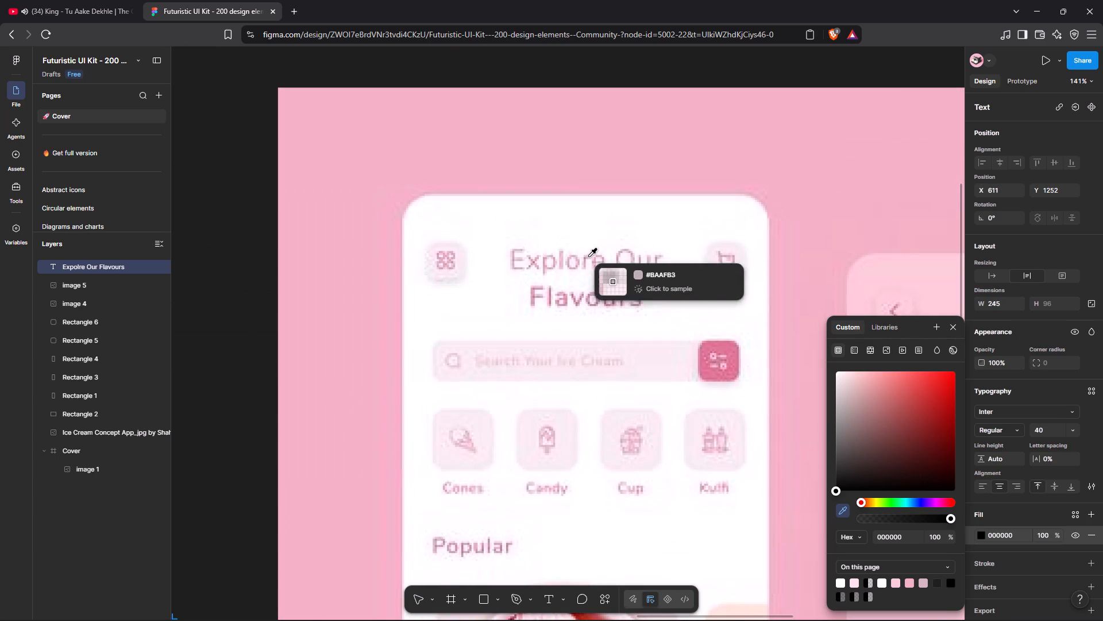
left_click(549, 293)
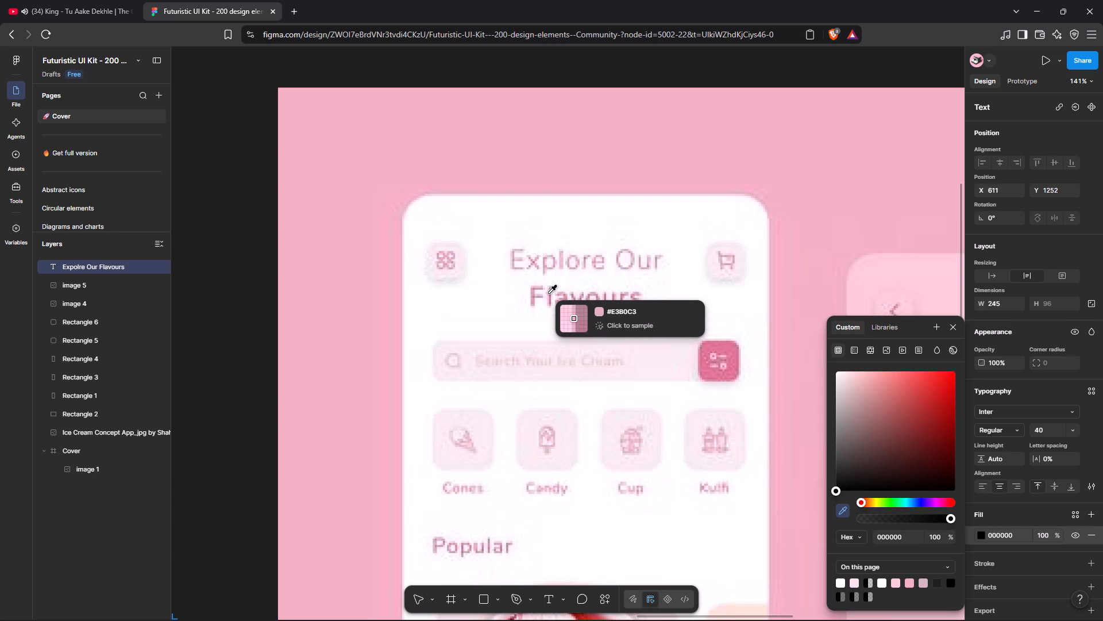
scroll(549, 293, "right", 12)
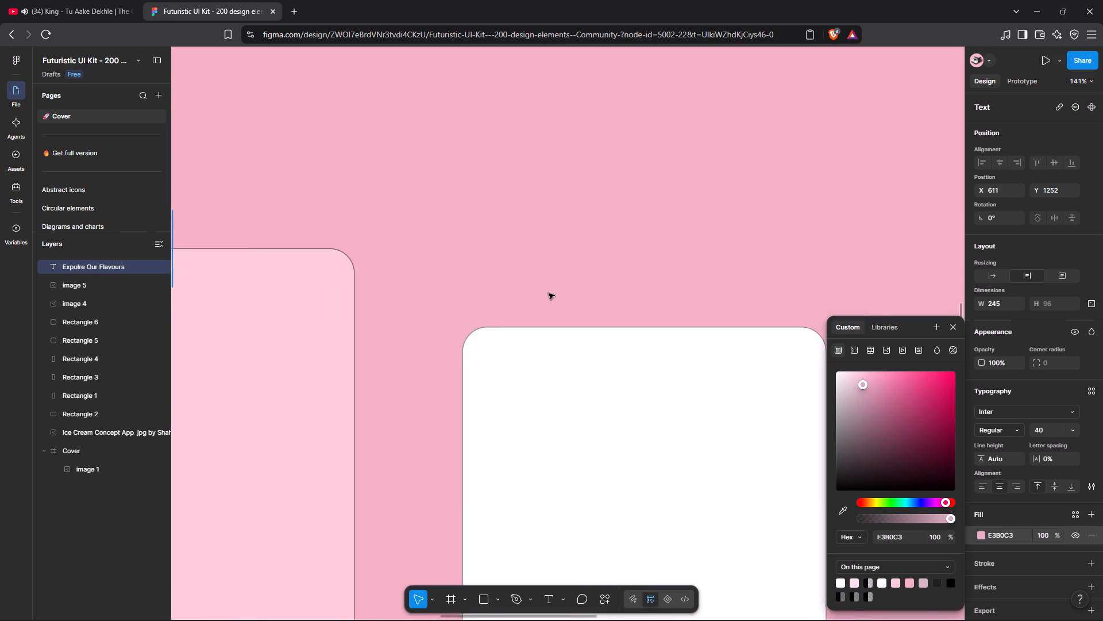
scroll(549, 293, "right", 4)
scroll(549, 293, "left", 2)
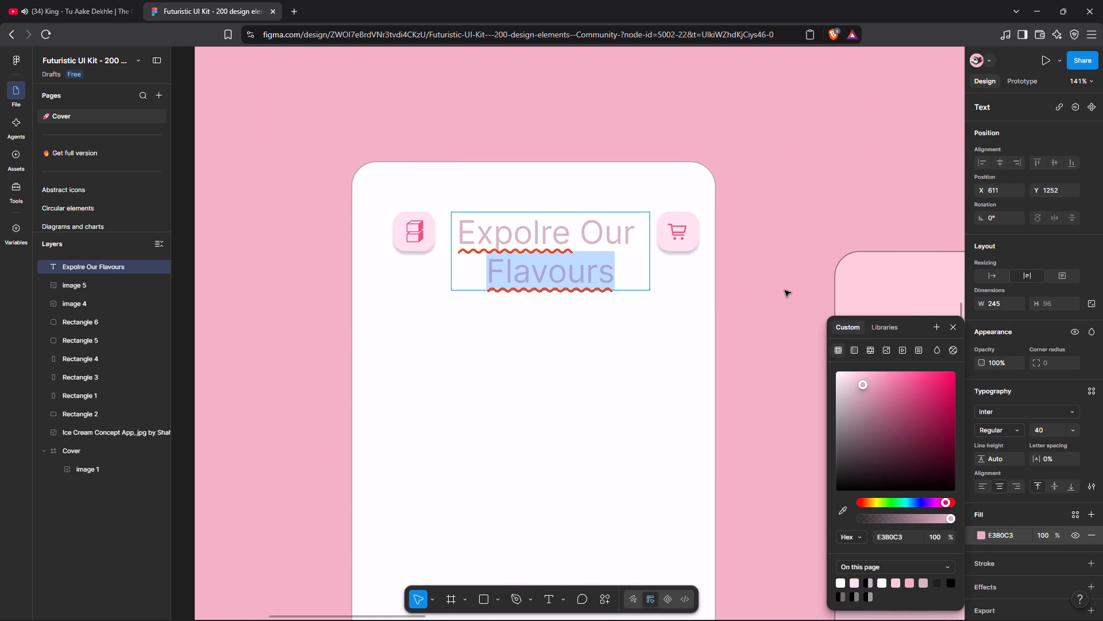
left_click(785, 290)
left_click(765, 147)
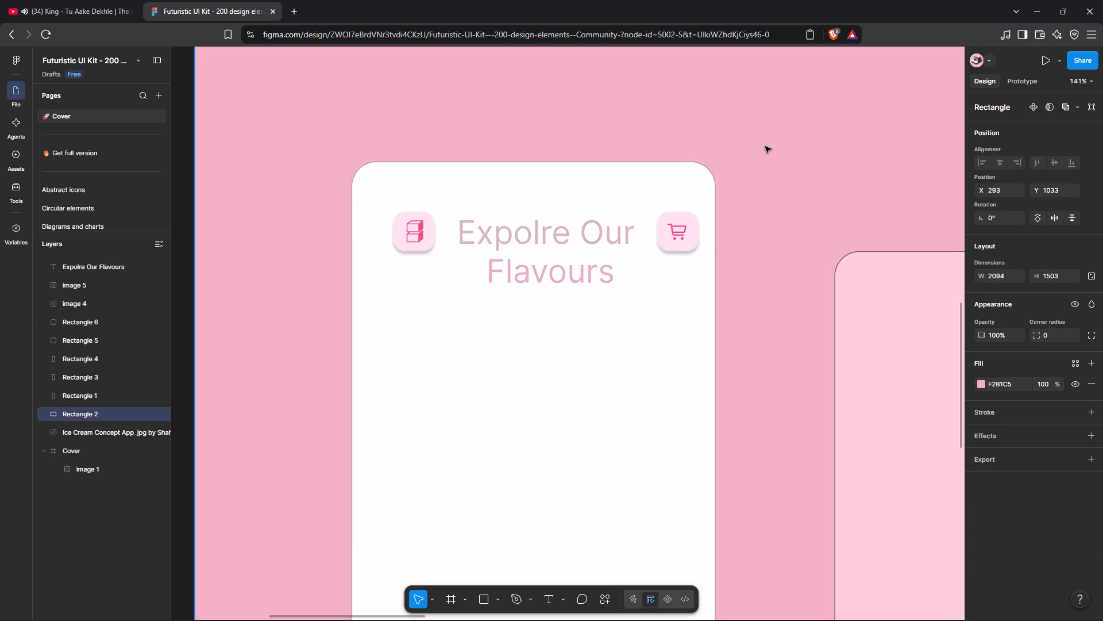
Brighten the "Expolre Our" line's fill to the more vivid pink FFB7CF.
left_click(591, 251)
left_click(608, 238)
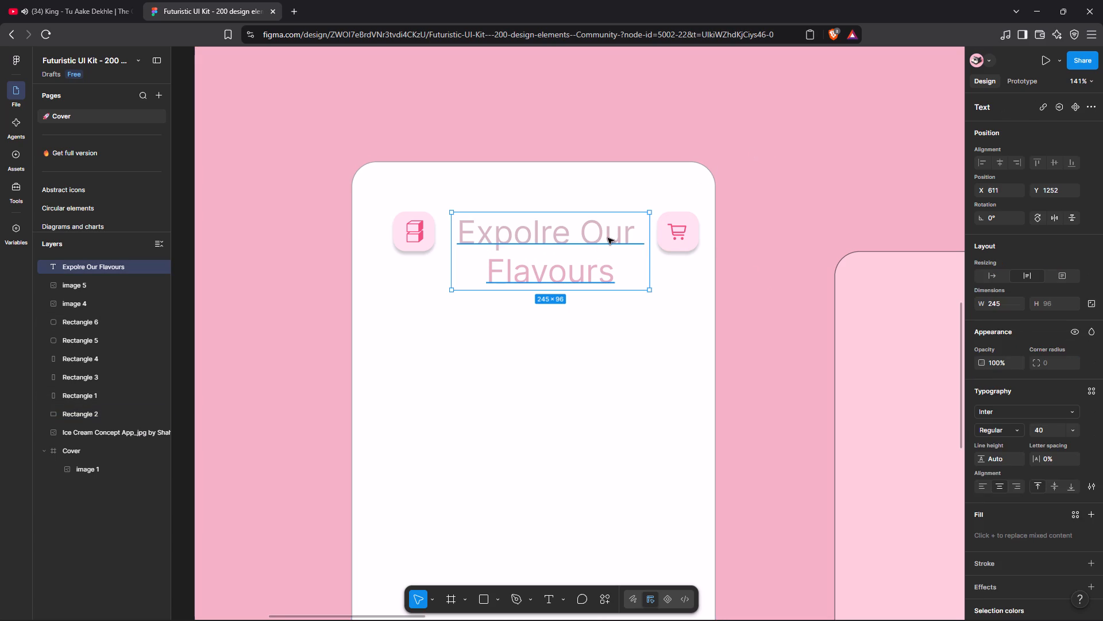
double_click(628, 238)
left_click_drag(634, 238, 529, 235)
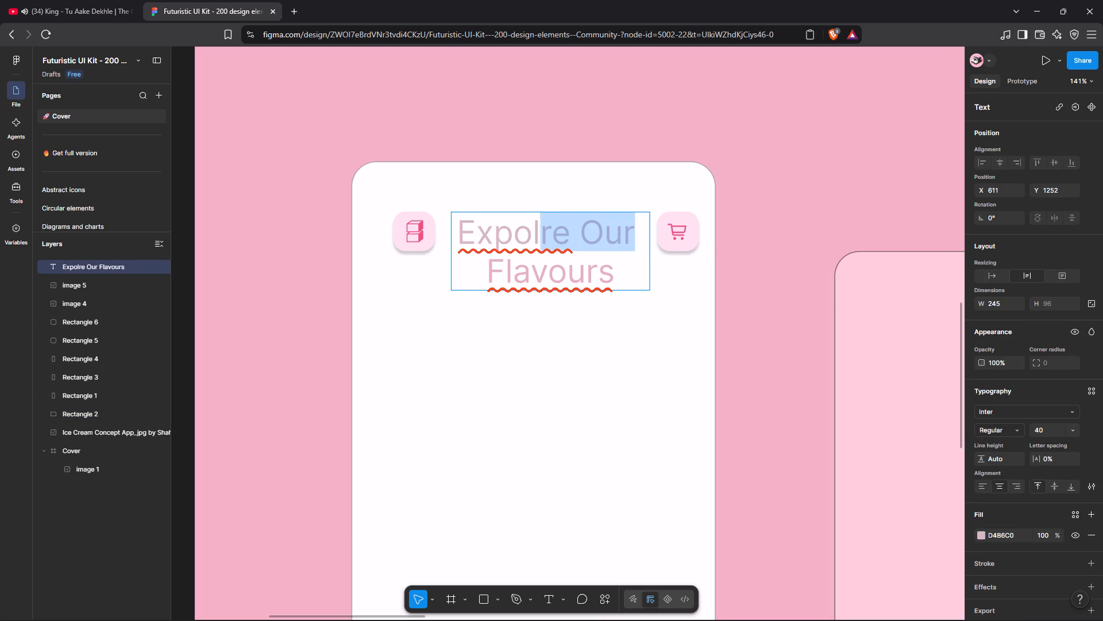
left_click_drag(529, 235, 460, 237)
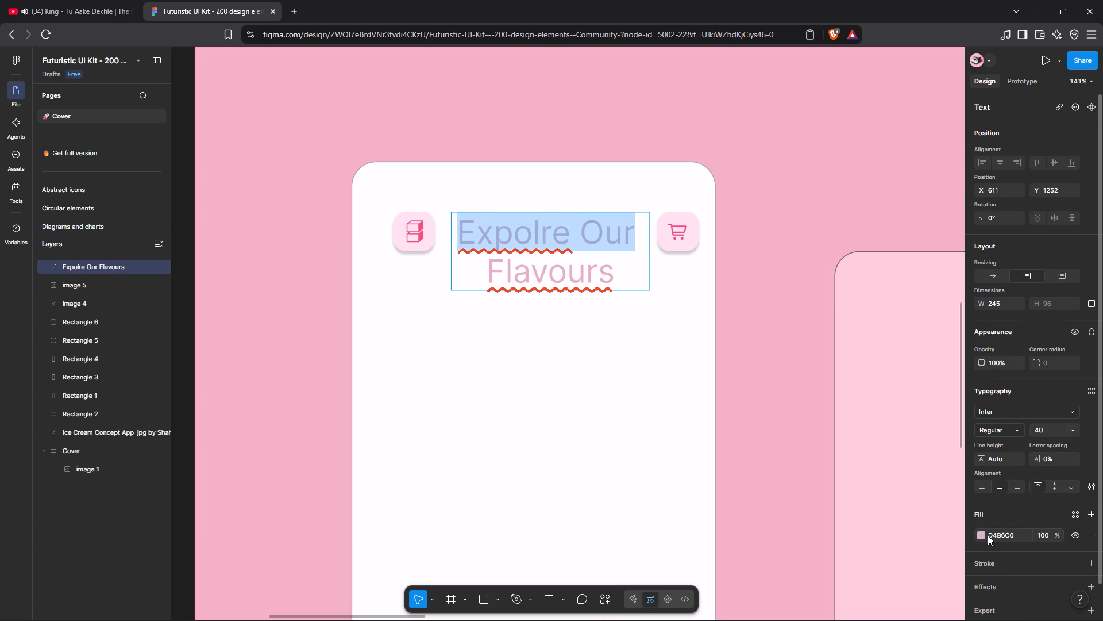
left_click(983, 534)
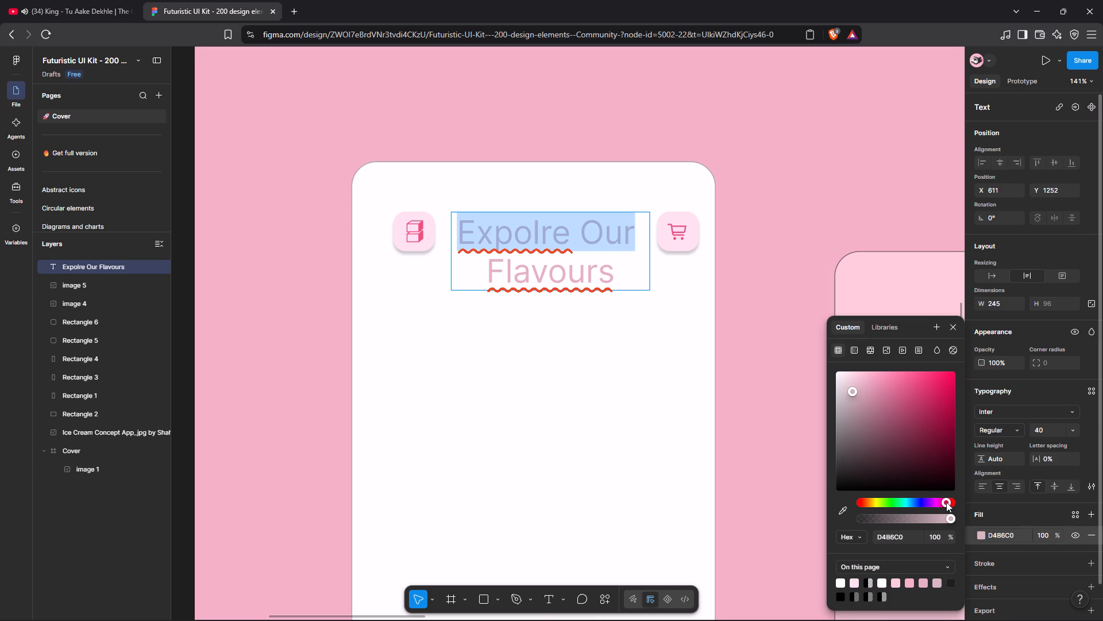
left_click_drag(852, 393, 856, 390)
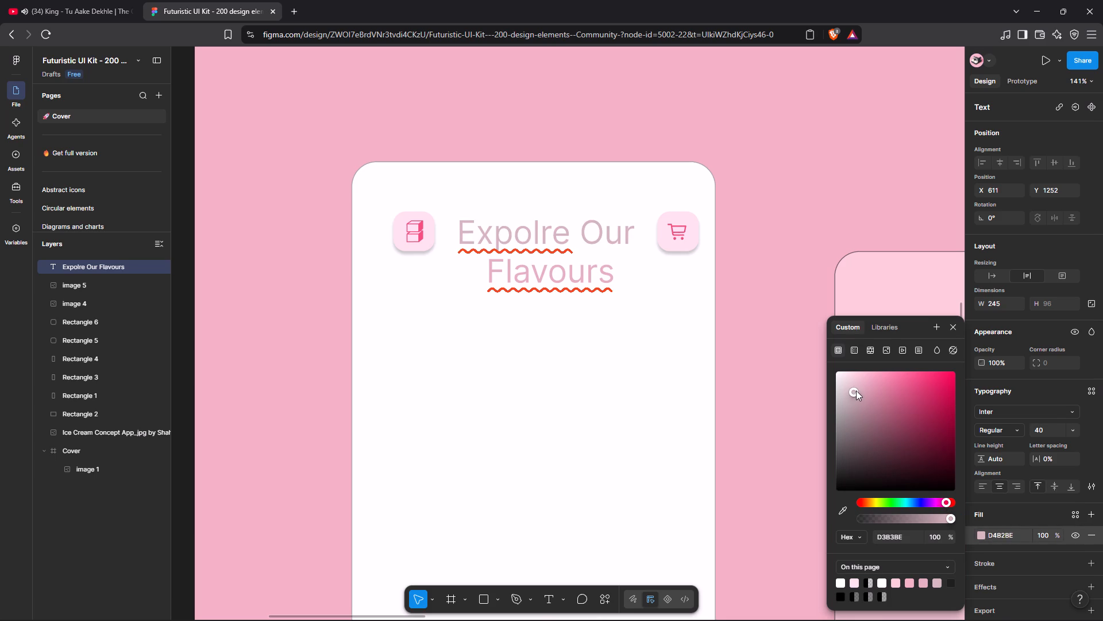
left_click_drag(856, 390, 870, 371)
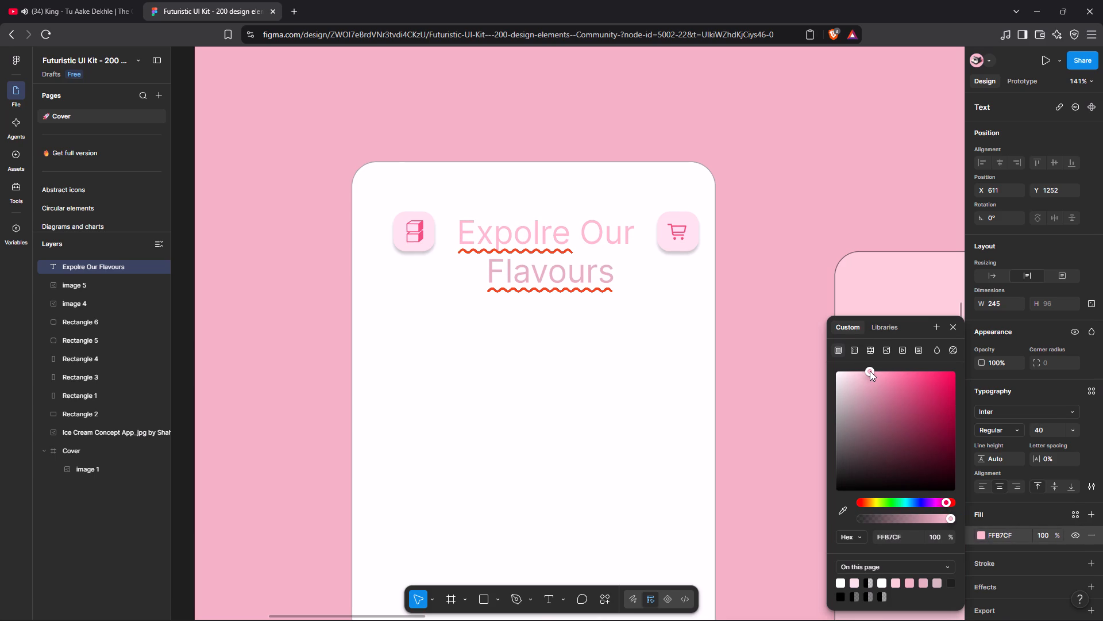
Recolour the "Flavours" line of the title with the stronger pink EF7BA6.
left_click(611, 284)
left_click(611, 284)
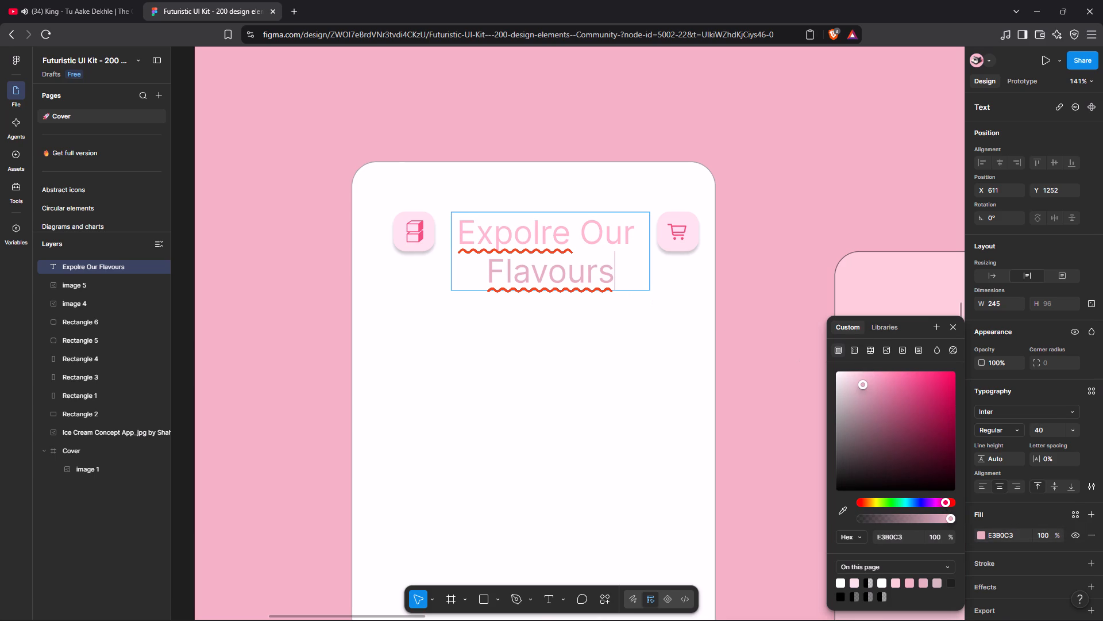
left_click_drag(616, 282, 490, 285)
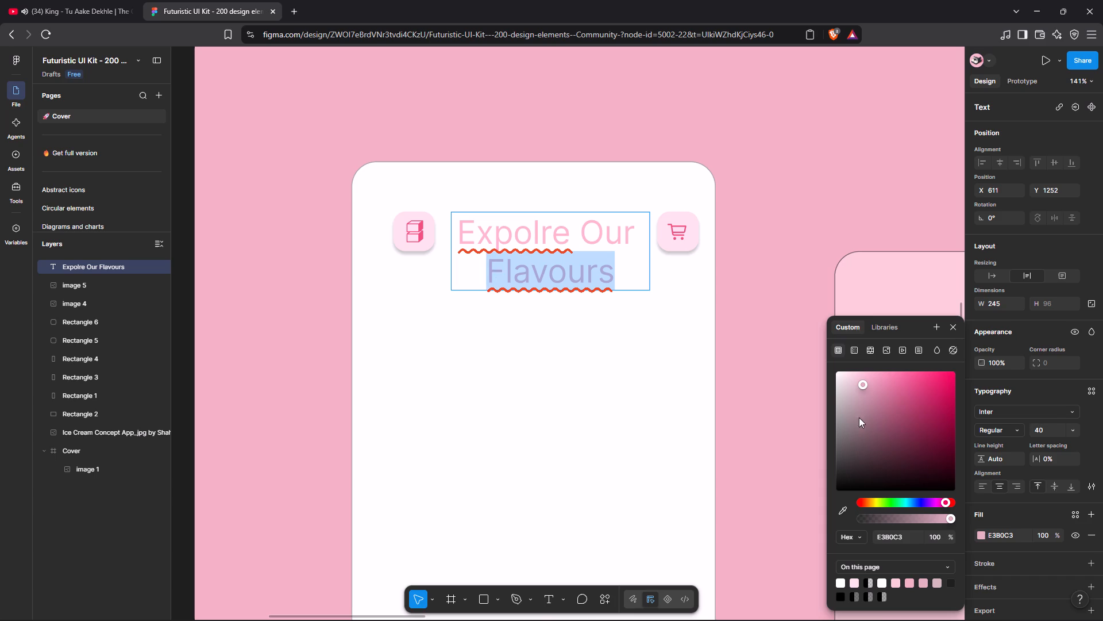
left_click_drag(865, 385, 881, 385)
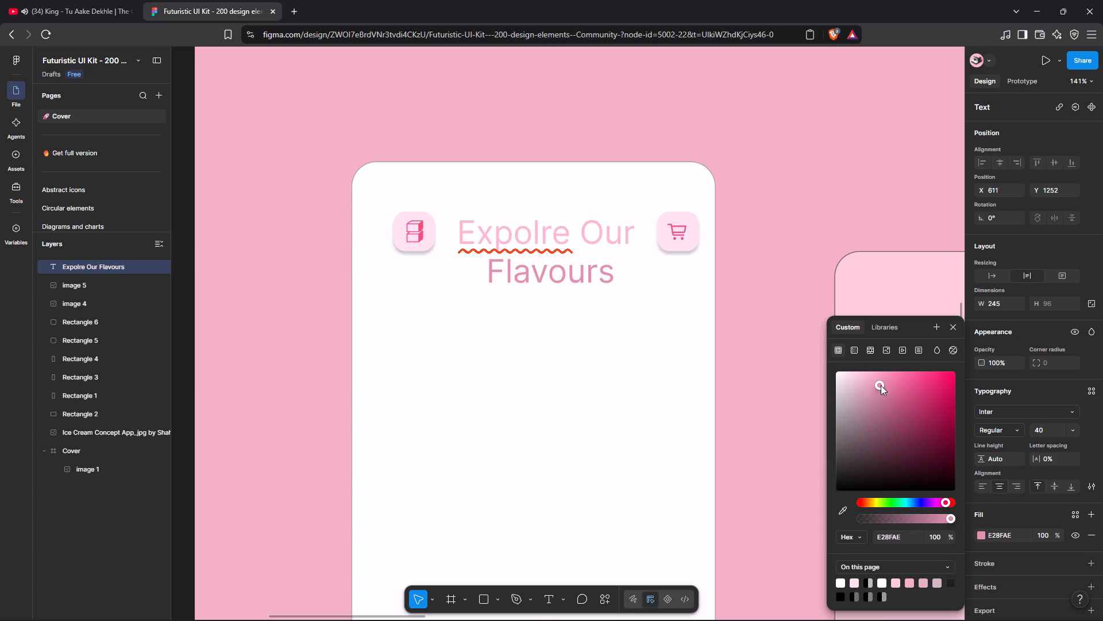
left_click_drag(881, 385, 904, 377)
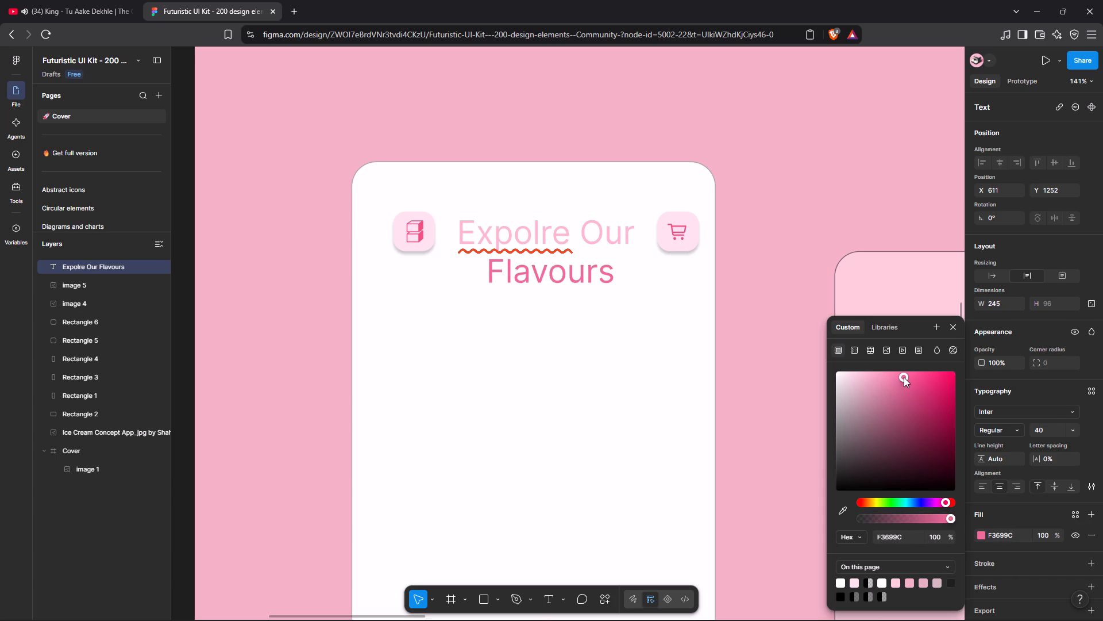
left_click_drag(904, 377, 907, 384)
left_click_drag(907, 384, 894, 379)
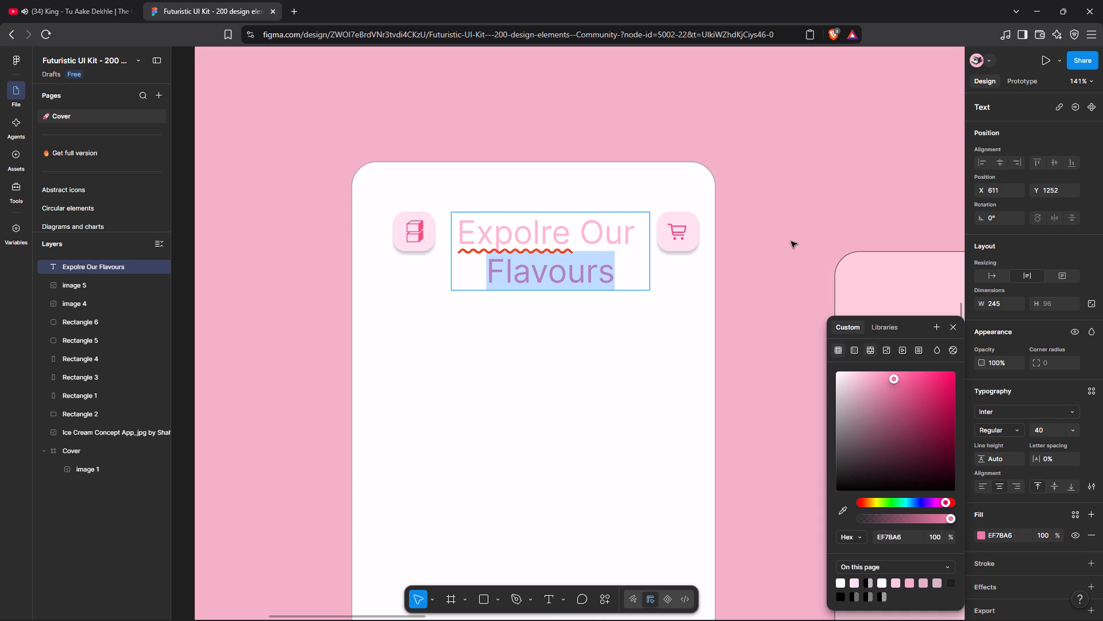
left_click(791, 241)
left_click(791, 241)
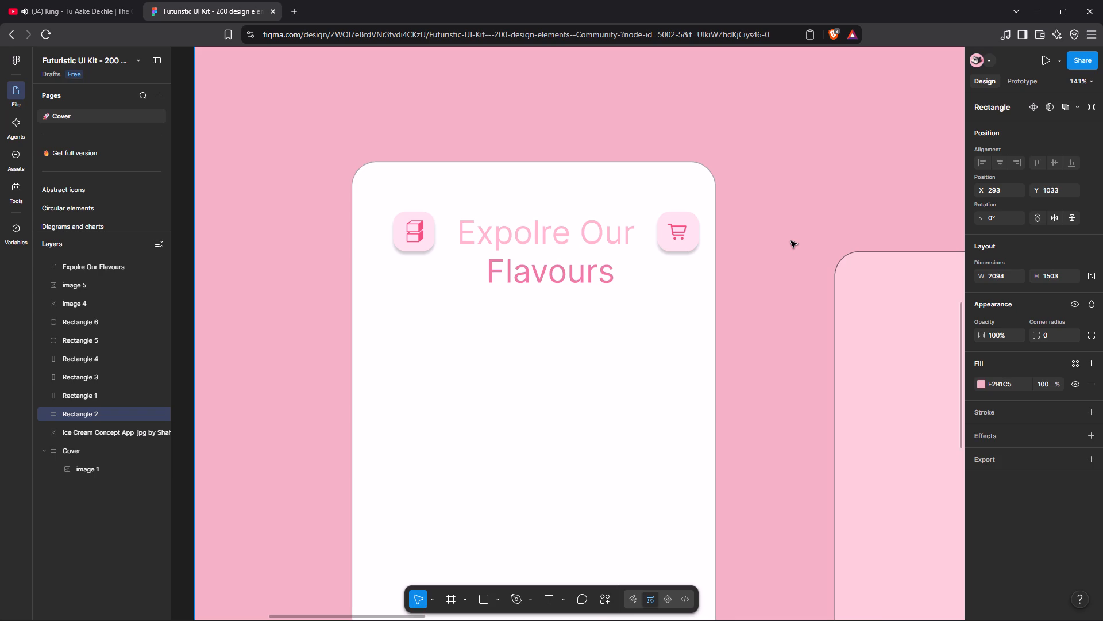
Set the font weight of the word "Flavours" in the title to Semi Bold.
left_click(622, 274)
double_click(610, 263)
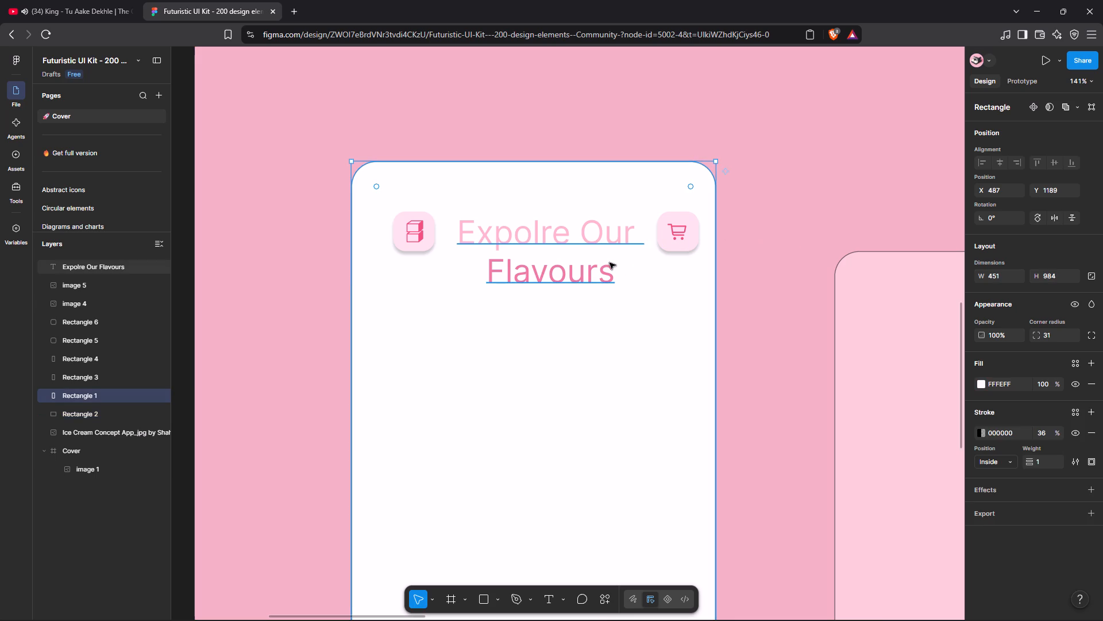
double_click(613, 268)
left_click_drag(613, 268, 600, 270)
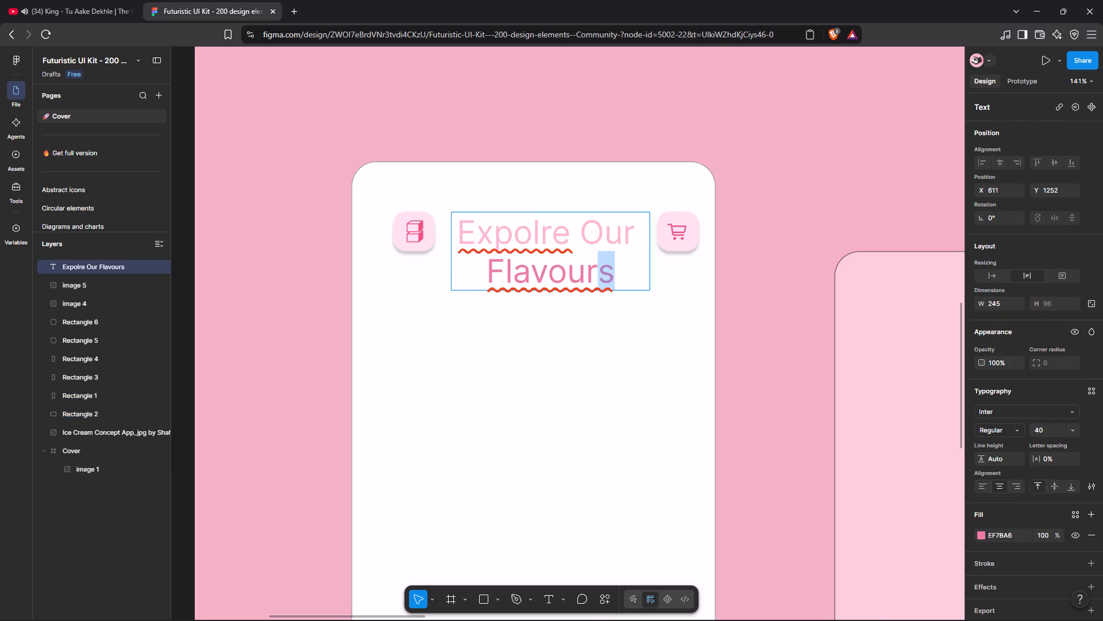
left_click_drag(600, 270, 488, 273)
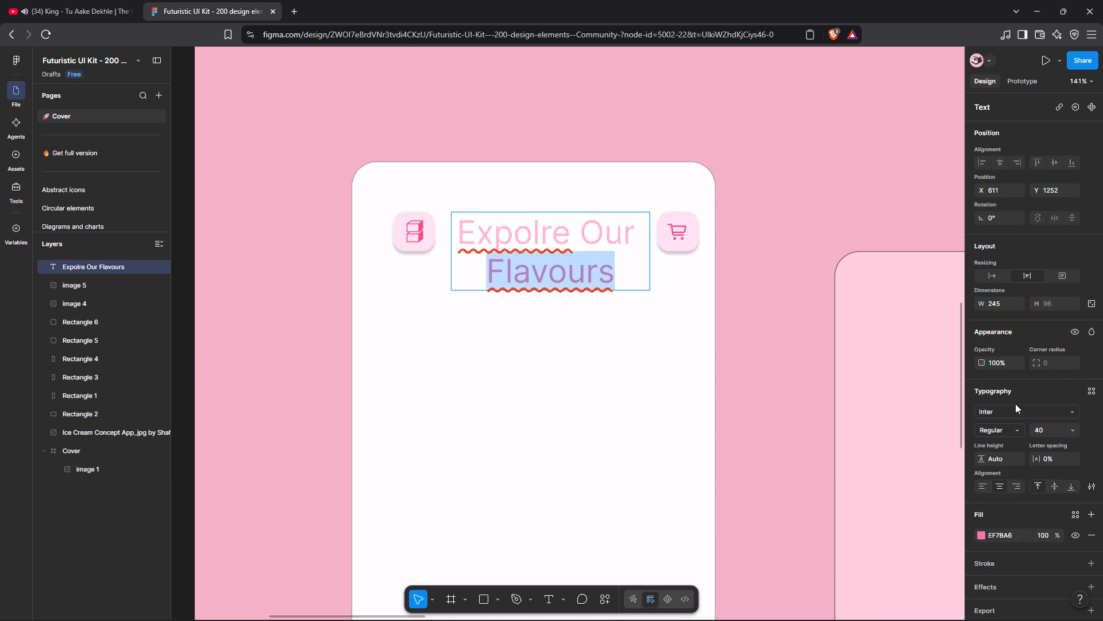
left_click(1023, 418)
left_click(1023, 418)
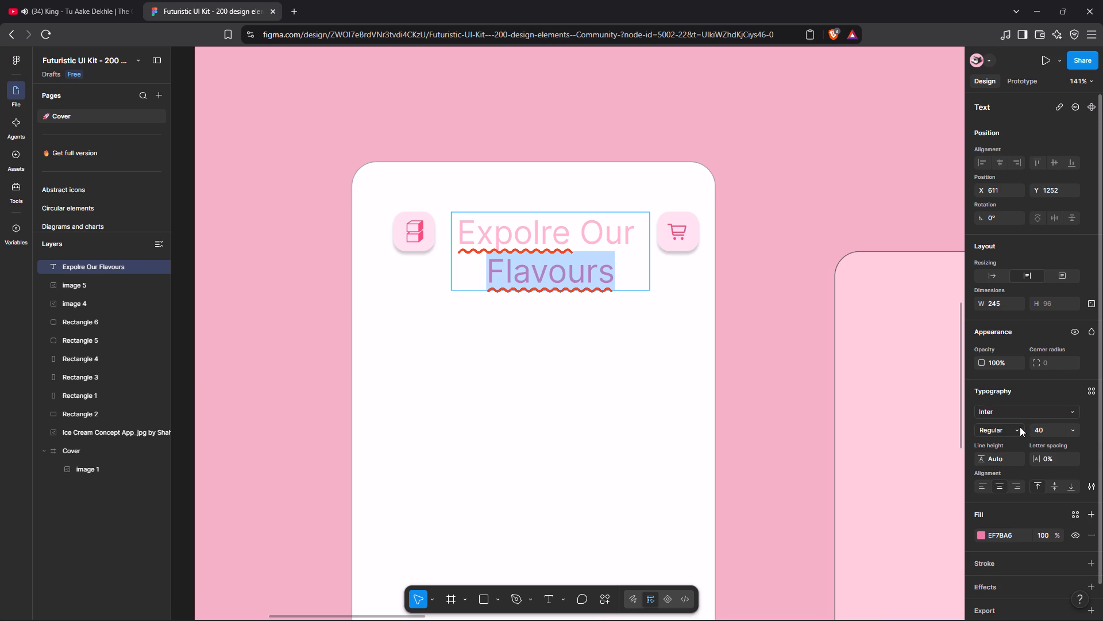
left_click(1019, 429)
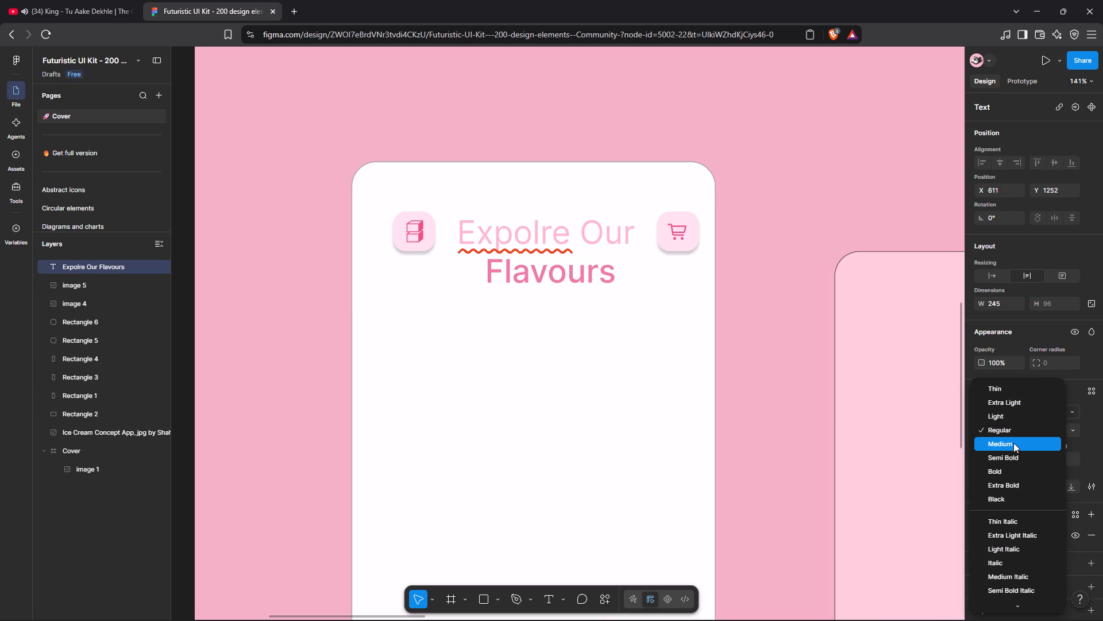
left_click(1012, 453)
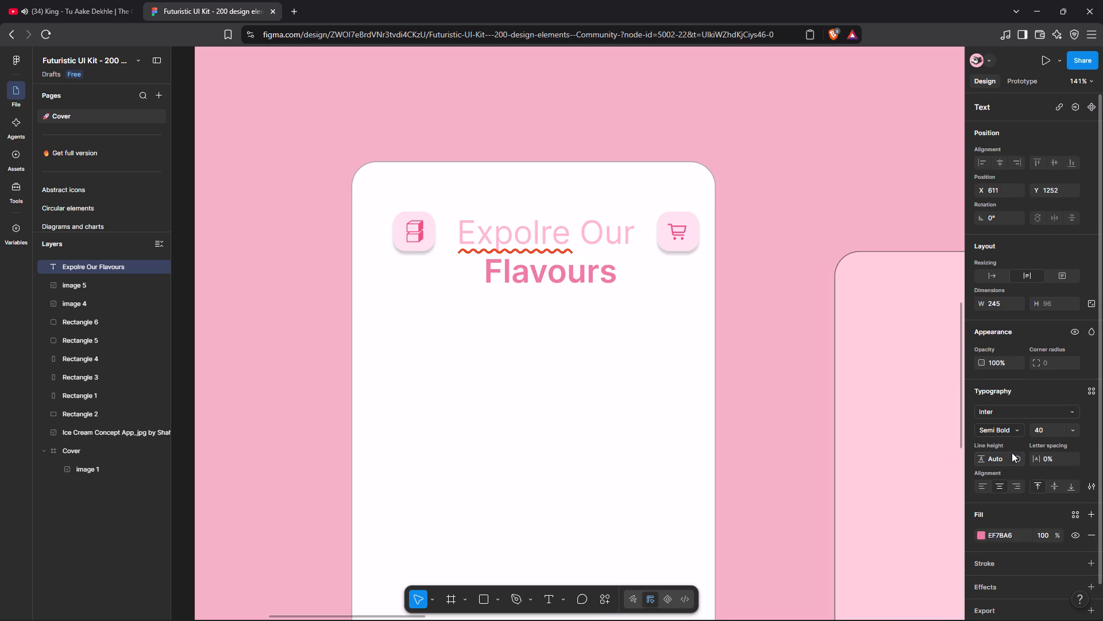
left_click(786, 351)
left_click(786, 351)
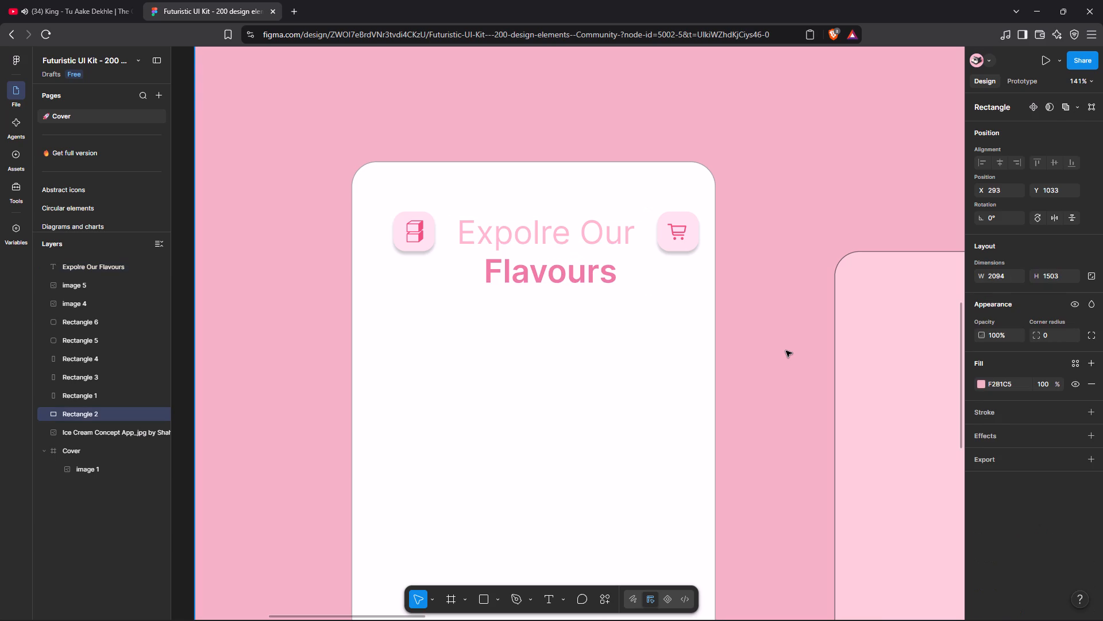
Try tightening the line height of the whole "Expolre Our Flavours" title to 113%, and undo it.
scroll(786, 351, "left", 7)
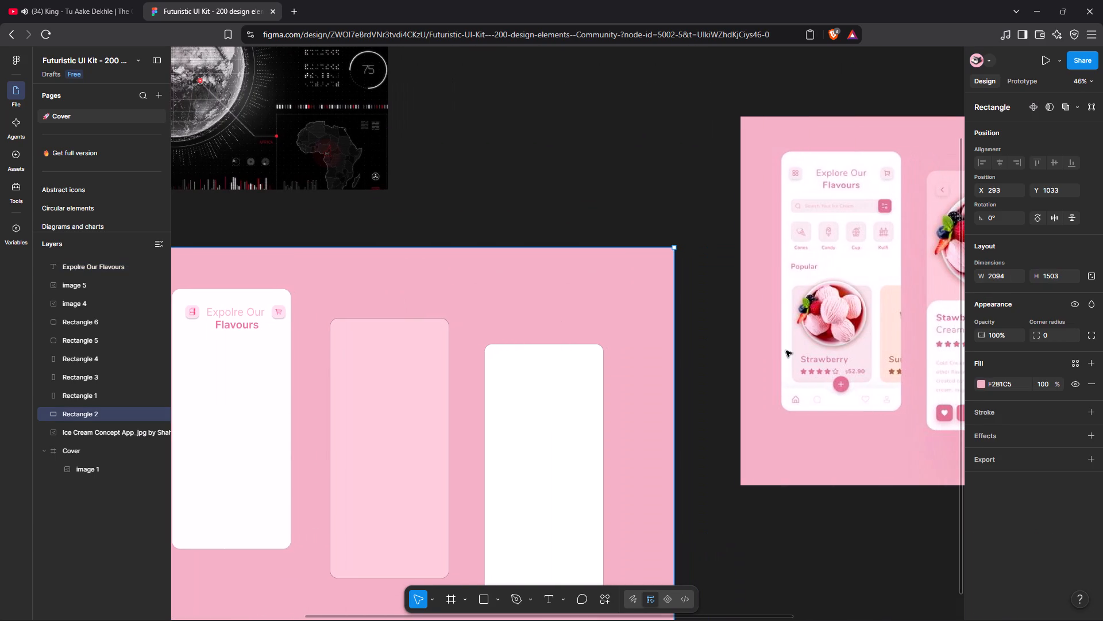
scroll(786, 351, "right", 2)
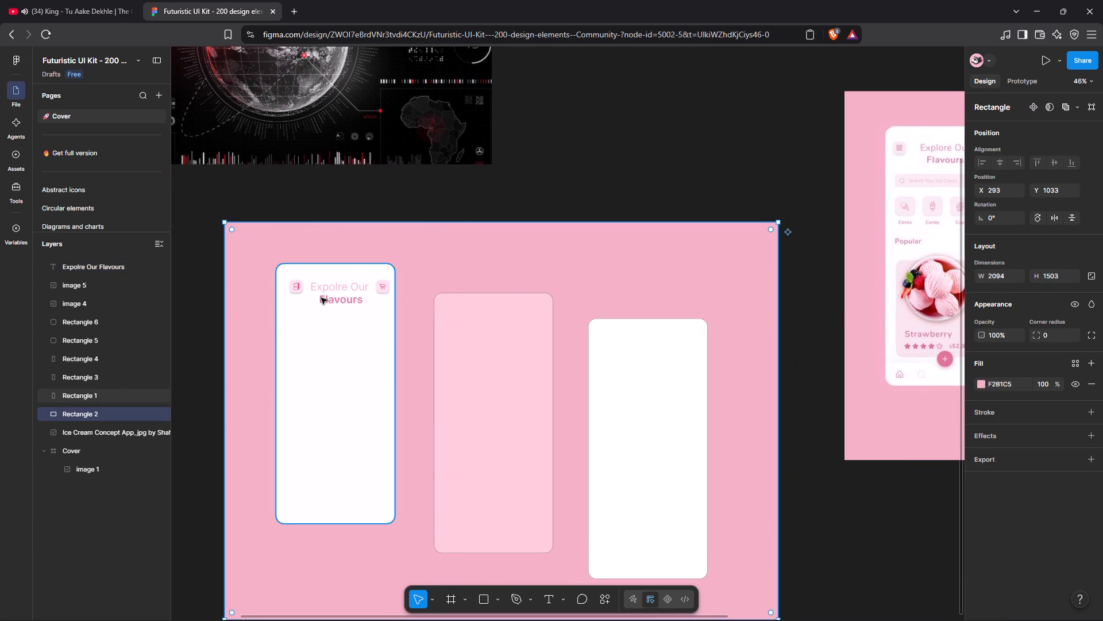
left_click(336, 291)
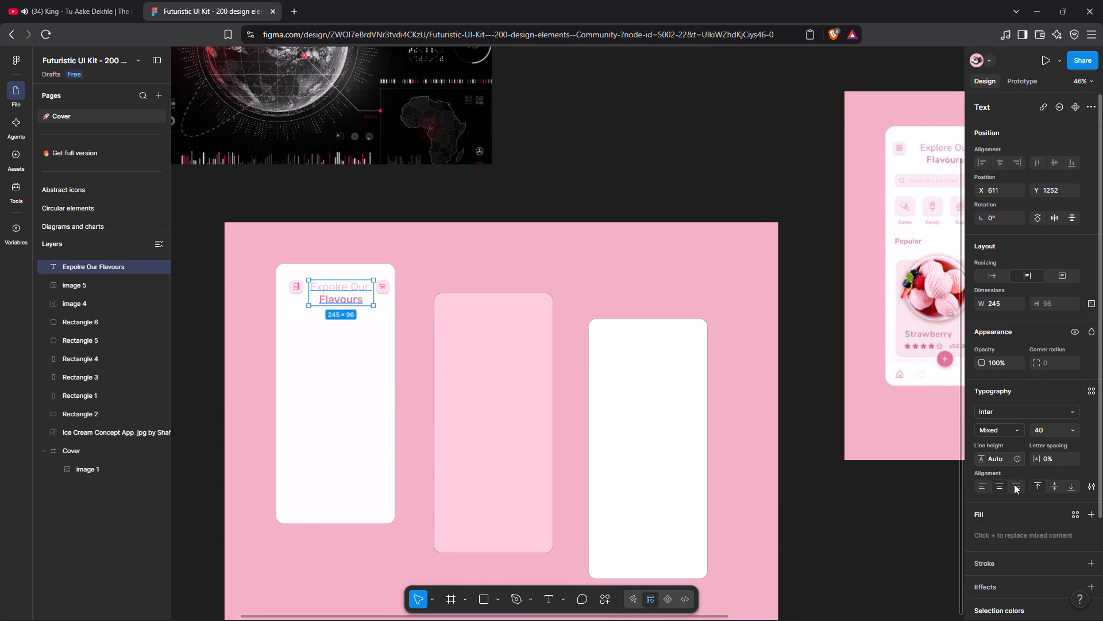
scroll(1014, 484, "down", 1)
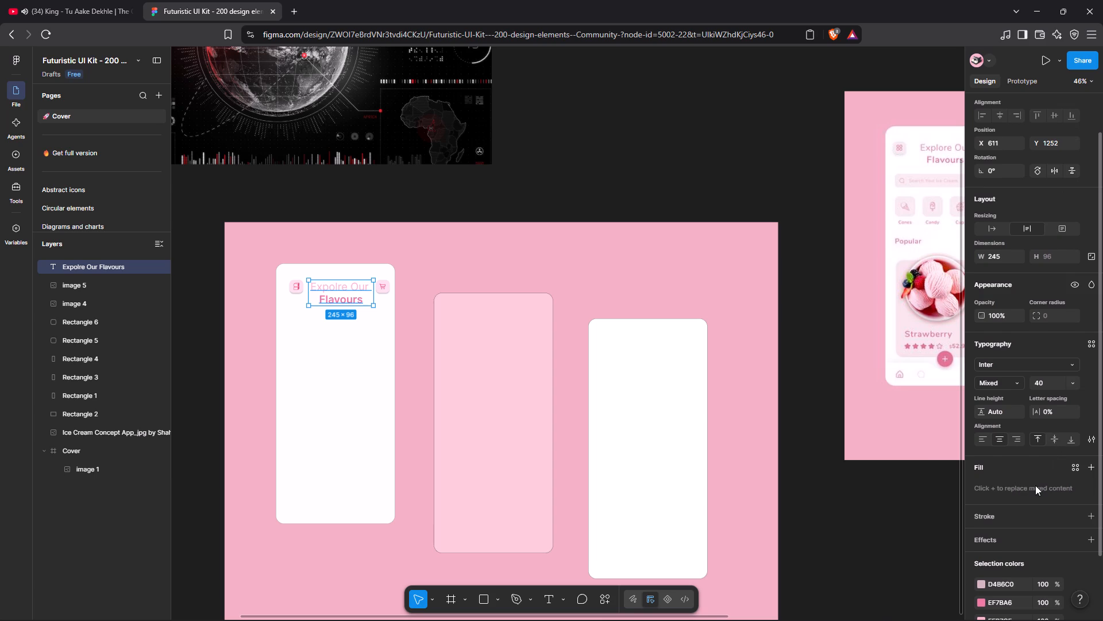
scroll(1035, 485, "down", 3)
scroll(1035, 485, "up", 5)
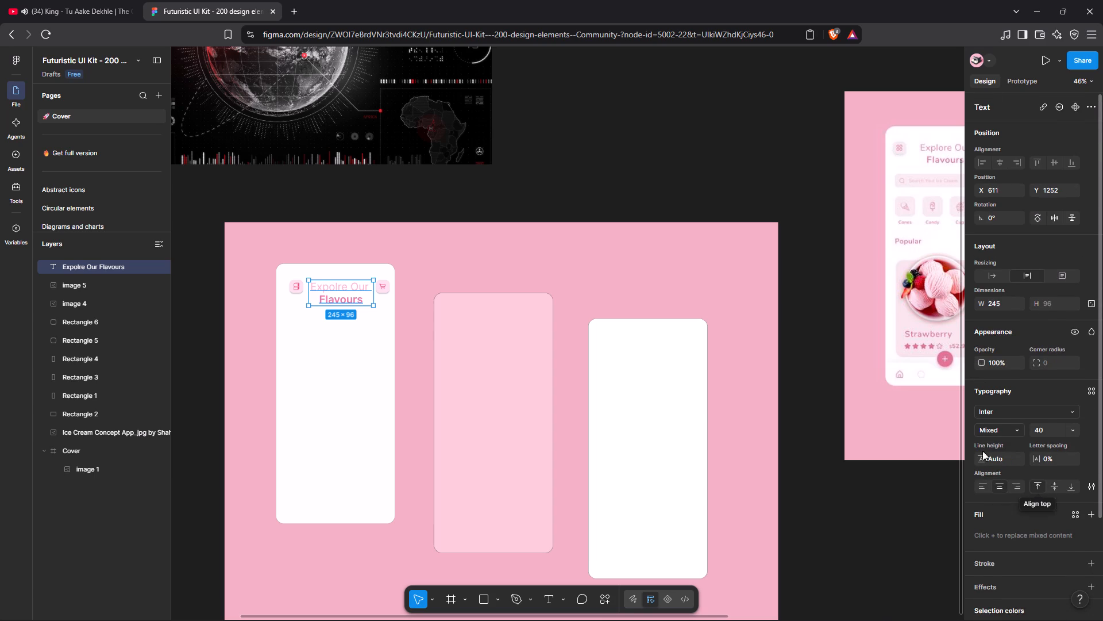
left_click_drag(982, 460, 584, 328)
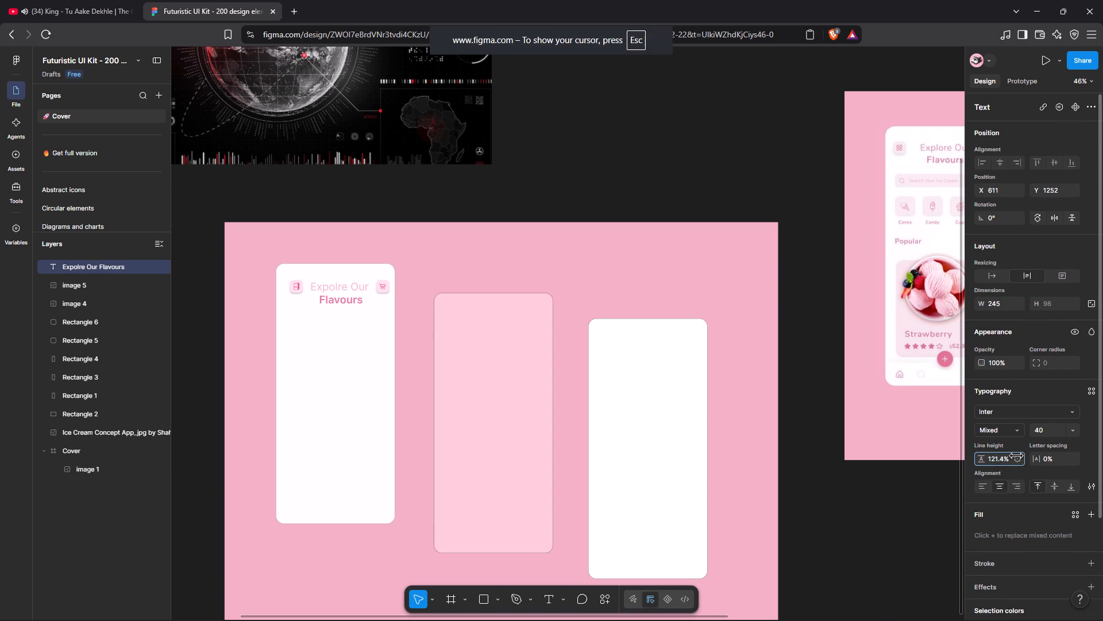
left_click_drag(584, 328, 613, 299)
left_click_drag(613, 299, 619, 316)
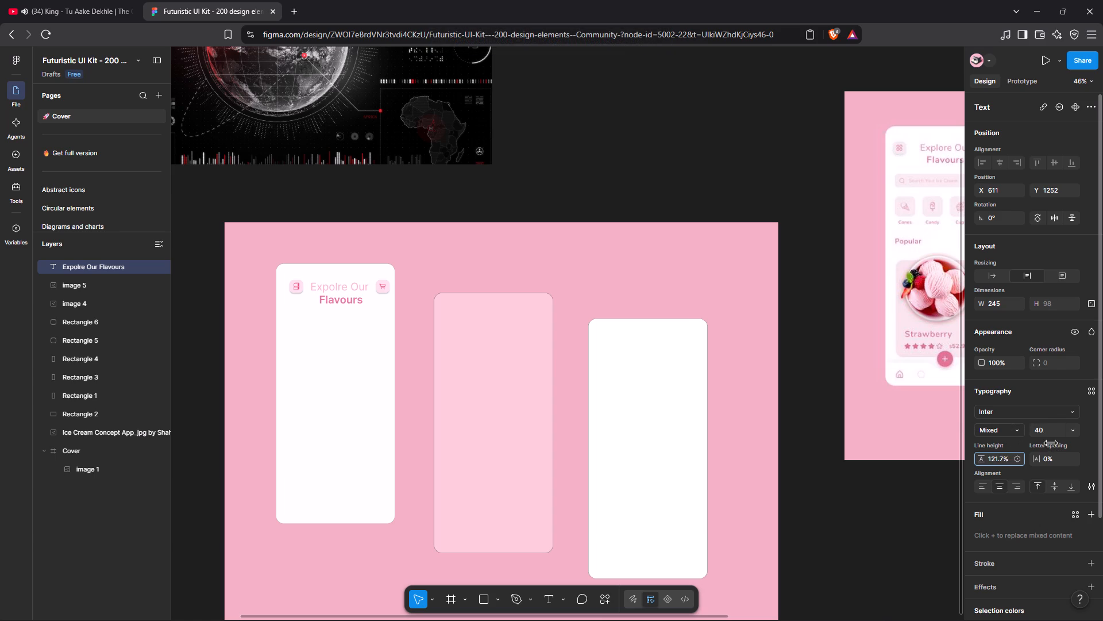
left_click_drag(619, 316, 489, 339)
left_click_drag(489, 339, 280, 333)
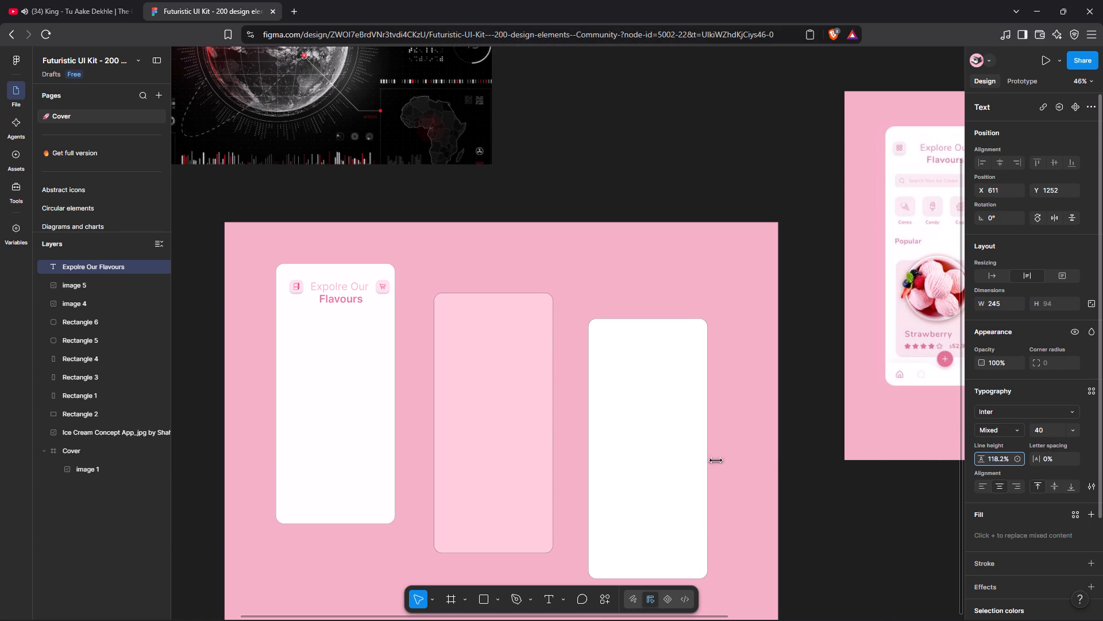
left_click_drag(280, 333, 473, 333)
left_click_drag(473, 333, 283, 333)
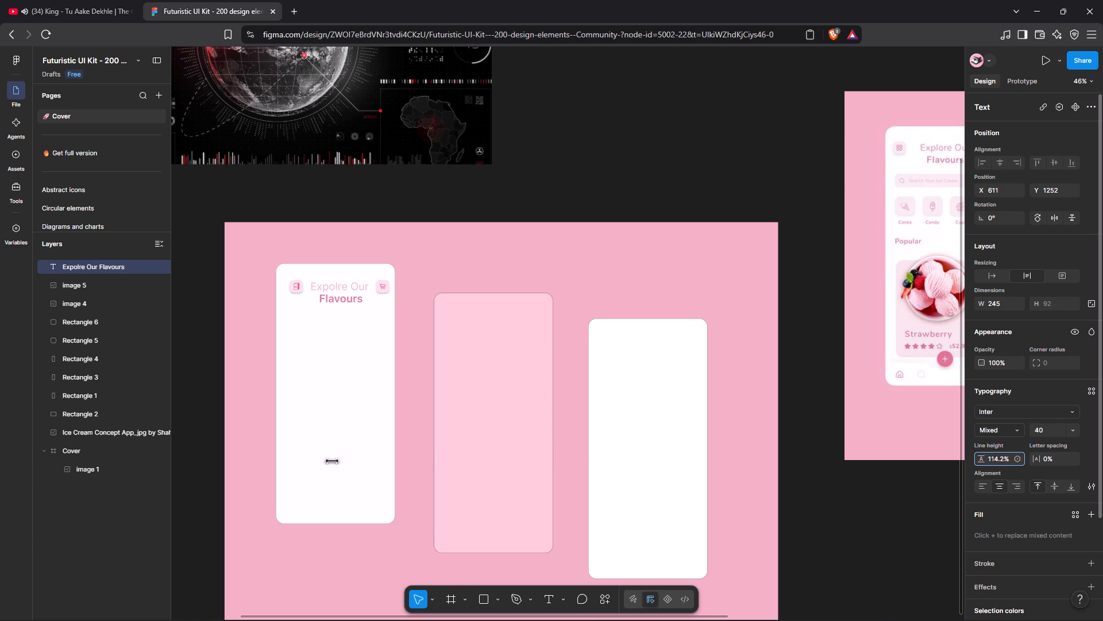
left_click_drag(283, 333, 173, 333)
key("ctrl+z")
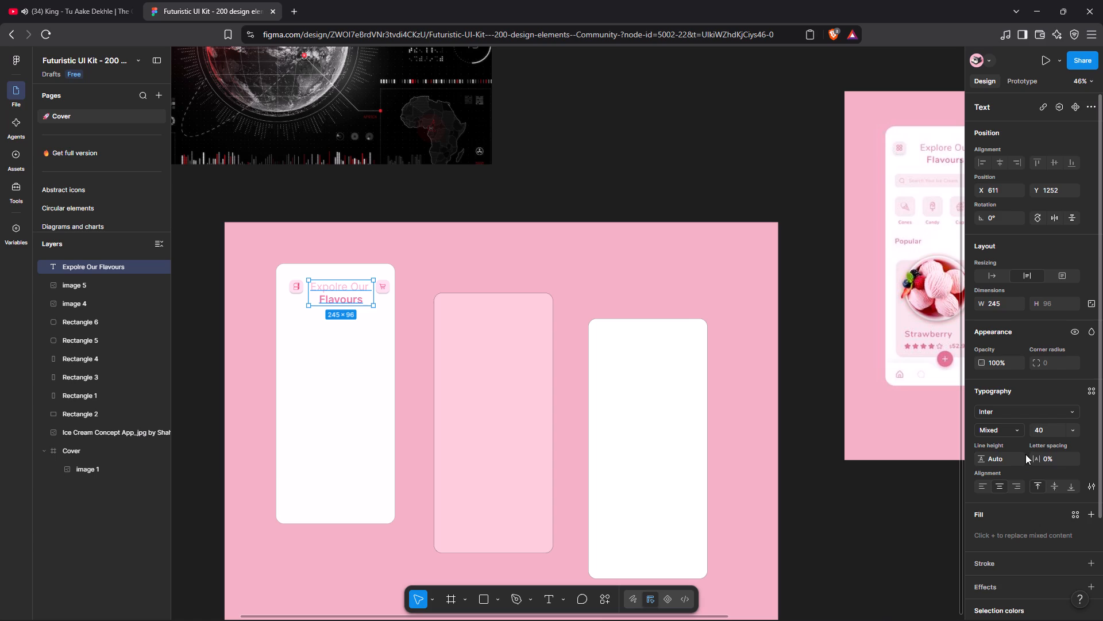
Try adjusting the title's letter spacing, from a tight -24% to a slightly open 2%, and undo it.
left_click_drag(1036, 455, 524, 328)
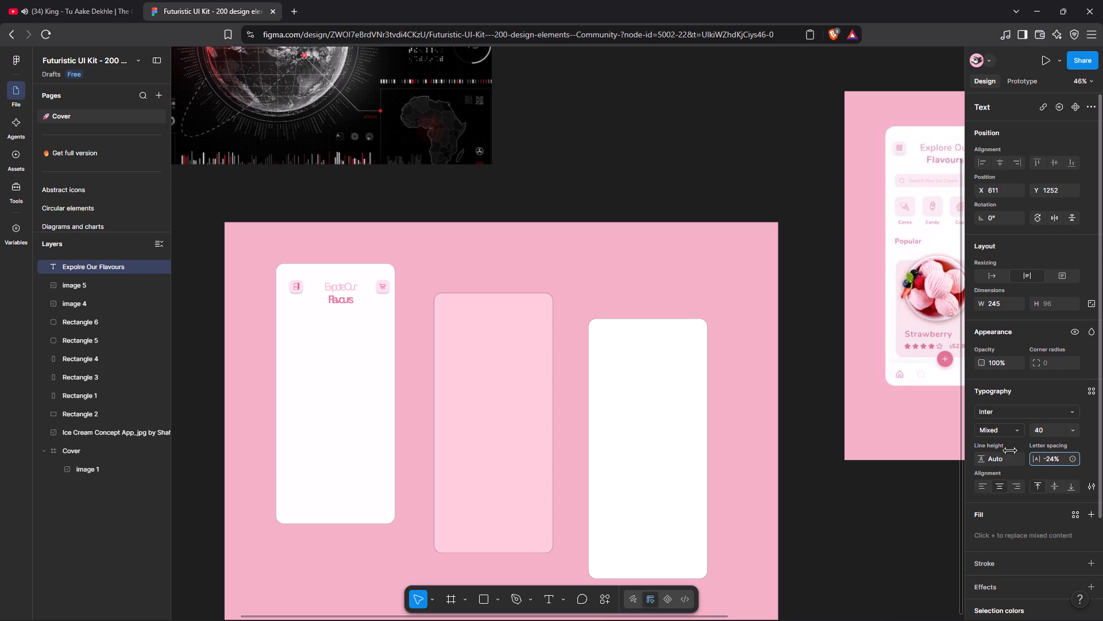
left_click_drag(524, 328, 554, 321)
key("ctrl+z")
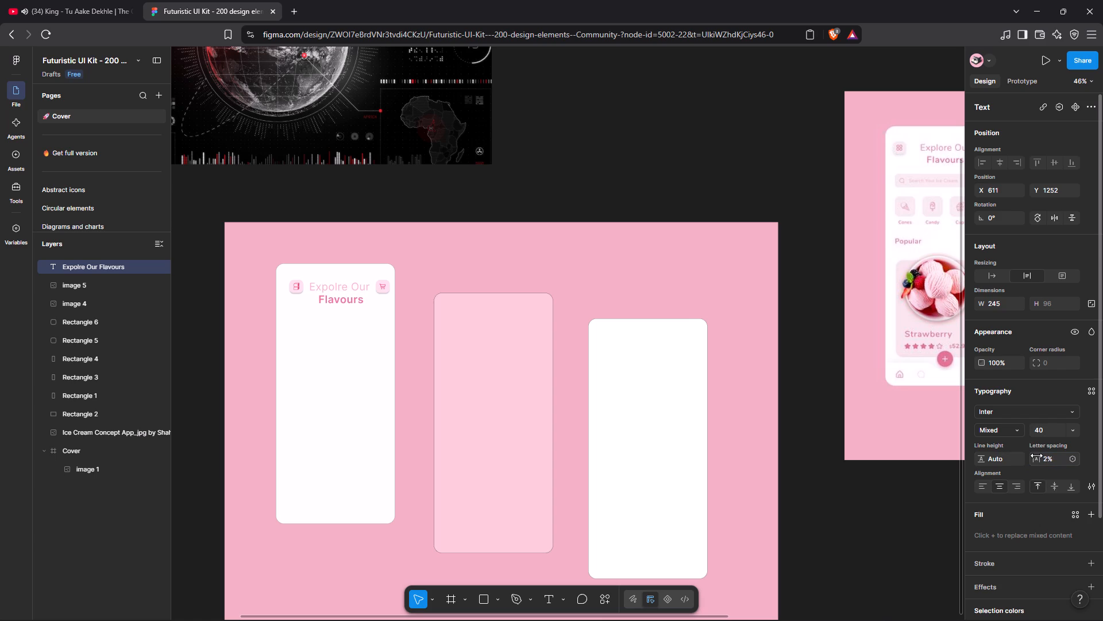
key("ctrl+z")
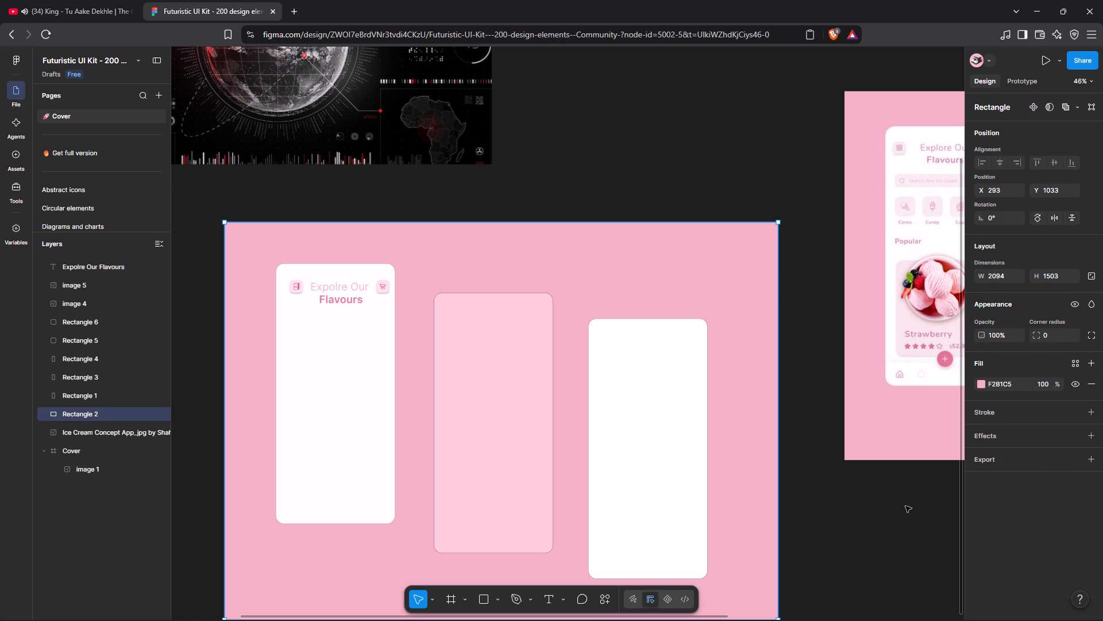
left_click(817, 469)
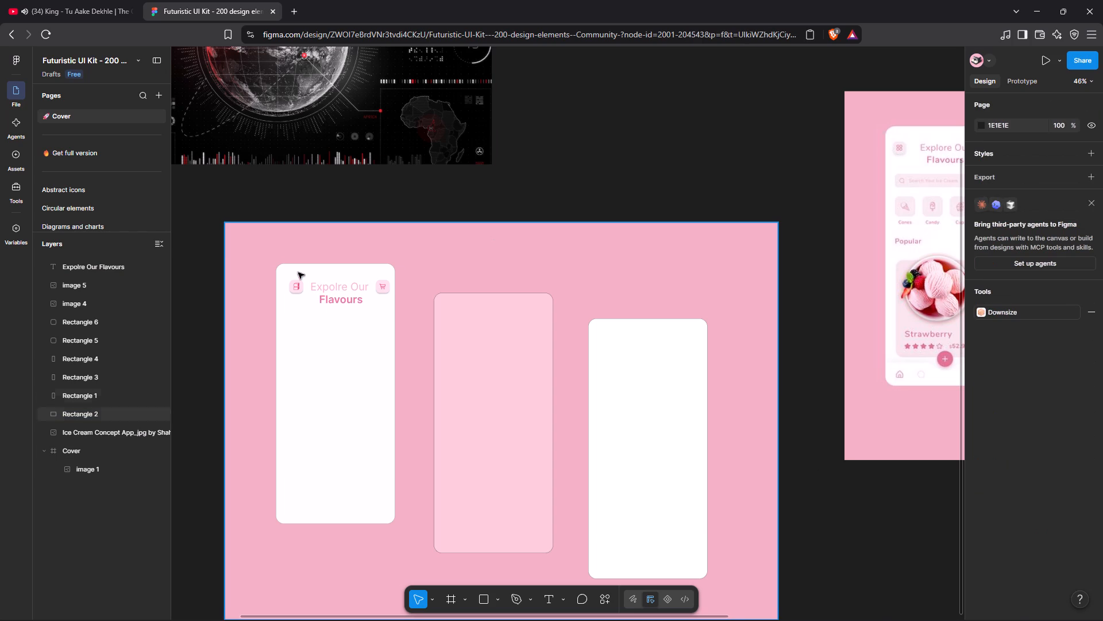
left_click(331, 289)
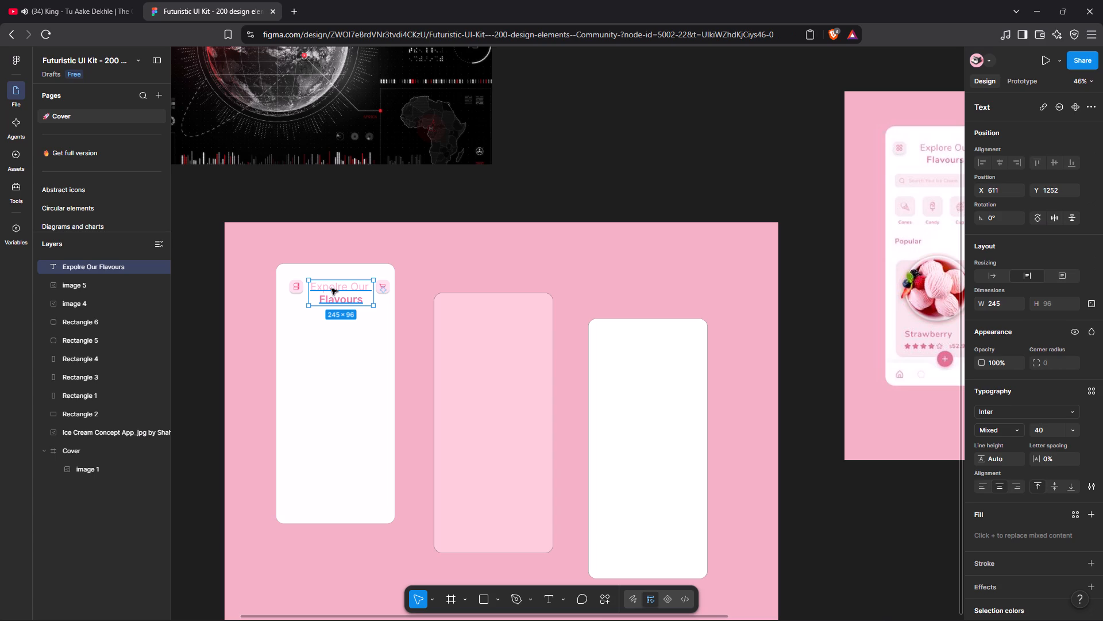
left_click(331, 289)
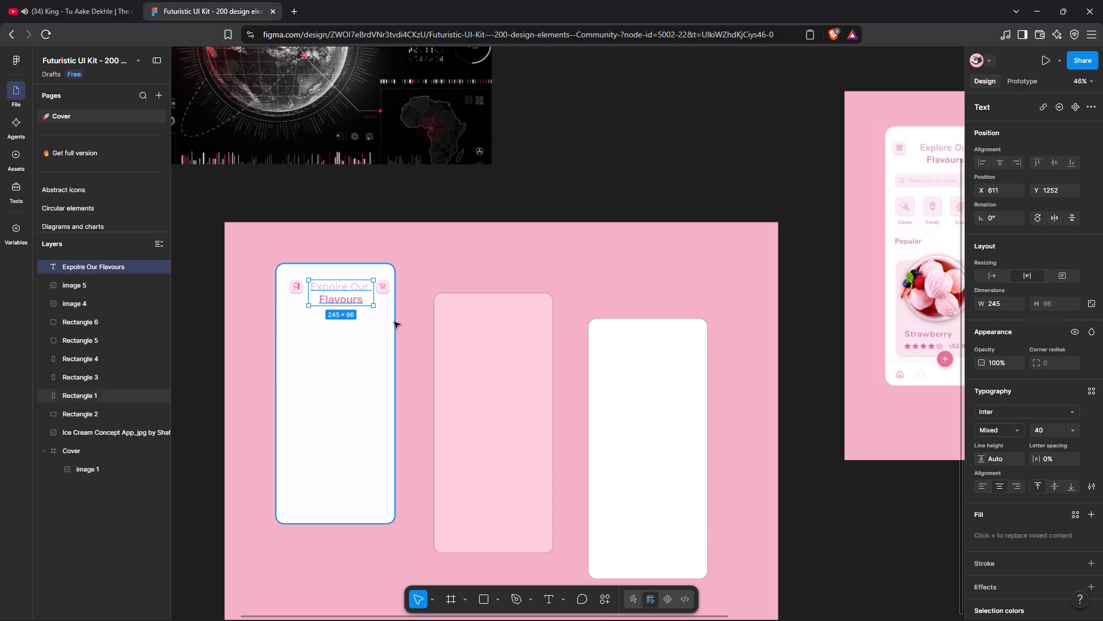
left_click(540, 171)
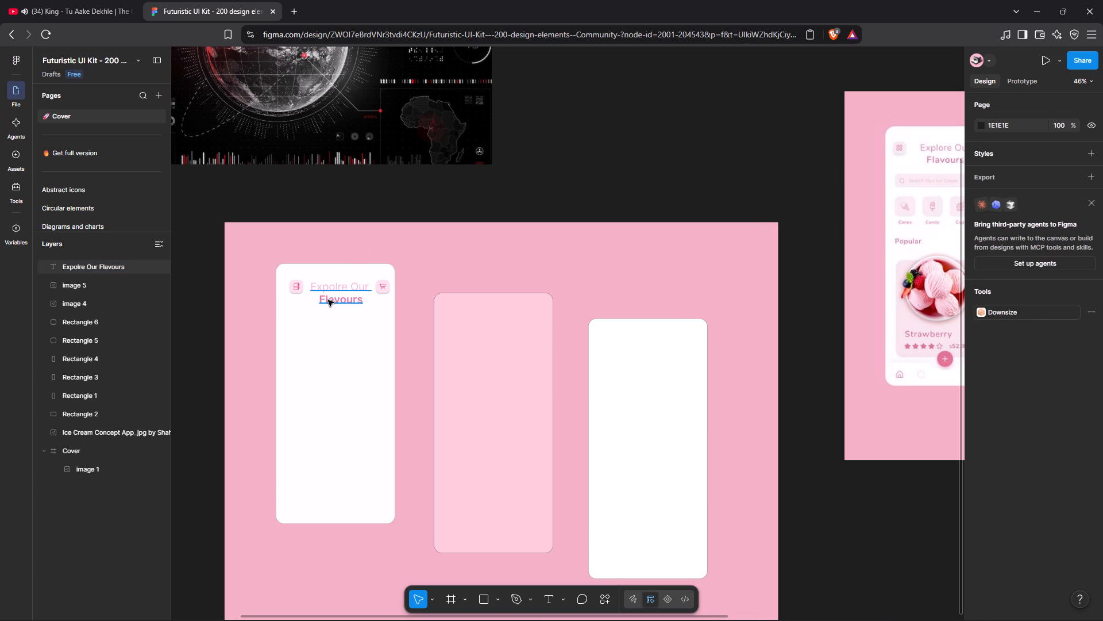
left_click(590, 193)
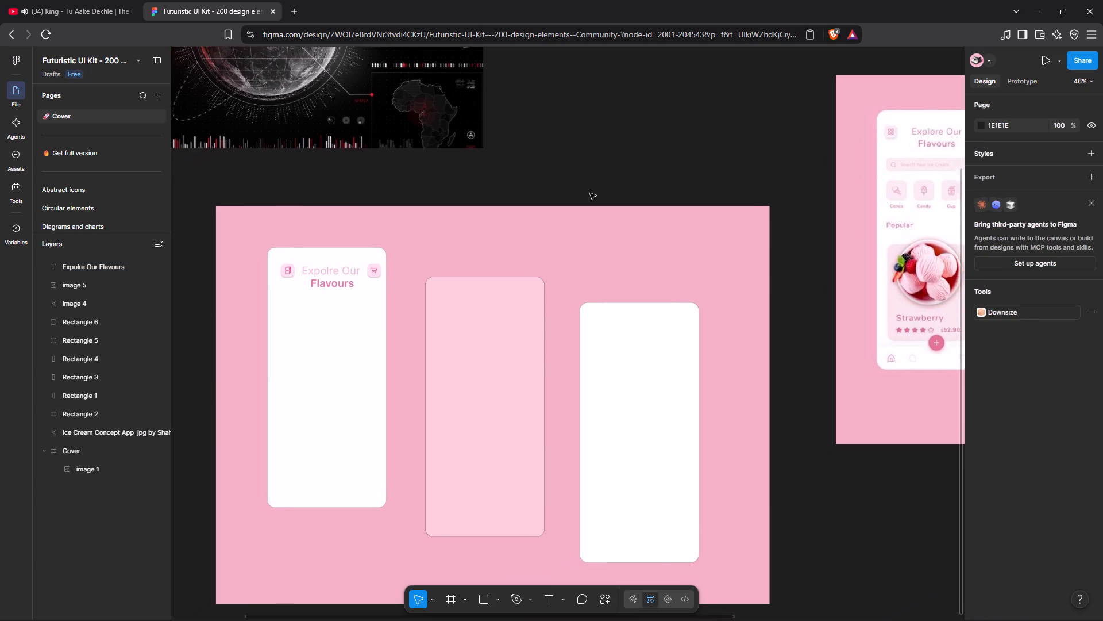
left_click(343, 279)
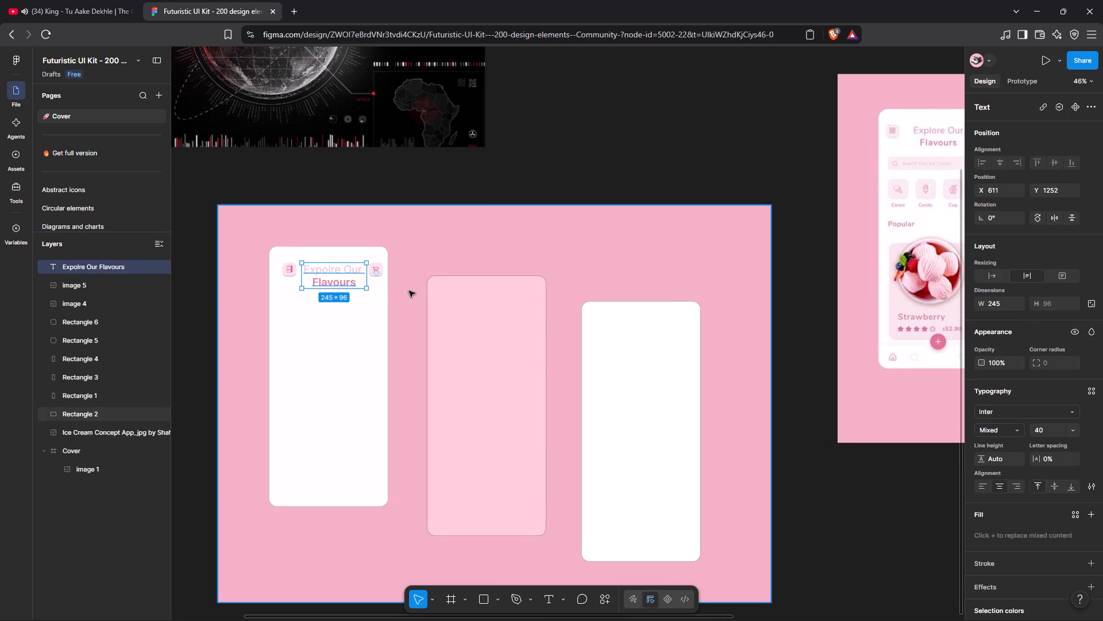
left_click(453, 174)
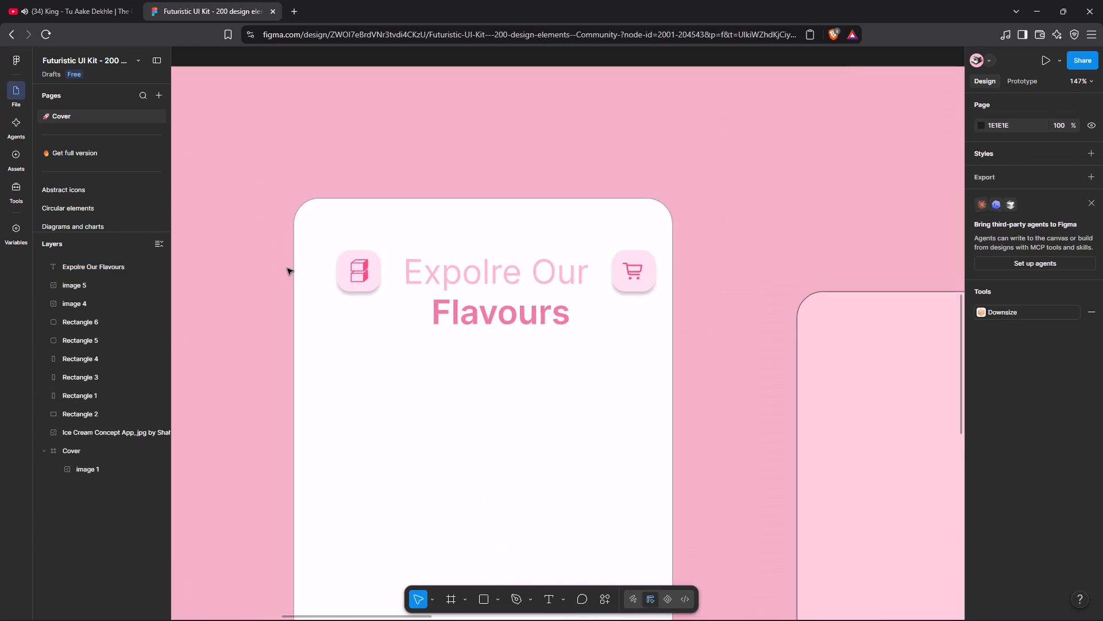
Move the box icon together with its rounded pink tile closer to the white phone card's left edge, beside the title.
left_click(376, 275)
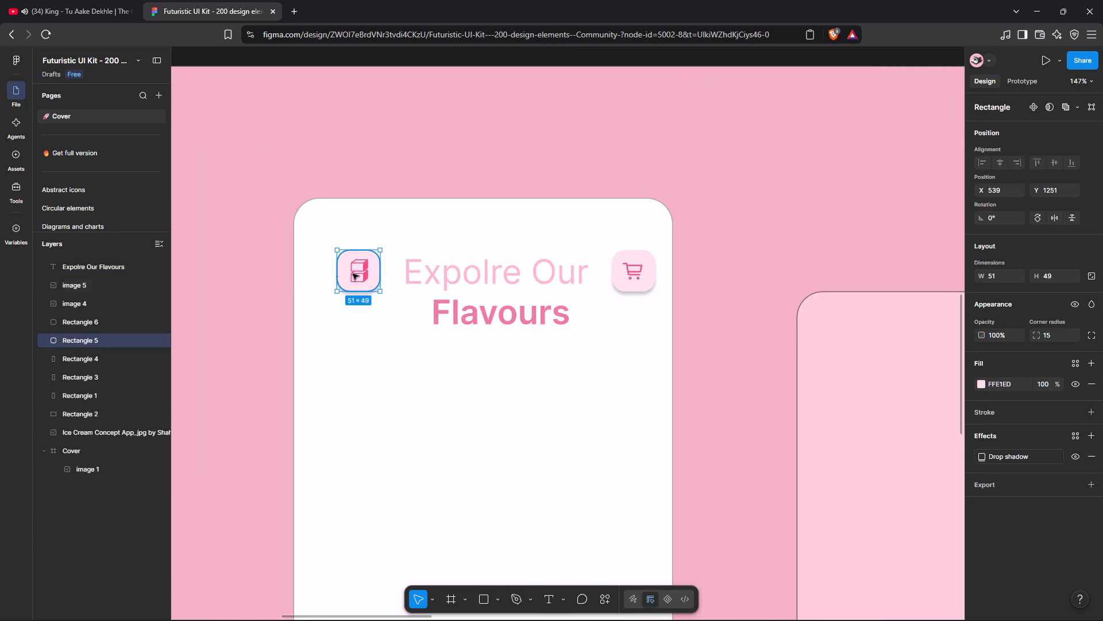
left_click(355, 279, "shift")
left_click_drag(358, 273, 354, 272)
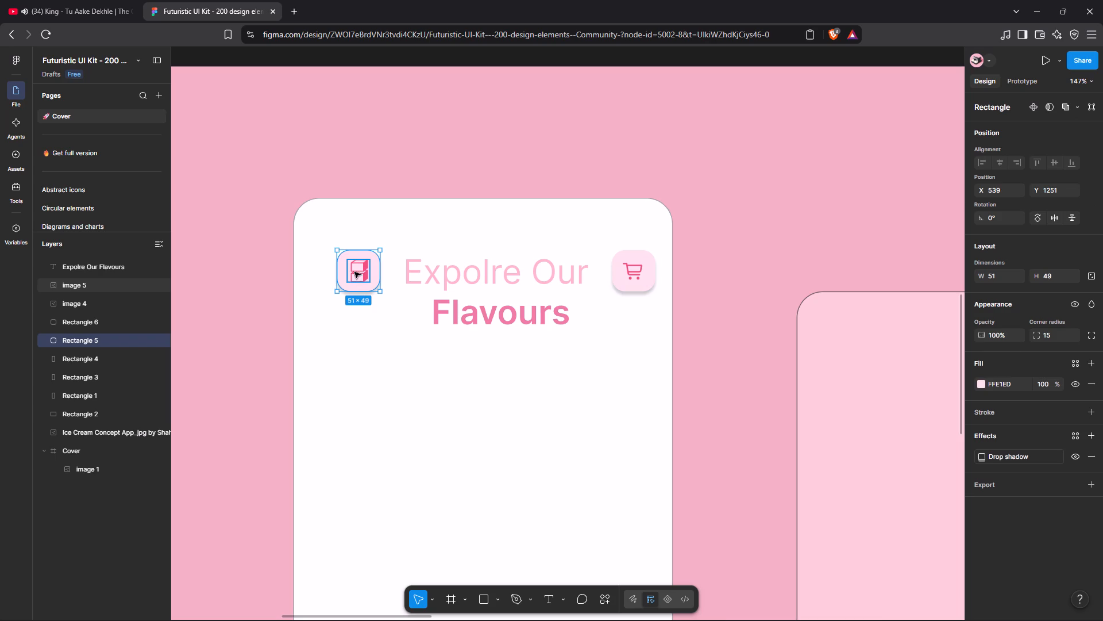
left_click_drag(354, 272, 349, 271)
key("ctrl+z")
left_click(369, 267, "shift")
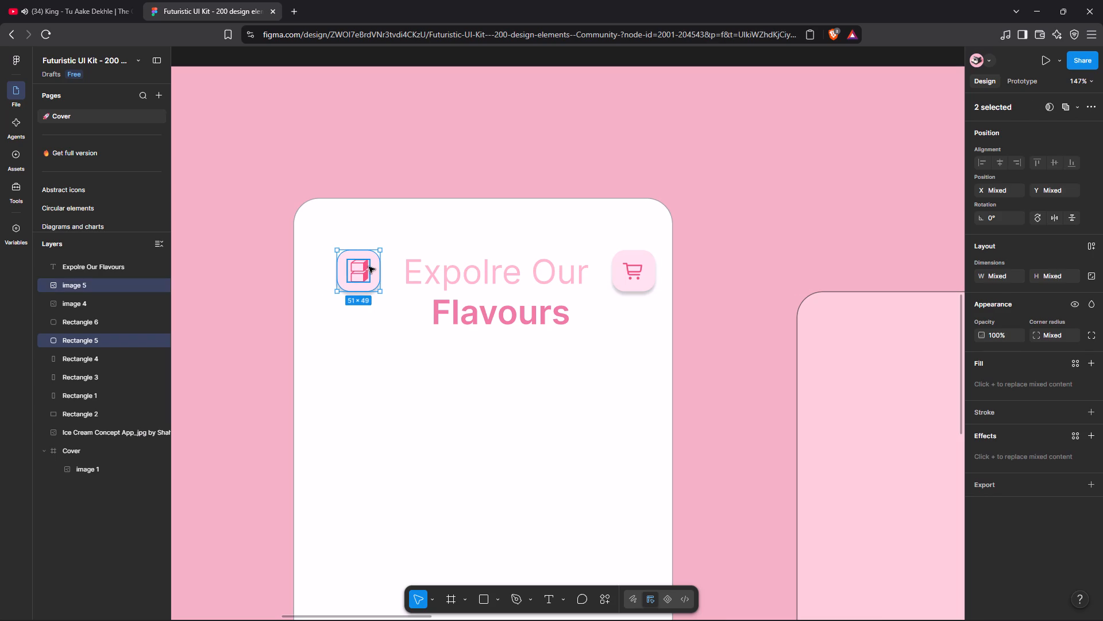
left_click(371, 268, "shift")
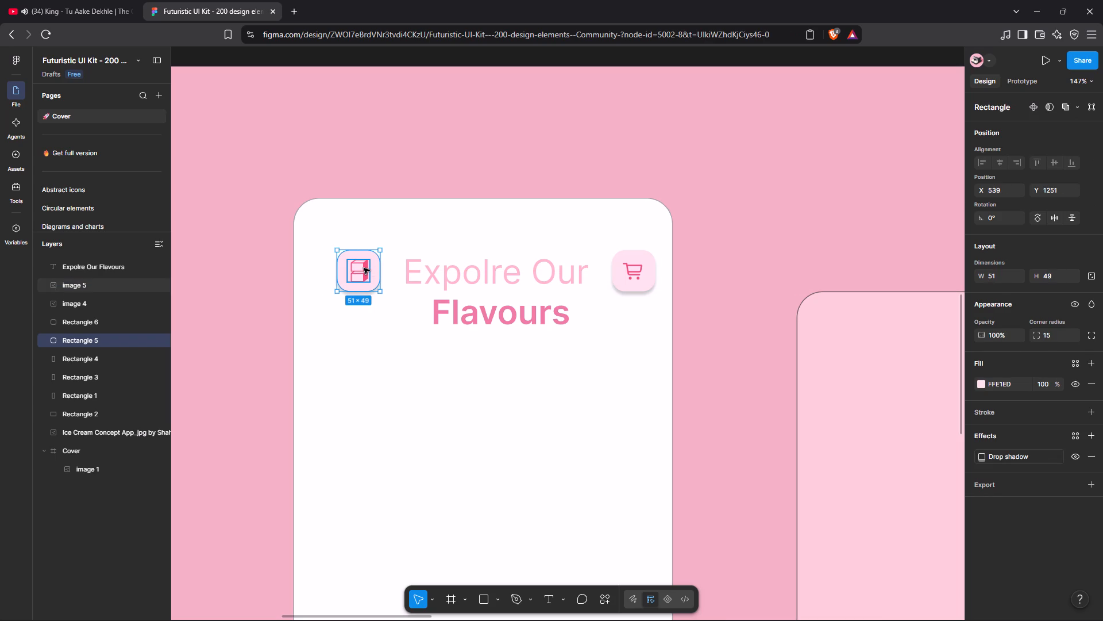
left_click(364, 268, "shift")
left_click_drag(364, 268, 348, 268)
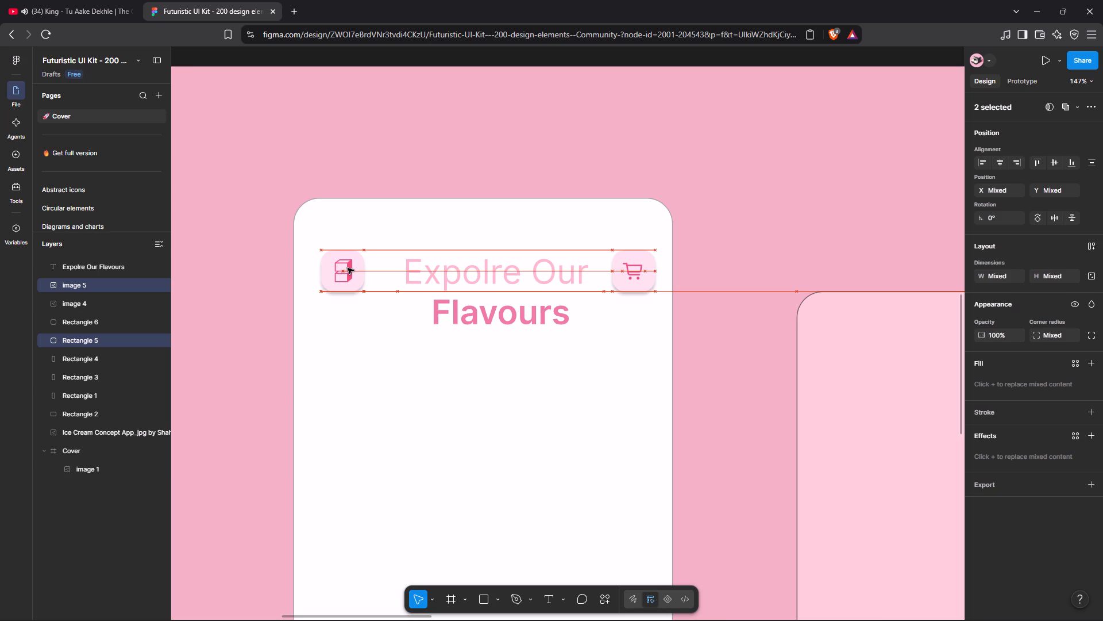
left_click_drag(348, 268, 343, 269)
Move the "Expolre Our Flavours" title left to X 587, spacing it 34 from the box icon and from the cart tile.
left_click(466, 287)
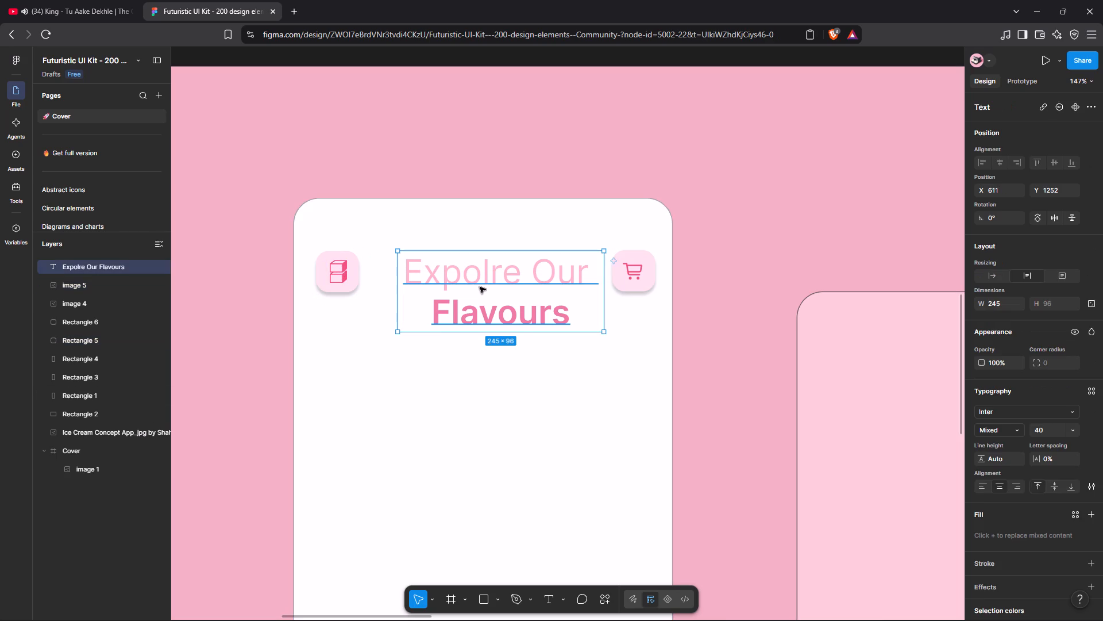
left_click_drag(494, 290, 474, 290)
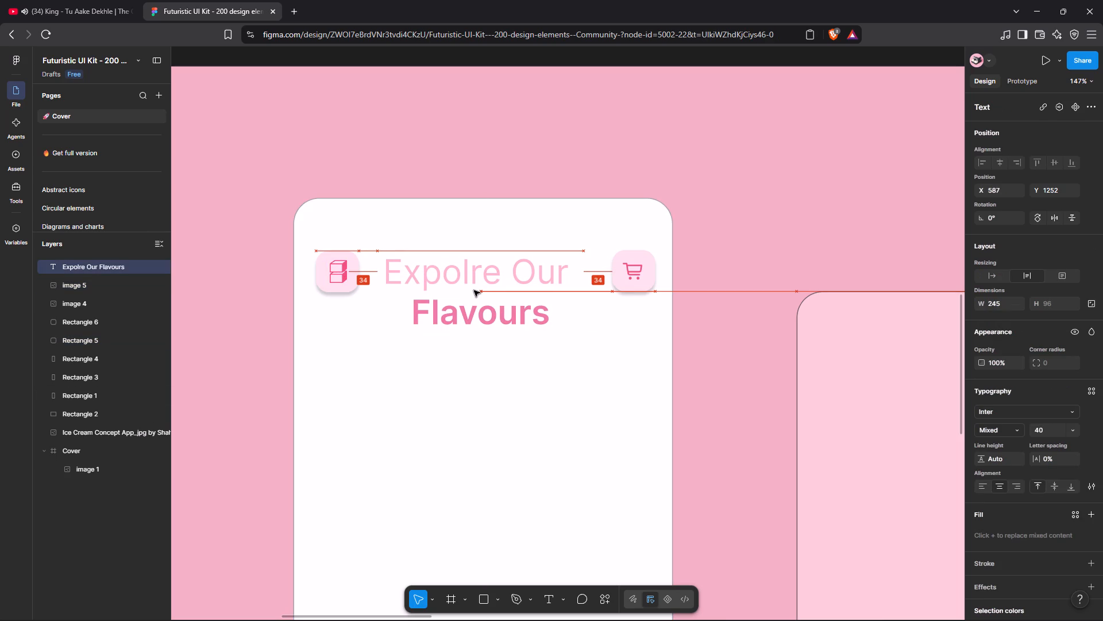
left_click_drag(474, 290, 478, 289)
left_click(576, 160)
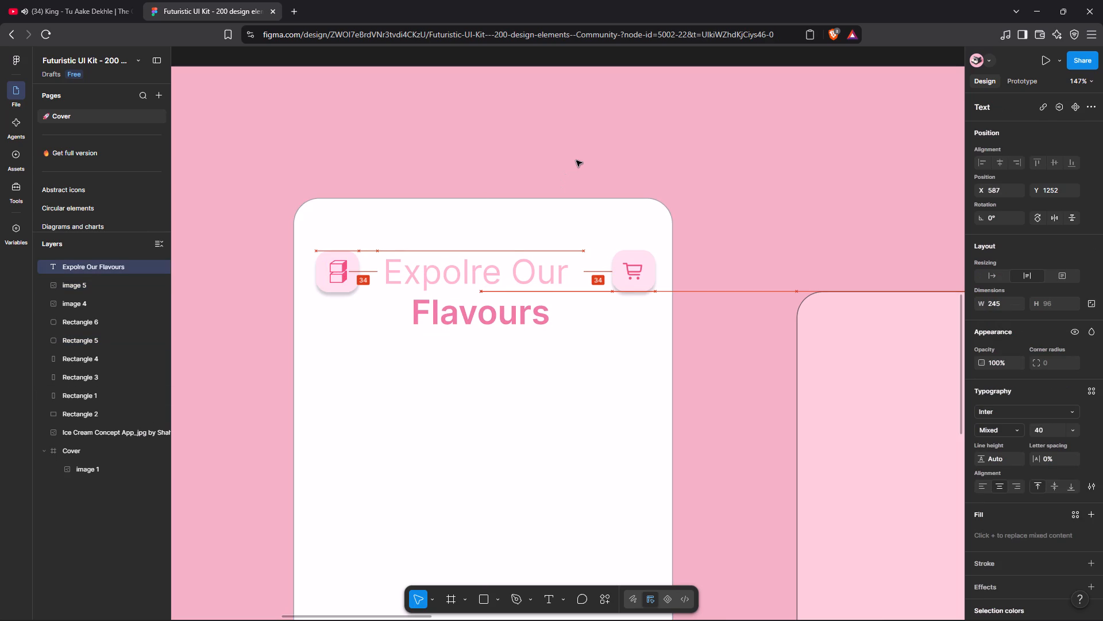
left_click(576, 160)
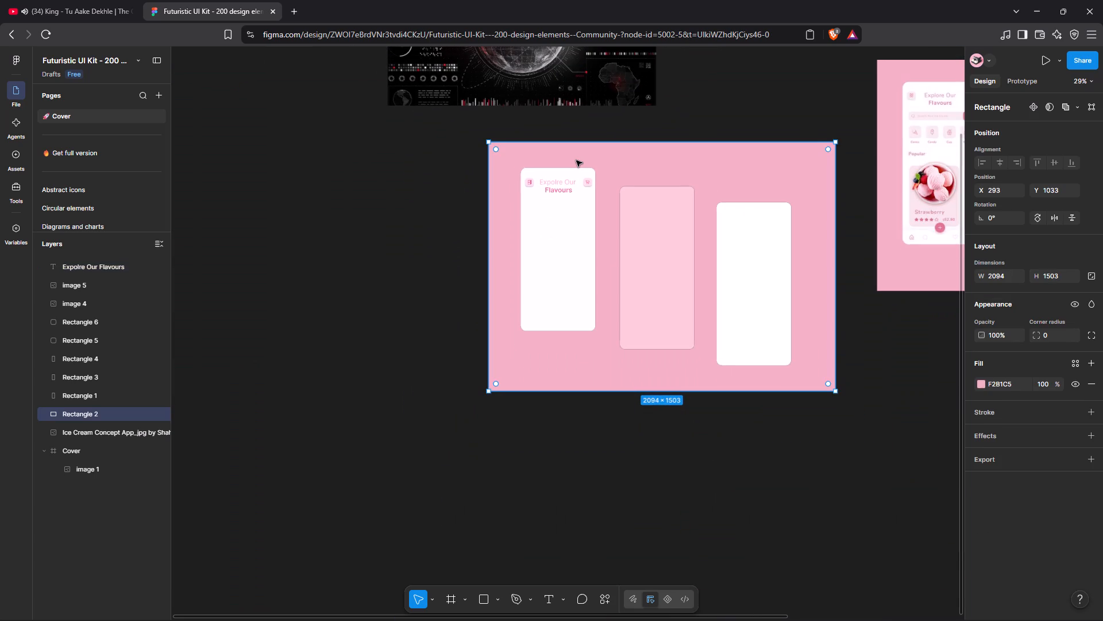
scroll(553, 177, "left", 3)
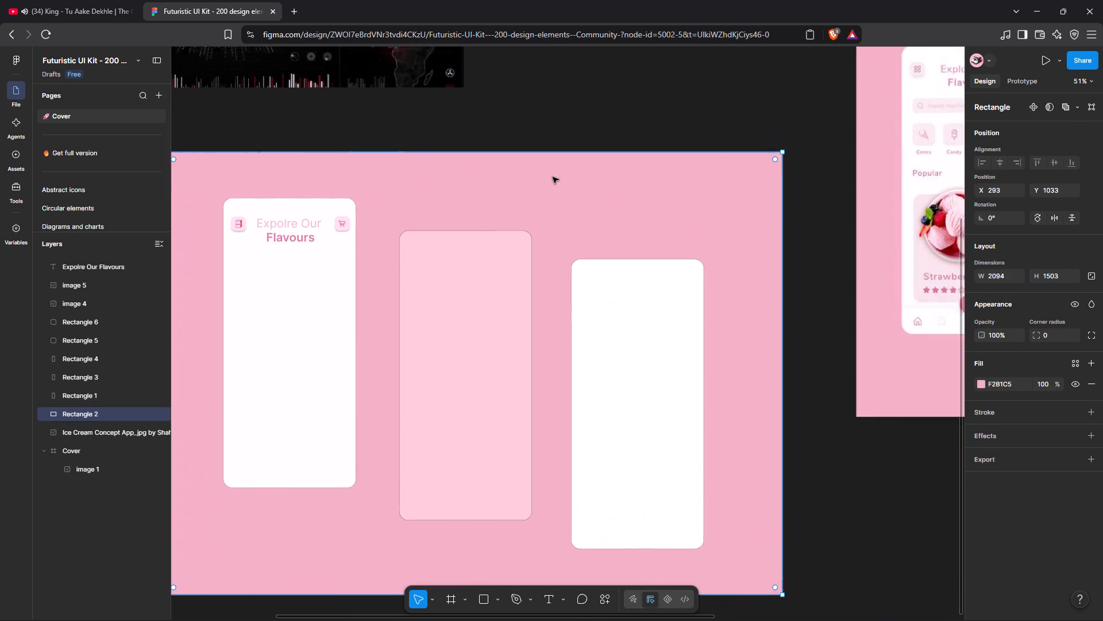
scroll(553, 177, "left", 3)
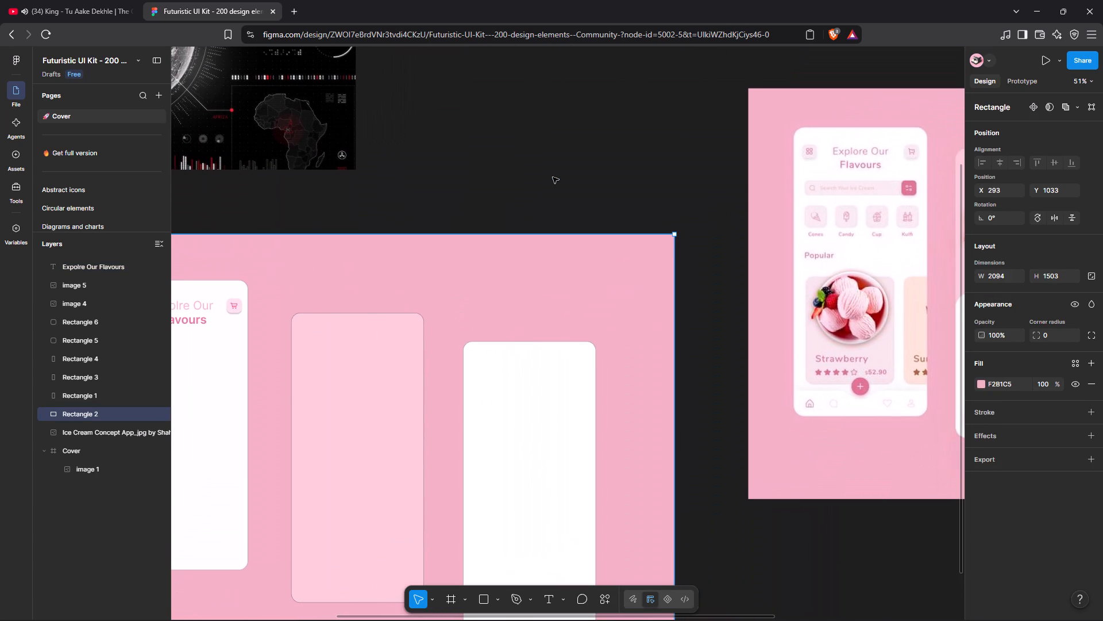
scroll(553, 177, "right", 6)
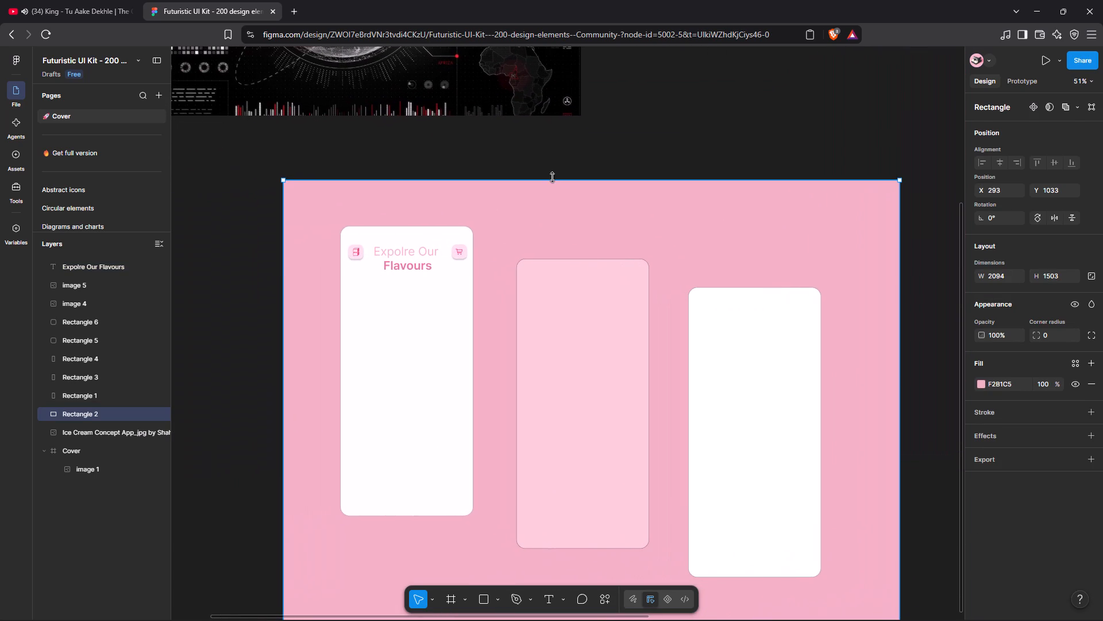